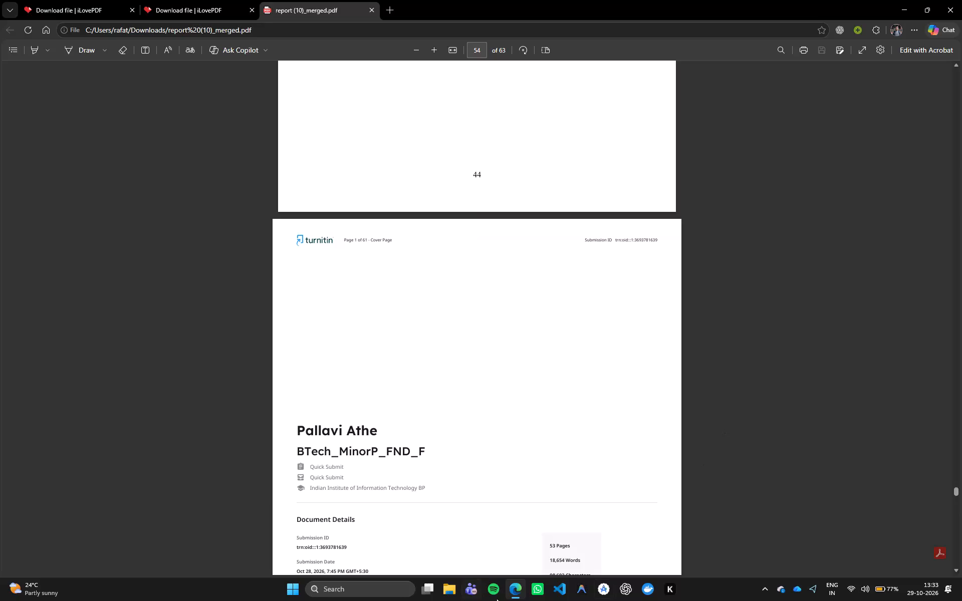
Switch to File Explorer and look through the files in the Downloads folder.
left_click(449, 598)
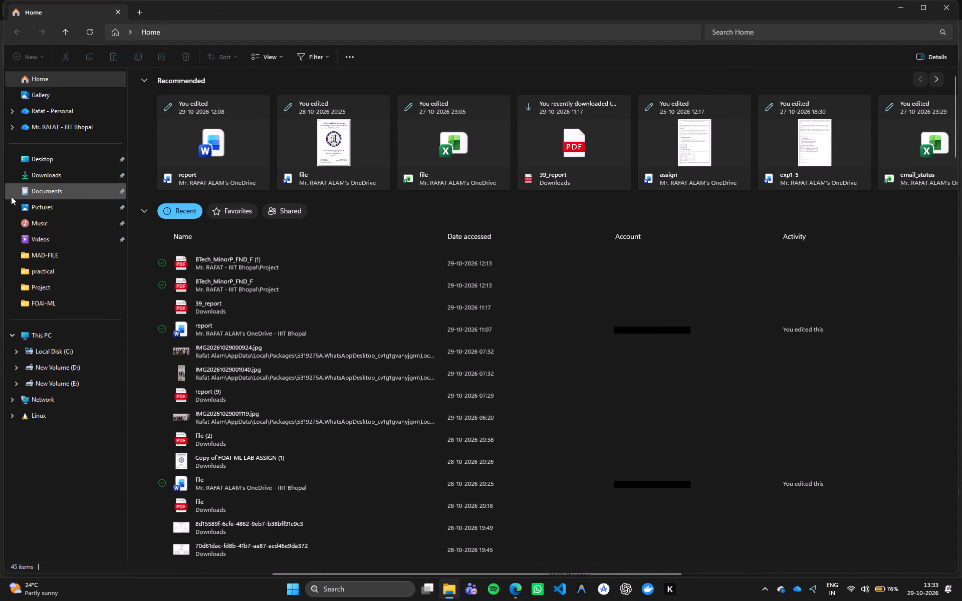
left_click(21, 173)
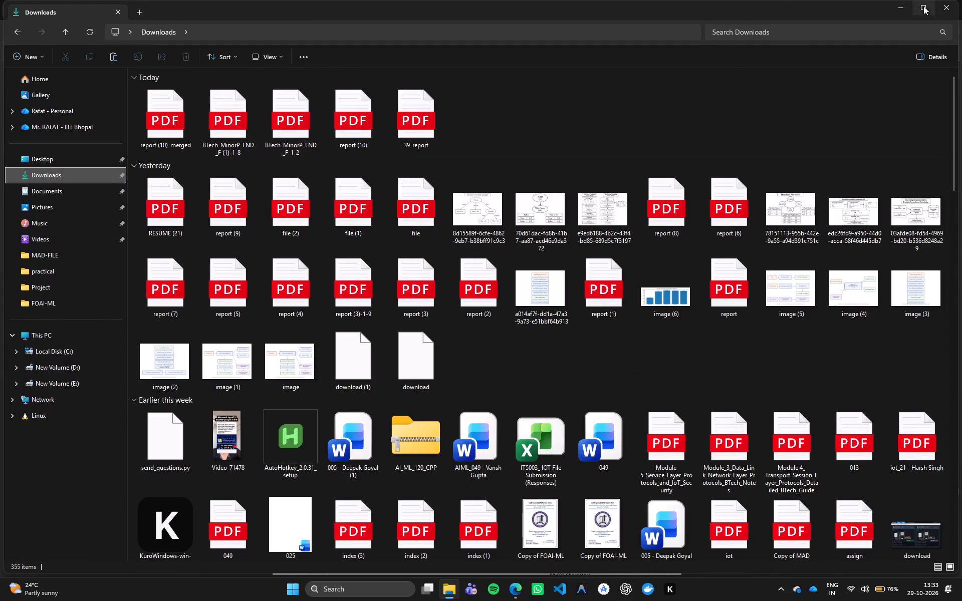
left_click(938, 8)
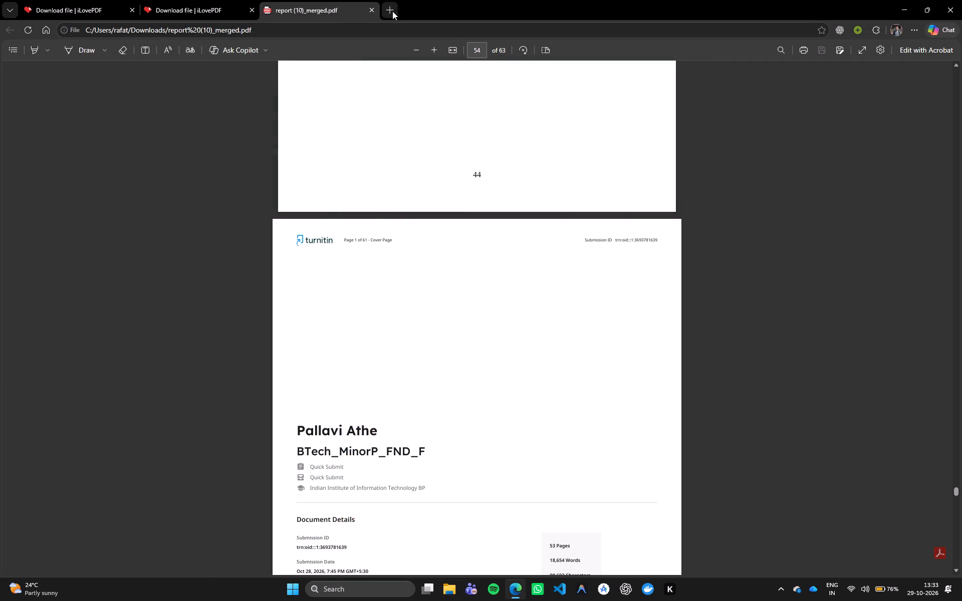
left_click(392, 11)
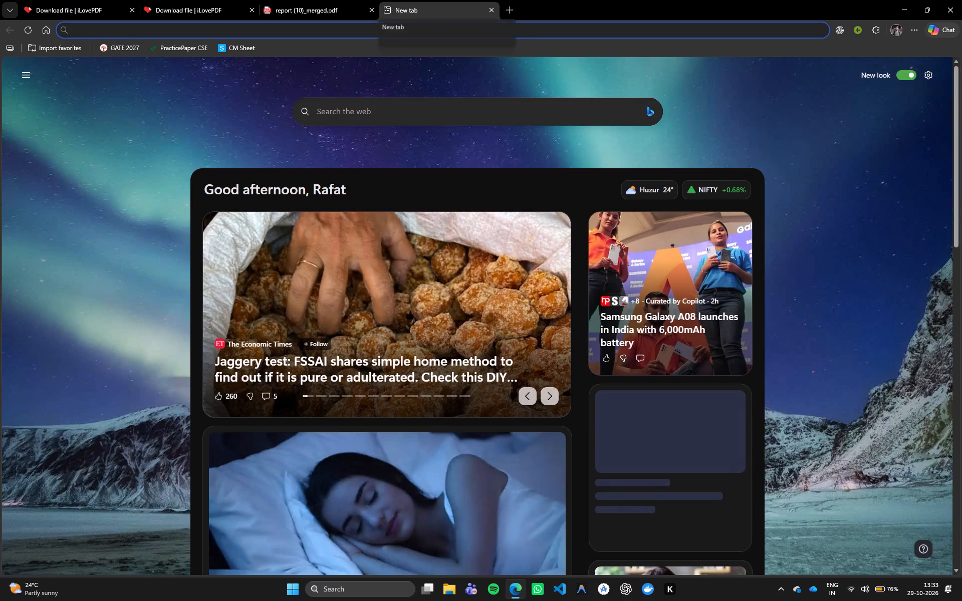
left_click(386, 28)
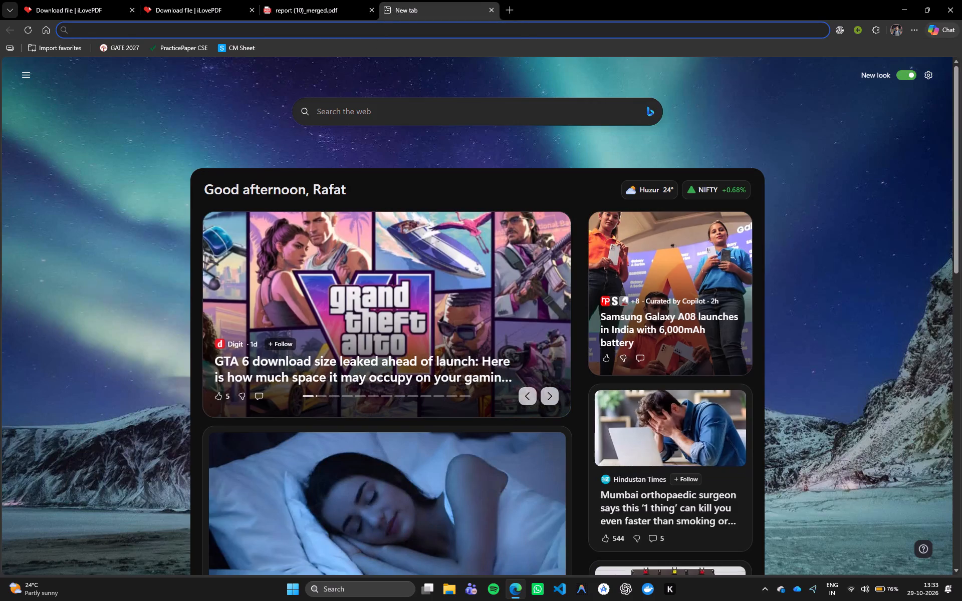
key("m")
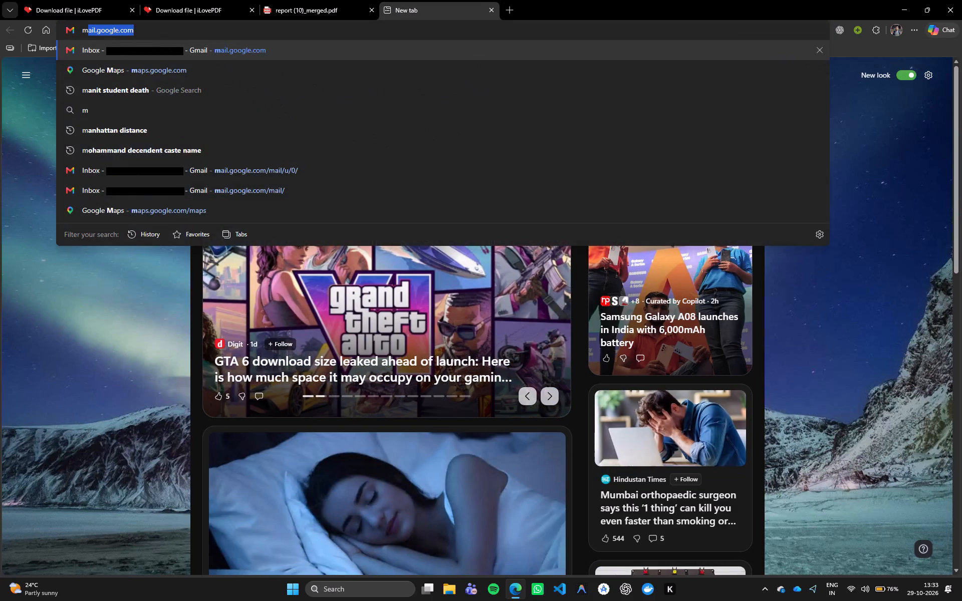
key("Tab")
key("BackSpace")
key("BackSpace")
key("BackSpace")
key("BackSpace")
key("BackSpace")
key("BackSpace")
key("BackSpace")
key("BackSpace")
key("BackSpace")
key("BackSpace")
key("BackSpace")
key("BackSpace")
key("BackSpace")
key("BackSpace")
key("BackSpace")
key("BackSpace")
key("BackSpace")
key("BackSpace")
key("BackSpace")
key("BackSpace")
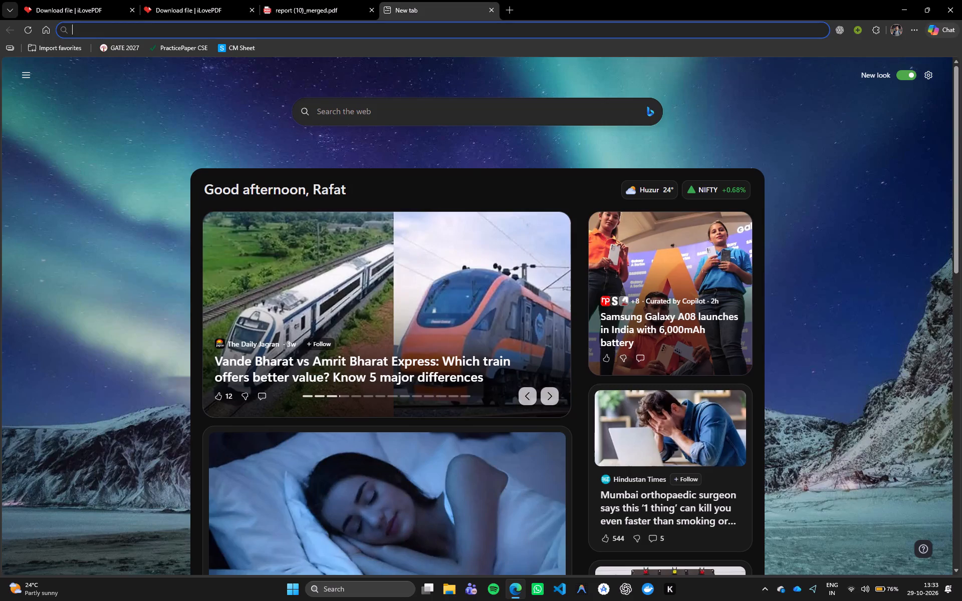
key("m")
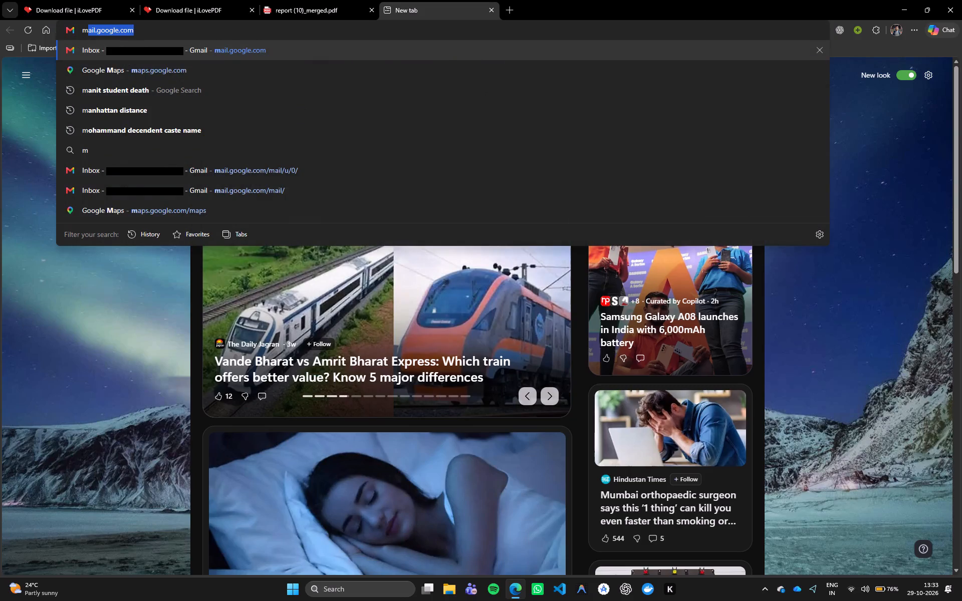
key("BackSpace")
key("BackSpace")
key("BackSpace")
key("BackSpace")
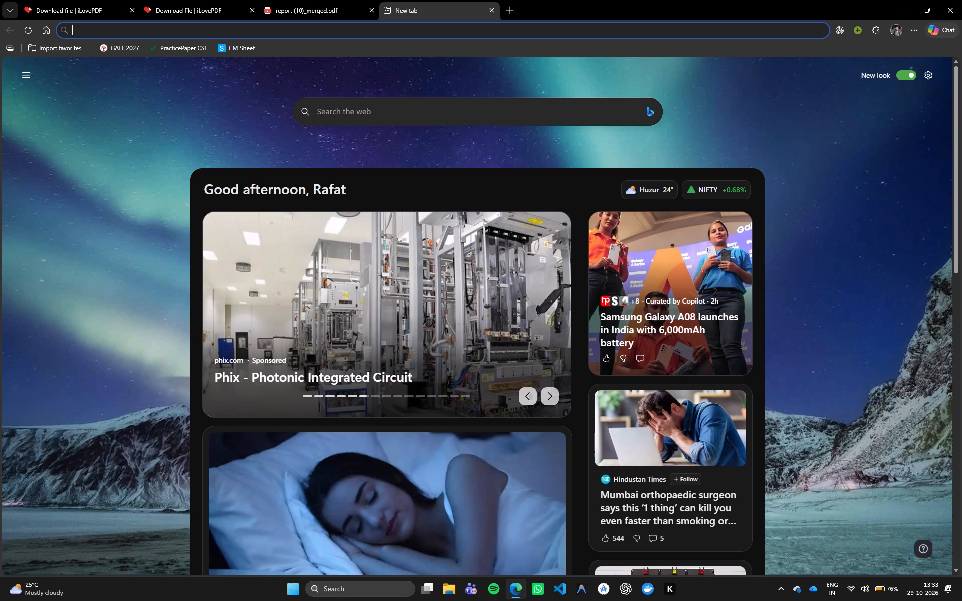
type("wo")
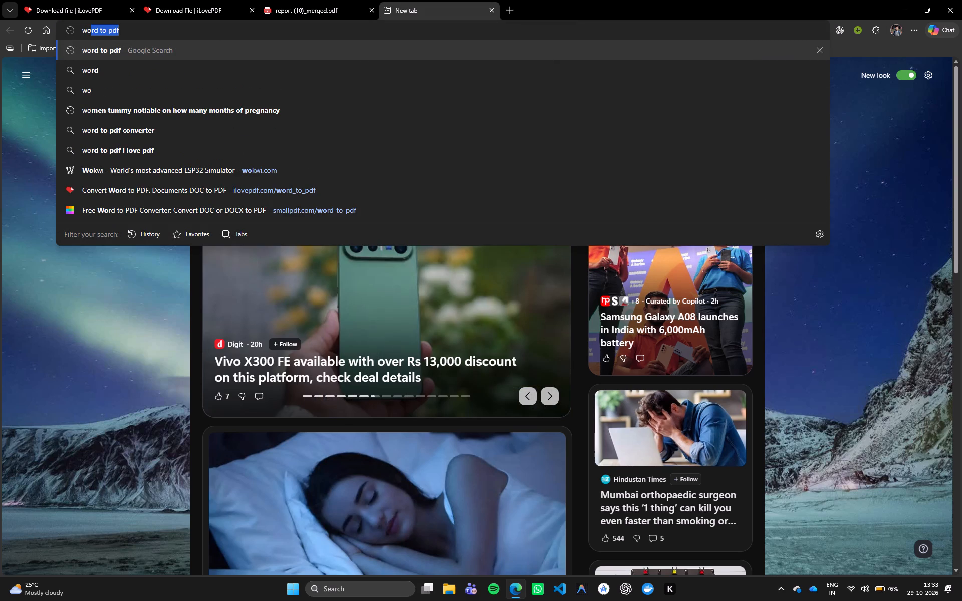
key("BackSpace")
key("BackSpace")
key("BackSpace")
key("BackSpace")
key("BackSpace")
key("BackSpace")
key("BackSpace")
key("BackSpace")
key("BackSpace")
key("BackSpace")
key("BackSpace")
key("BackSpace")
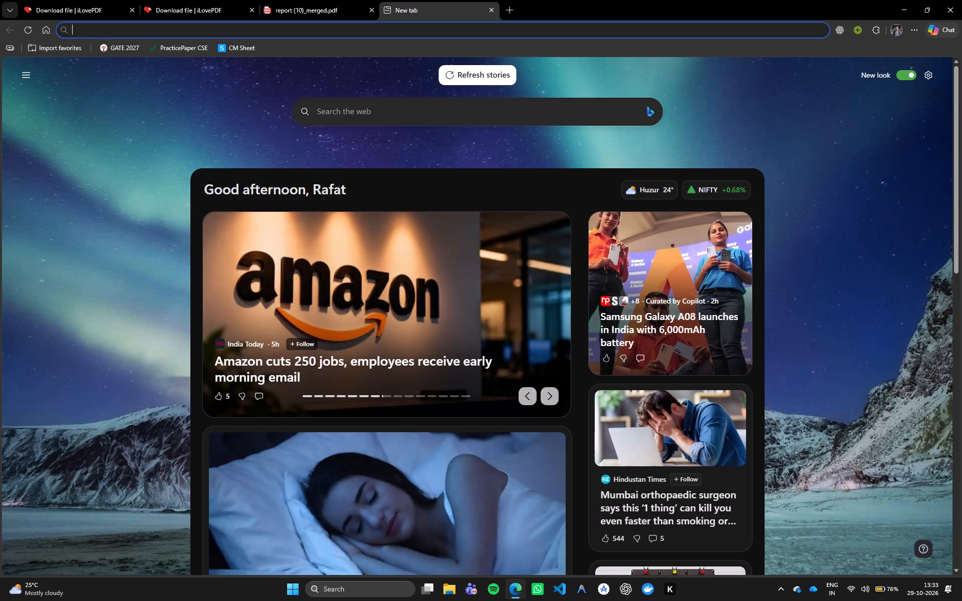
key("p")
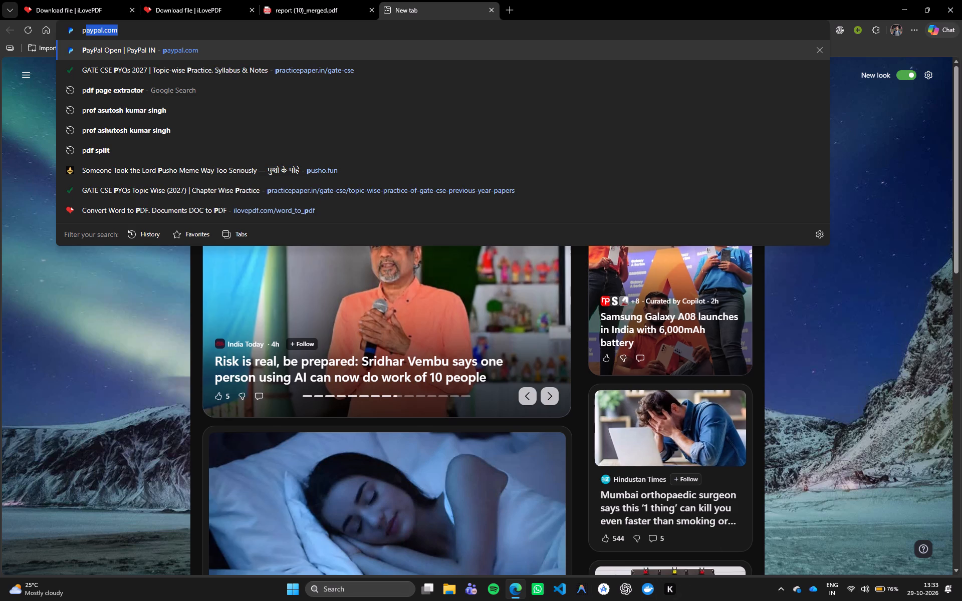
Open the Word document named report from the Project folder in the IIIT Bhopal OneDrive using File Explorer.
left_click(446, 587)
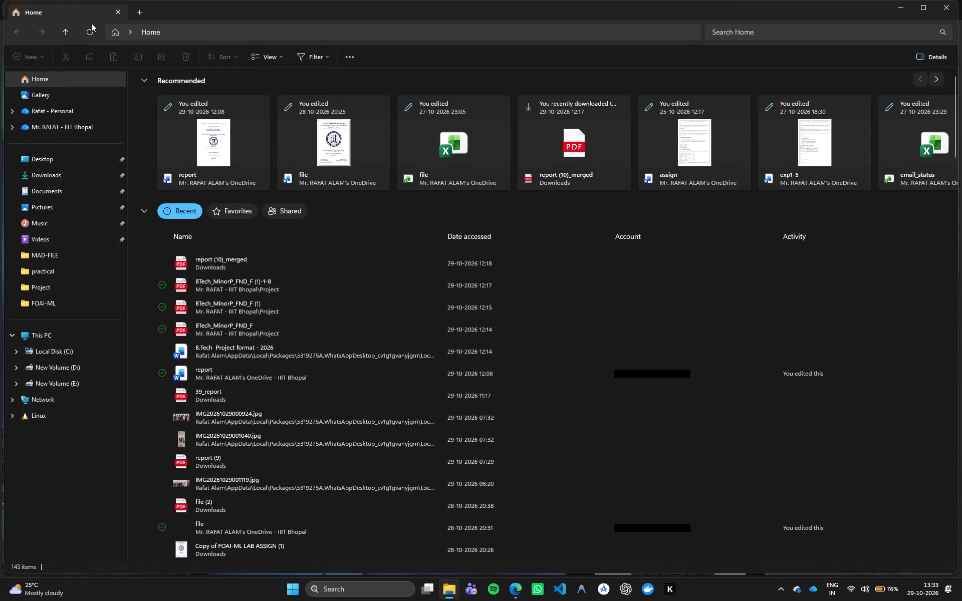
left_click(73, 173)
left_click(70, 131)
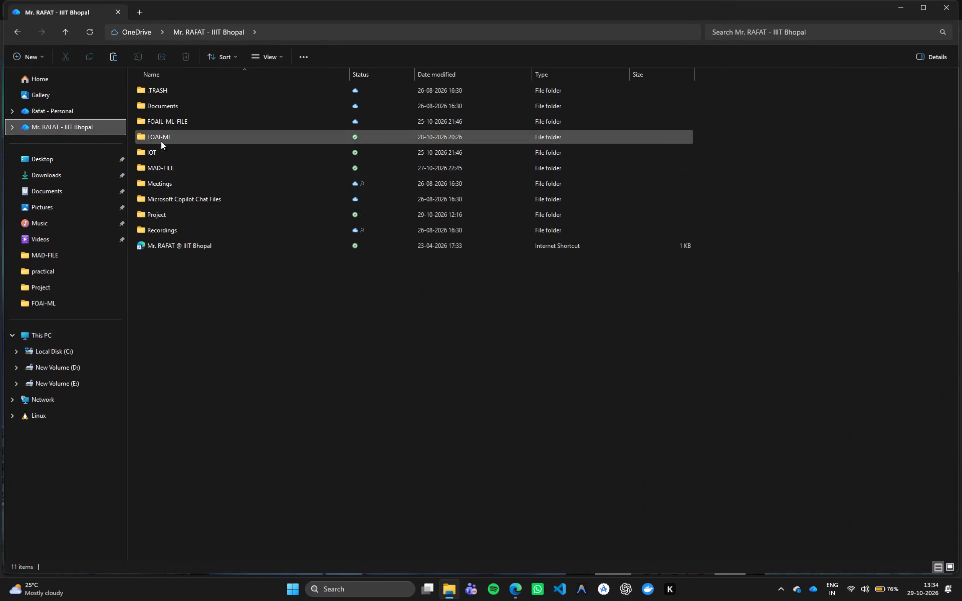
double_click(179, 221)
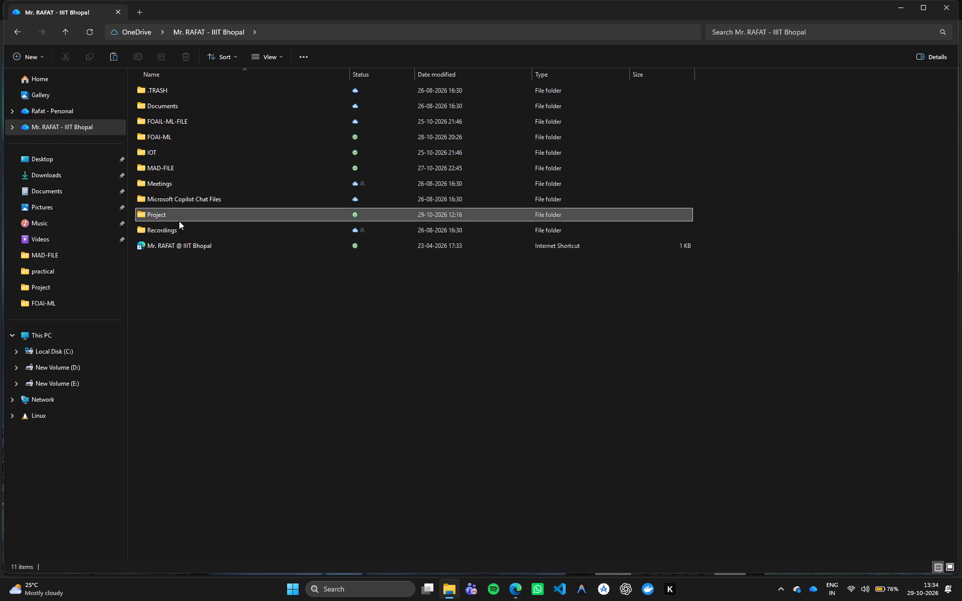
left_click(170, 152)
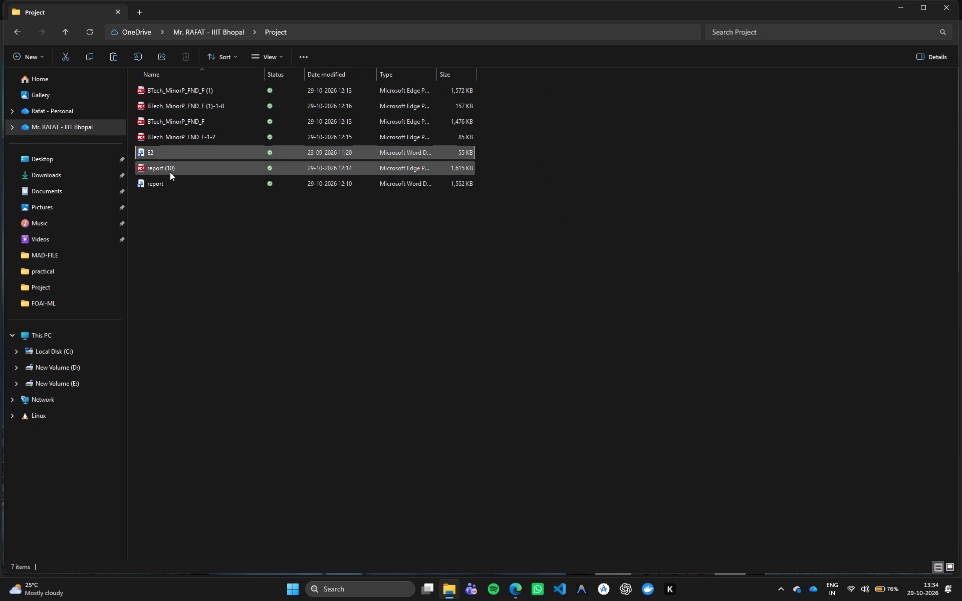
left_click(170, 172)
left_click(170, 187)
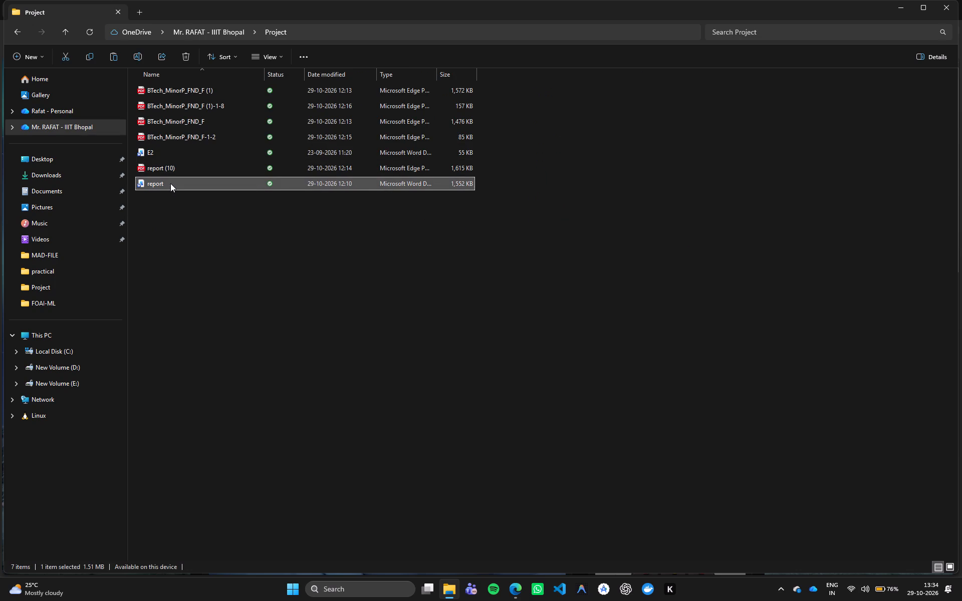
double_click(170, 183)
Review the report's cover page and certificate page, including the submission details, date line and signatory blocks.
scroll(491, 415, "down", 3)
scroll(479, 403, "up", 2)
scroll(479, 403, "down", 7)
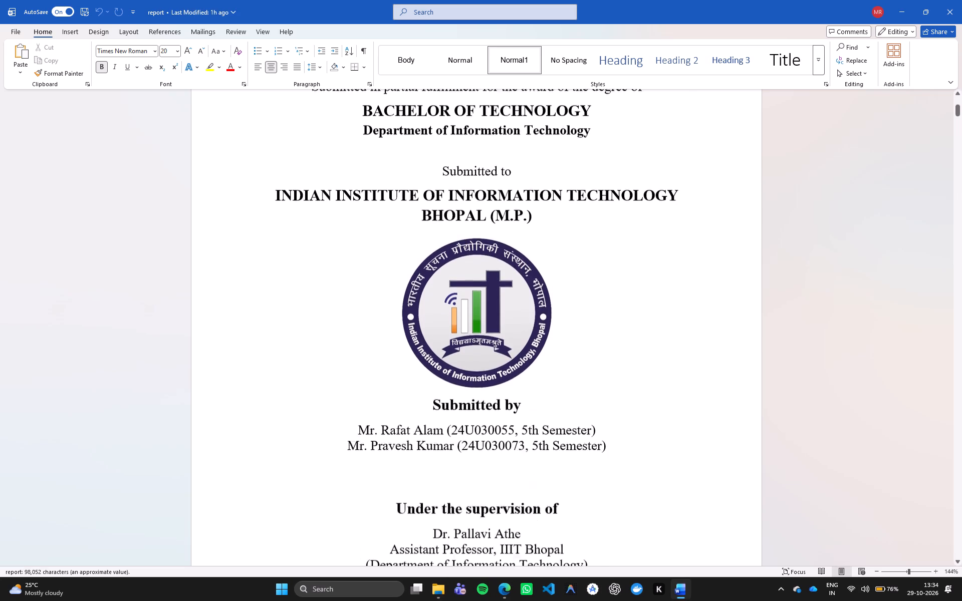
scroll(479, 402, "down", 5)
scroll(479, 402, "up", 2)
scroll(479, 402, "down", 2)
scroll(479, 402, "up", 1)
scroll(479, 402, "down", 10)
scroll(479, 405, "up", 2)
scroll(479, 406, "down", 2)
scroll(479, 406, "up", 1)
scroll(479, 406, "down", 6)
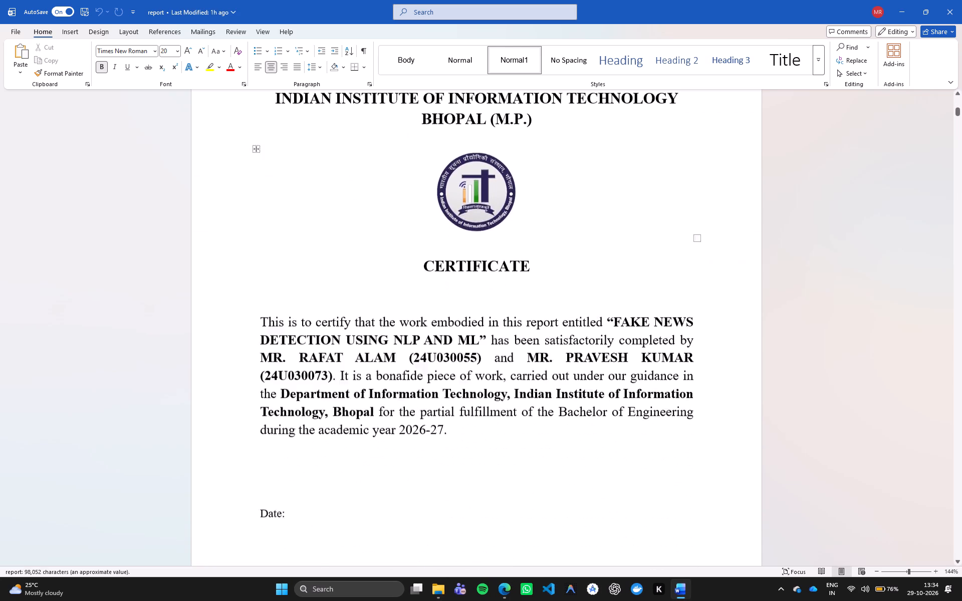
scroll(480, 411, "down", 2)
scroll(480, 411, "up", 1)
scroll(480, 411, "down", 7)
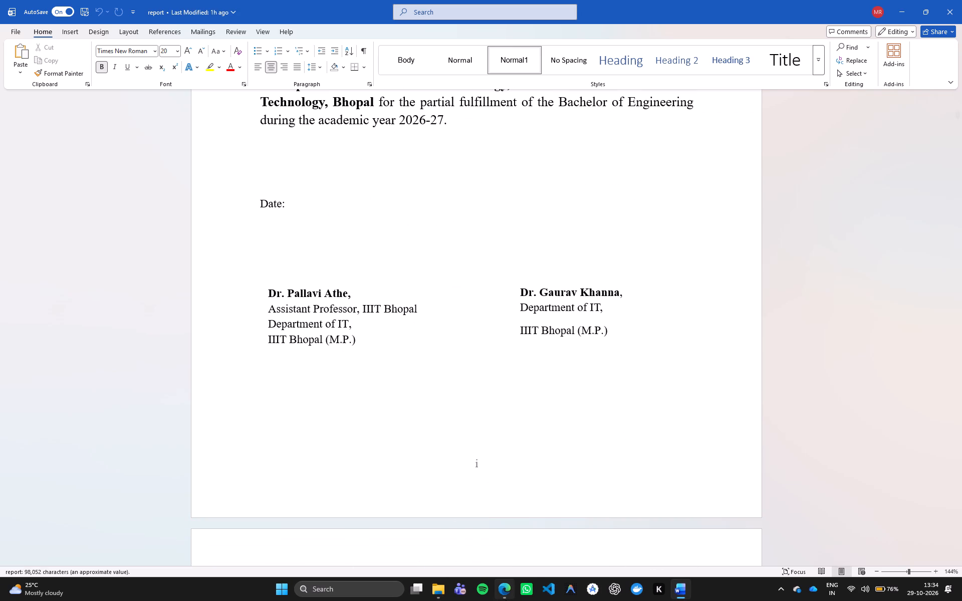
Switch from the report document to WhatsApp.
left_click(526, 595)
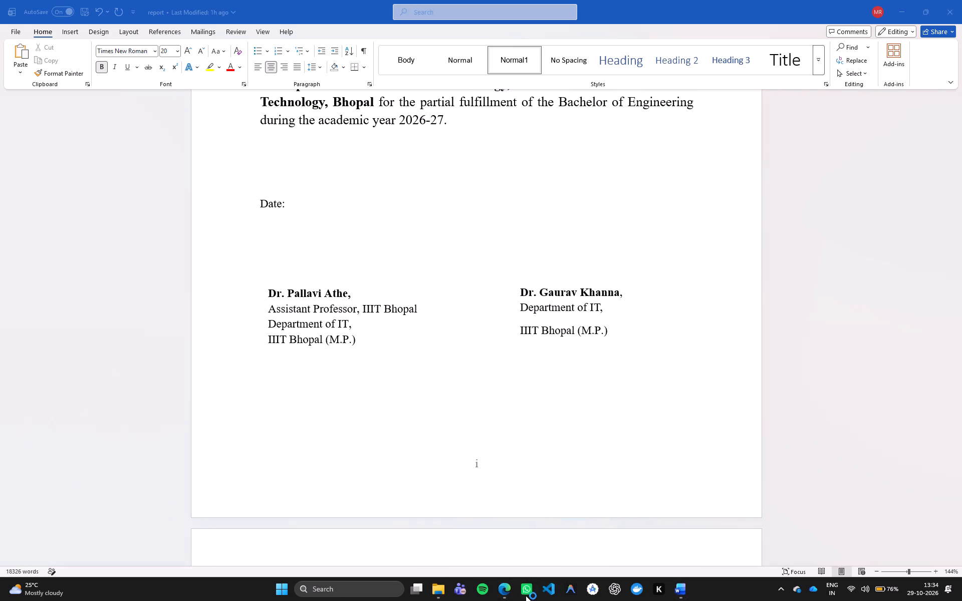
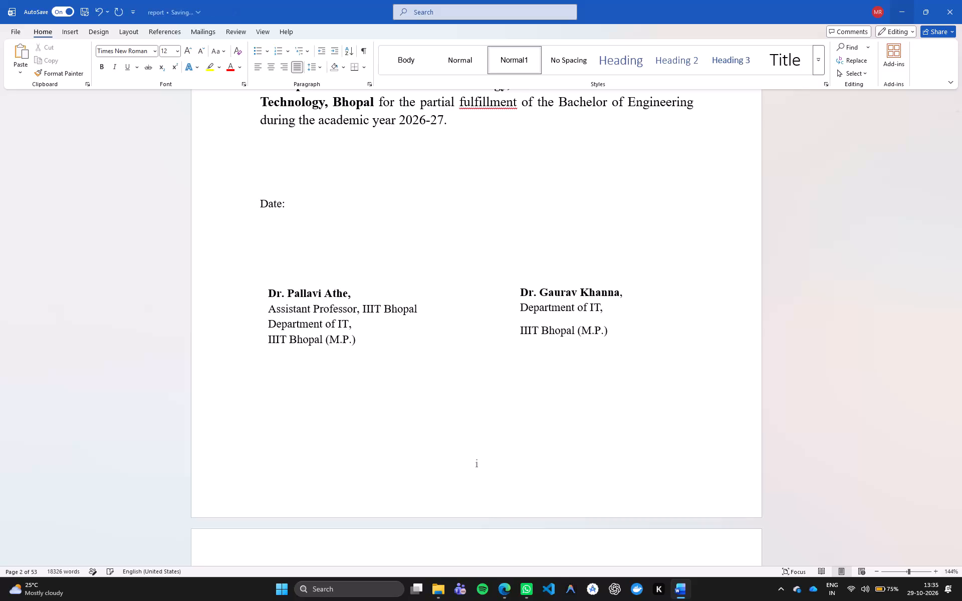
Paste the date 27-Oct-2026 after the certificate's Date label and apply the Times New Roman font to it.
key("ctrl+v")
left_click_drag(407, 209, 406, 209)
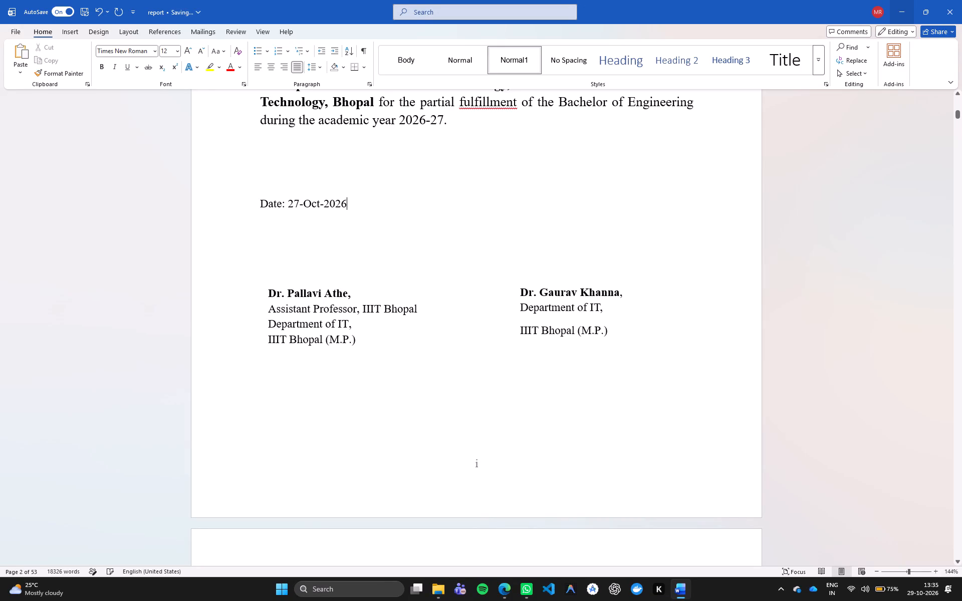
left_click_drag(406, 209, 290, 201)
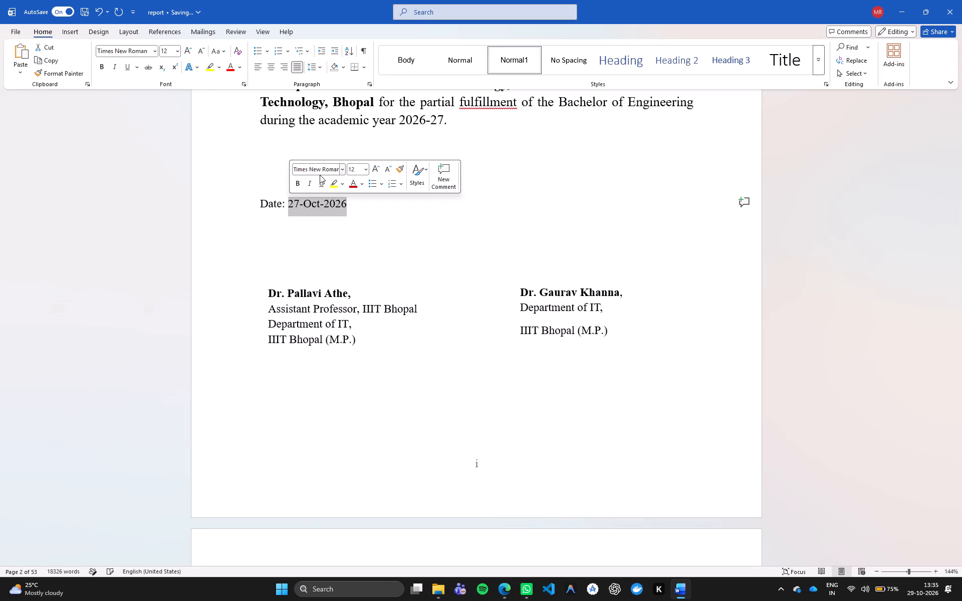
left_click(314, 169)
key("Return")
left_click(361, 248)
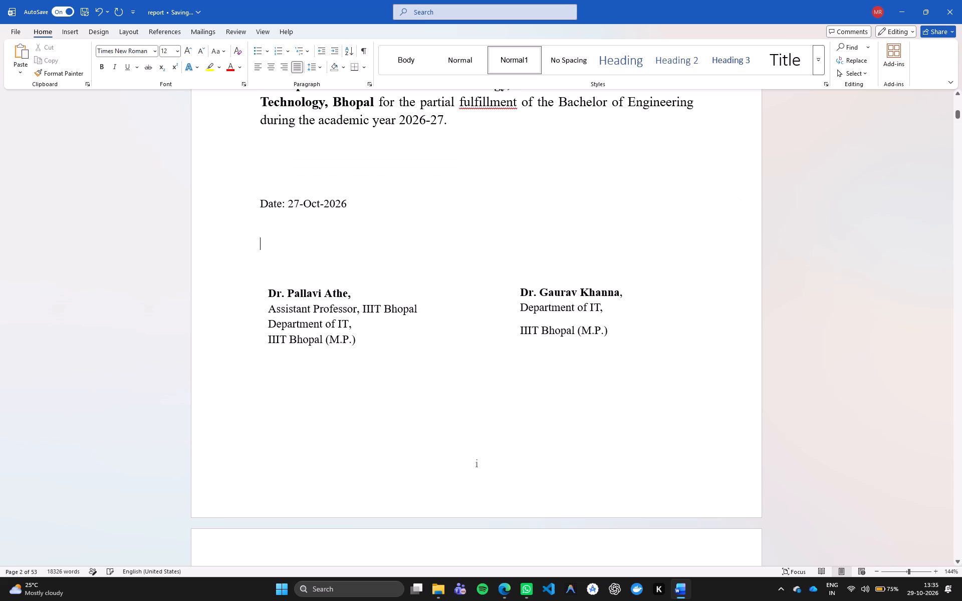
Check the certificate page, including its statement text, the filled-in date line and the signatory blocks.
scroll(363, 248, "up", 1)
scroll(363, 248, "down", 1)
left_click_drag(333, 252, 260, 204)
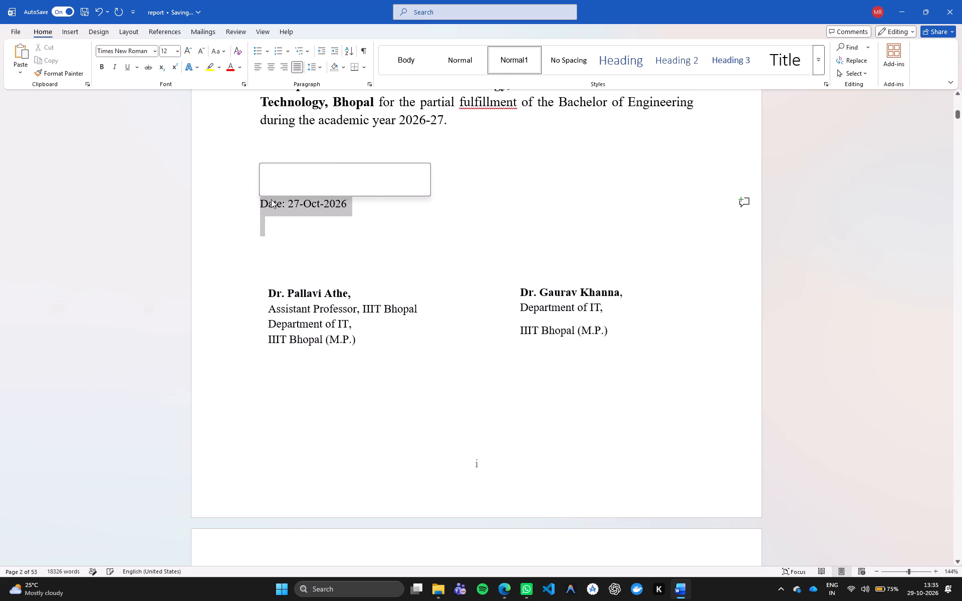
left_click(380, 241)
scroll(380, 241, "up", 4)
scroll(381, 241, "down", 3)
scroll(385, 241, "up", 1)
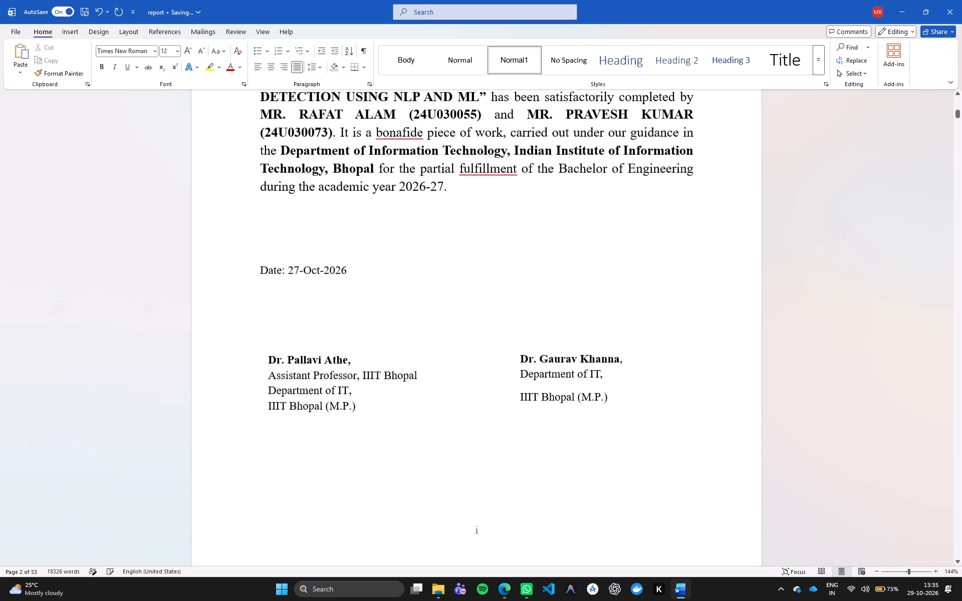
scroll(387, 241, "up", 2)
scroll(431, 265, "up", 7)
scroll(433, 267, "down", 4)
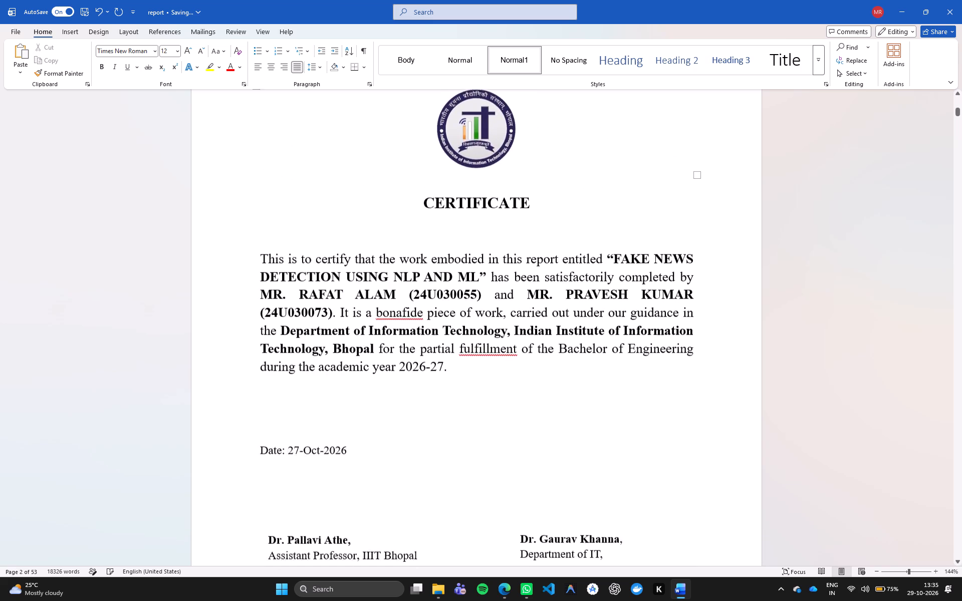
scroll(434, 268, "down", 6)
Copy the whole certificate page content, from the institute heading through the blank line below the signatory blocks.
left_click(389, 450)
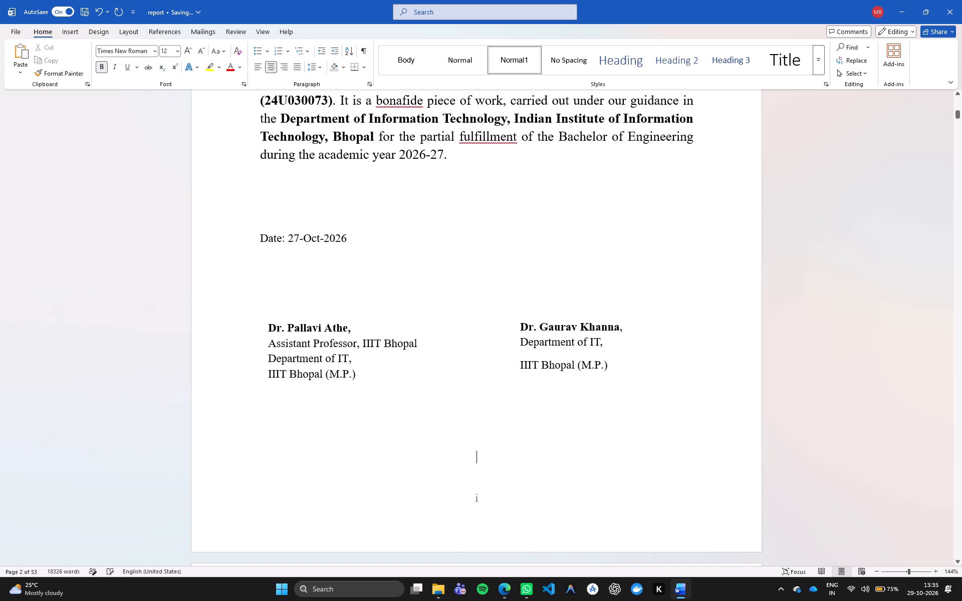
left_click(492, 482)
left_click(491, 500)
left_click_drag(484, 482, 325, 360)
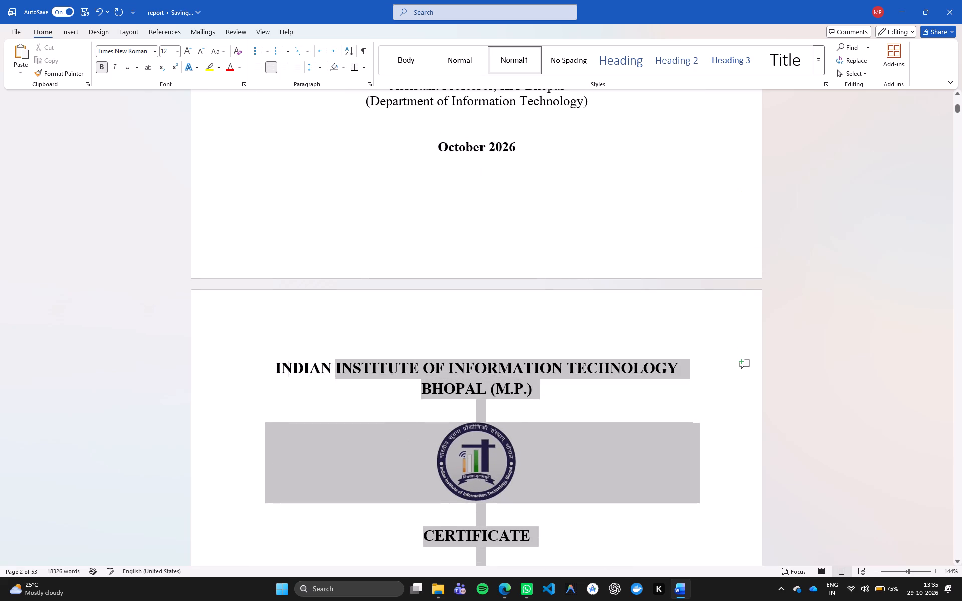
left_click_drag(325, 360, 230, 331)
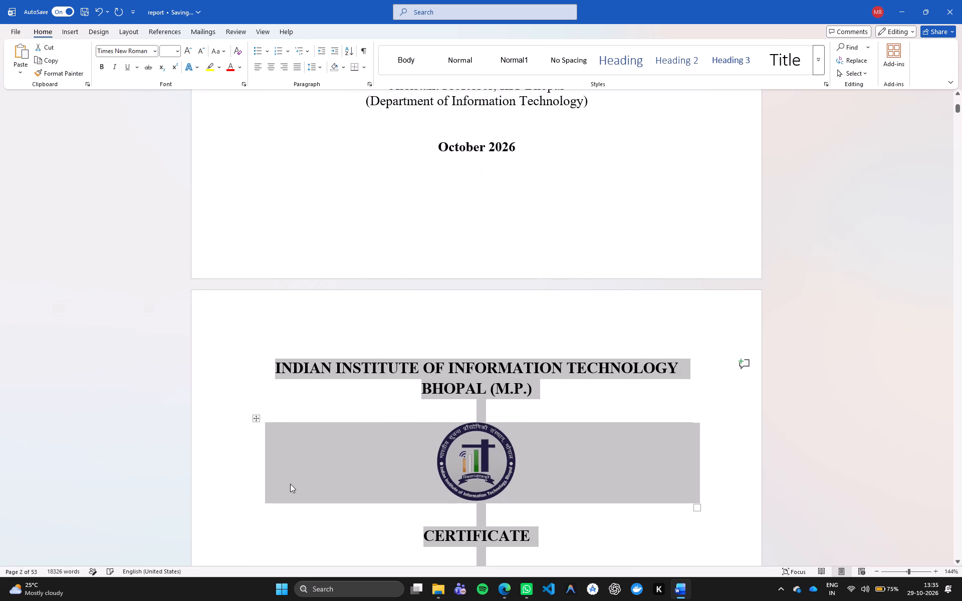
key("ctrl+c")
scroll(305, 481, "down", 7)
scroll(351, 459, "up", 3)
scroll(356, 455, "down", 3)
scroll(419, 448, "down", 4)
scroll(419, 448, "up", 1)
scroll(419, 448, "down", 9)
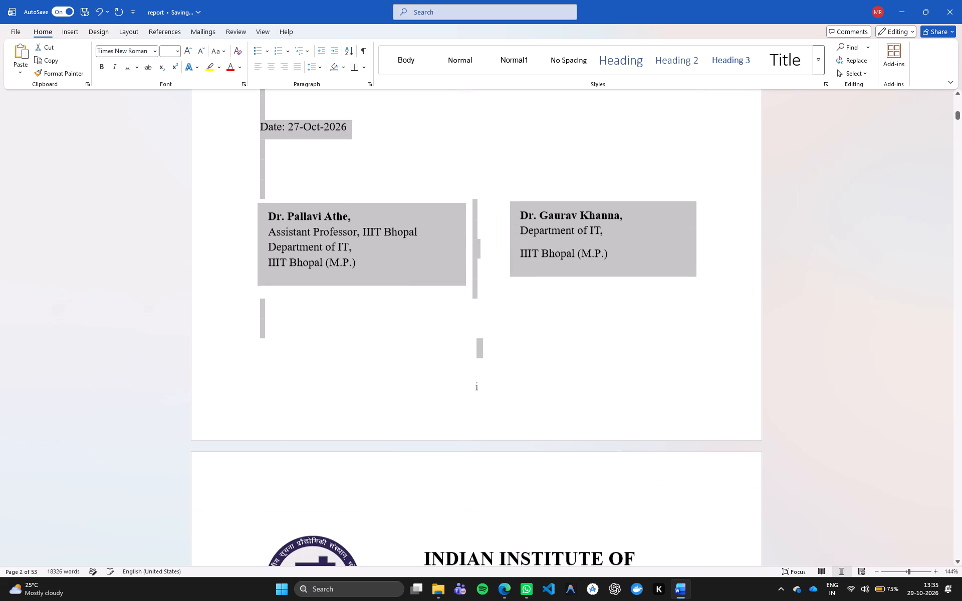
Paste the copied certificate page at the end of the existing certificate page as a second certificate.
left_click(494, 339)
left_click(500, 365)
left_click(500, 369)
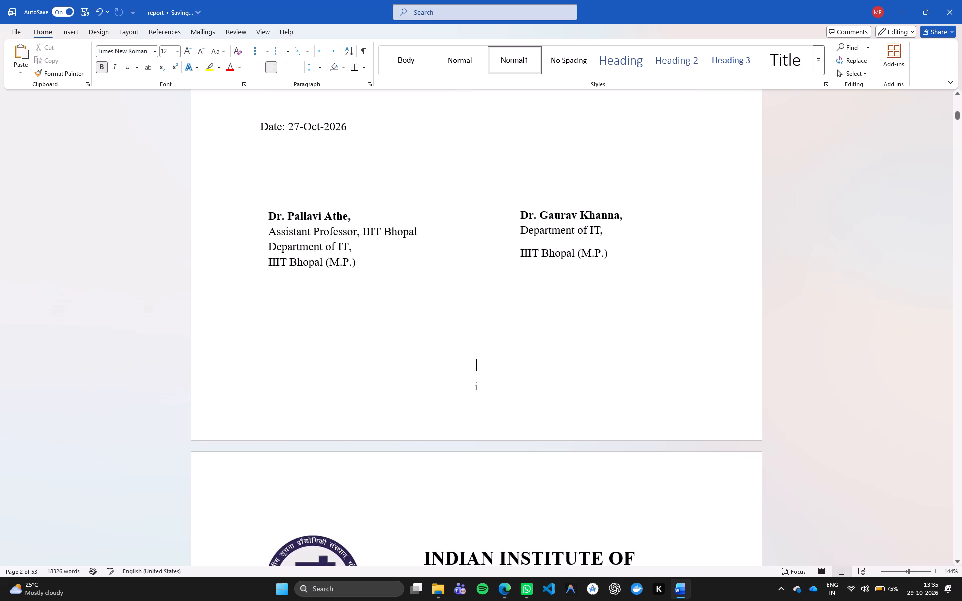
key("ctrl+v")
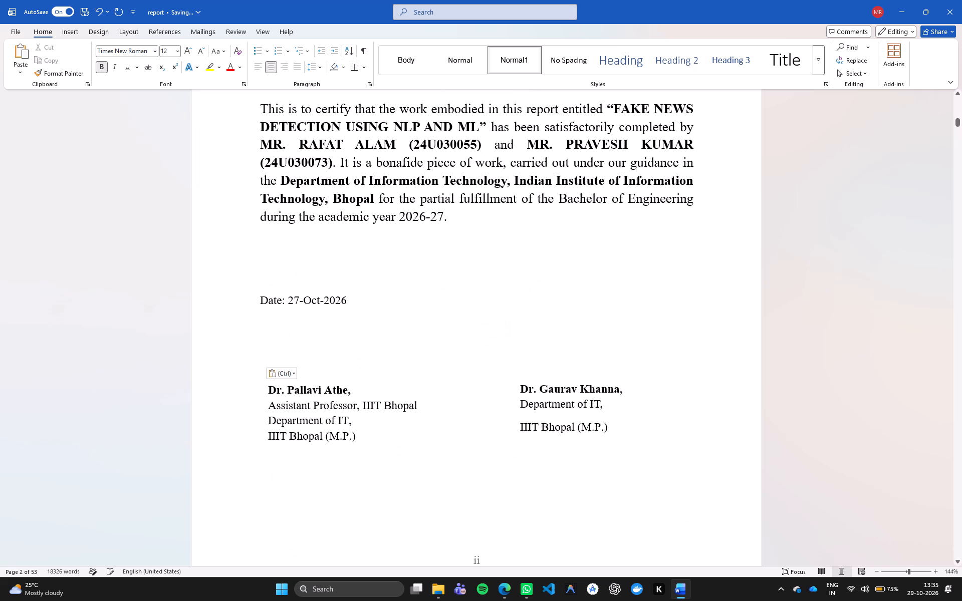
Examine the pasted second certificate page and its transition into the declaration page.
scroll(500, 370, "up", 2)
scroll(500, 370, "down", 1)
scroll(500, 370, "up", 7)
scroll(500, 370, "down", 1)
scroll(500, 369, "up", 1)
scroll(500, 369, "down", 1)
scroll(500, 369, "up", 3)
scroll(500, 369, "down", 1)
scroll(500, 369, "up", 2)
scroll(500, 370, "down", 2)
scroll(500, 370, "up", 2)
scroll(500, 372, "down", 1)
scroll(503, 378, "up", 5)
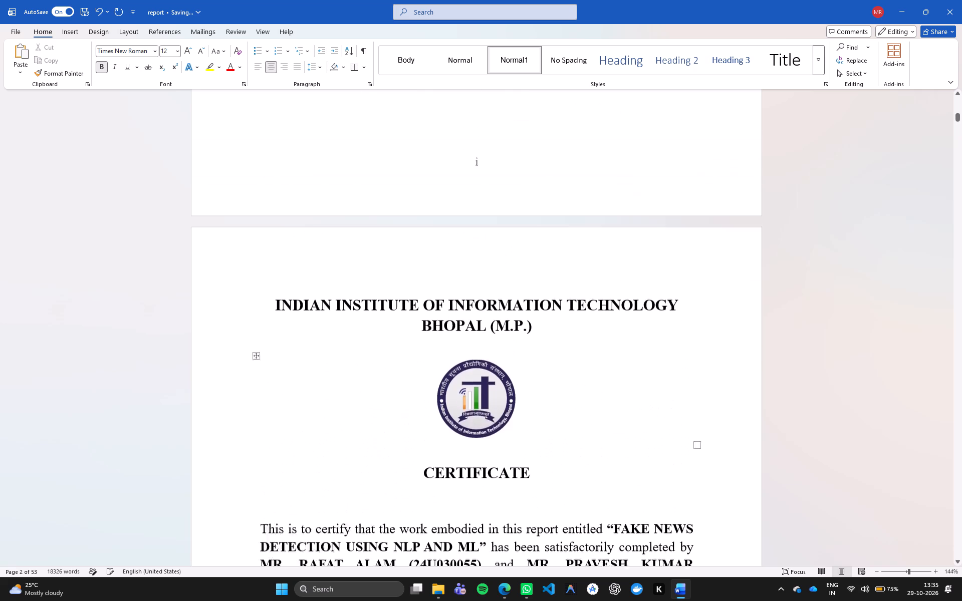
scroll(528, 411, "up", 1)
scroll(528, 411, "down", 6)
scroll(530, 406, "up", 2)
scroll(531, 406, "down", 15)
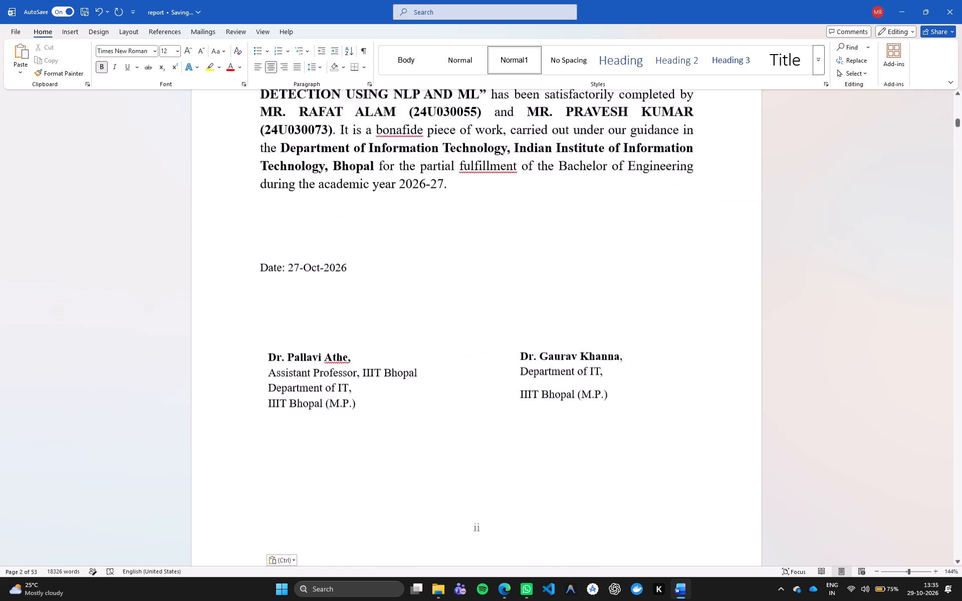
scroll(526, 444, "down", 16)
scroll(525, 446, "up", 5)
scroll(525, 447, "down", 1)
scroll(525, 447, "up", 1)
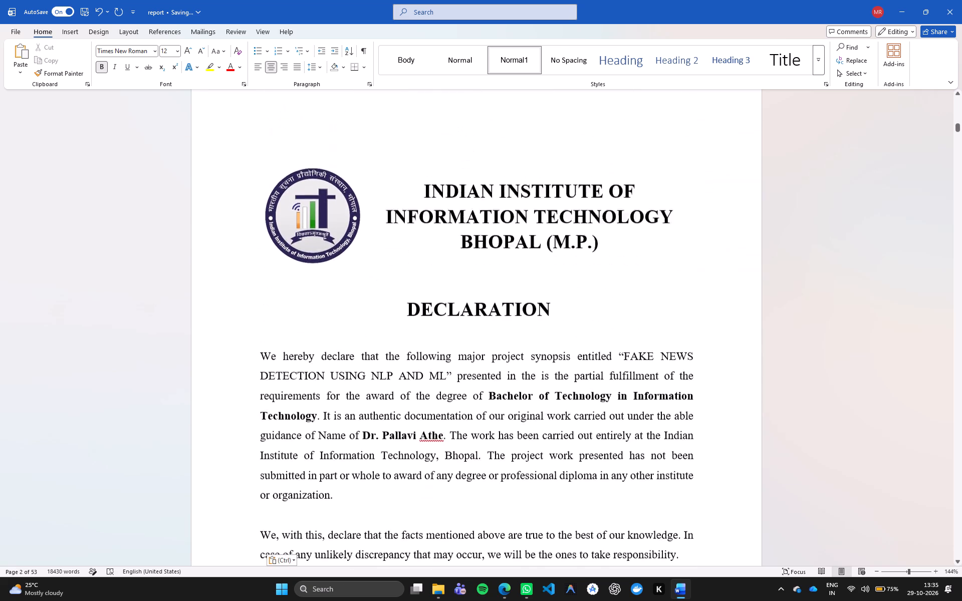
scroll(525, 447, "up", 3)
key("Return")
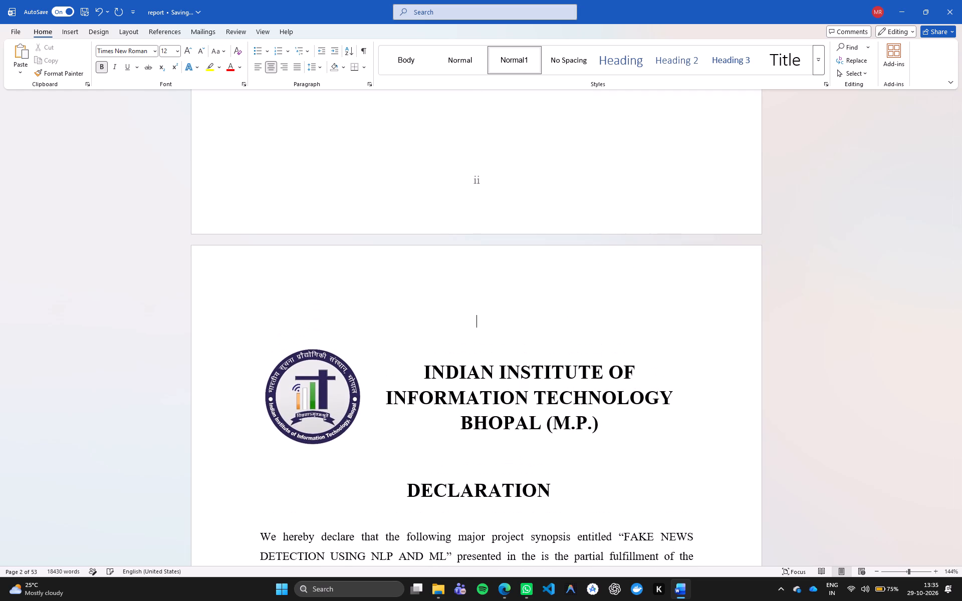
key("BackSpace")
scroll(525, 444, "down", 2)
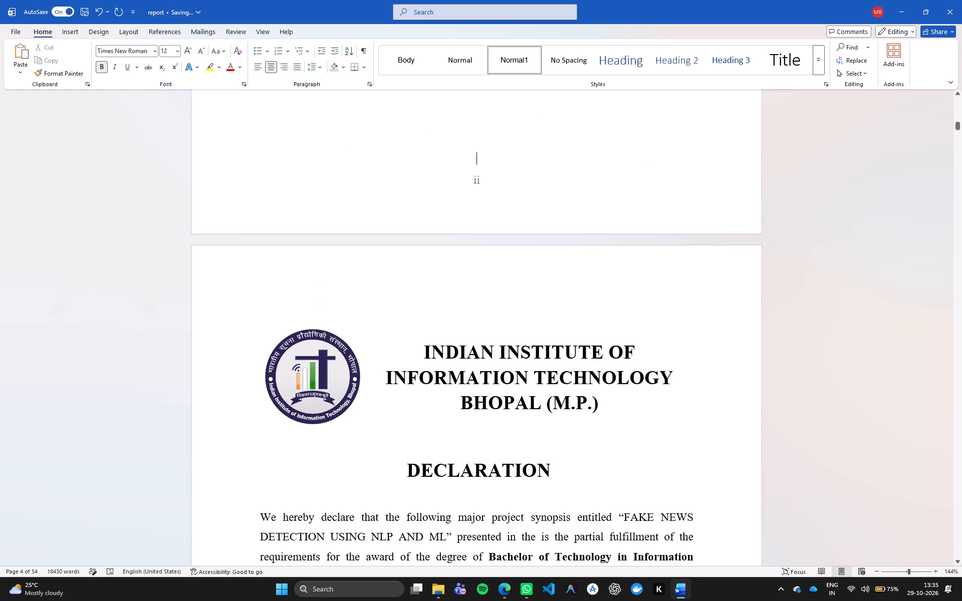
Review the declaration, the acknowledgement and the following front pages as far as the list of figures, including their footer page numbers.
scroll(525, 444, "down", 4)
scroll(526, 444, "up", 1)
scroll(526, 444, "down", 13)
scroll(526, 445, "up", 2)
scroll(526, 445, "down", 7)
scroll(526, 445, "up", 1)
scroll(526, 445, "down", 1)
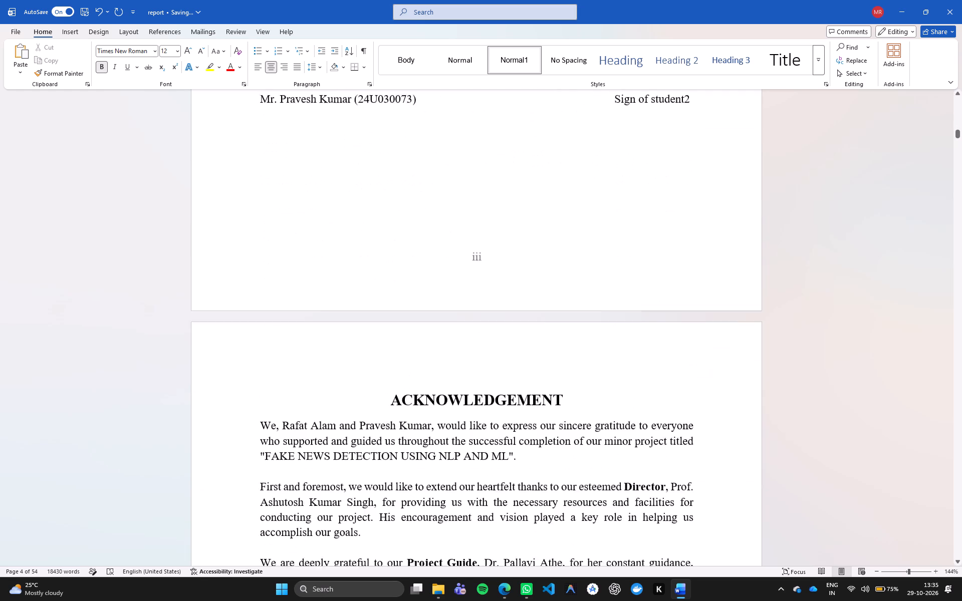
scroll(526, 445, "down", 2)
scroll(526, 445, "up", 1)
scroll(526, 445, "down", 3)
scroll(527, 452, "up", 4)
scroll(529, 486, "down", 2)
scroll(529, 504, "up", 1)
scroll(529, 506, "down", 4)
scroll(554, 346, "down", 11)
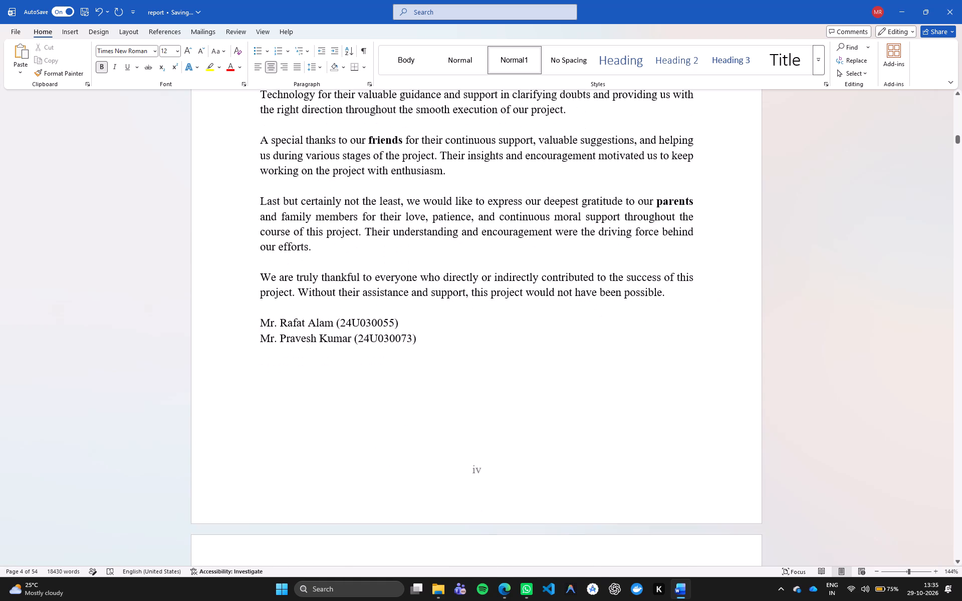
scroll(557, 360, "down", 11)
scroll(557, 410, "down", 1)
scroll(557, 411, "up", 1)
scroll(557, 411, "down", 16)
scroll(557, 424, "up", 1)
scroll(557, 424, "down", 6)
scroll(557, 425, "up", 1)
scroll(557, 426, "down", 4)
scroll(553, 441, "up", 1)
scroll(553, 441, "down", 15)
scroll(552, 446, "up", 1)
scroll(552, 447, "down", 3)
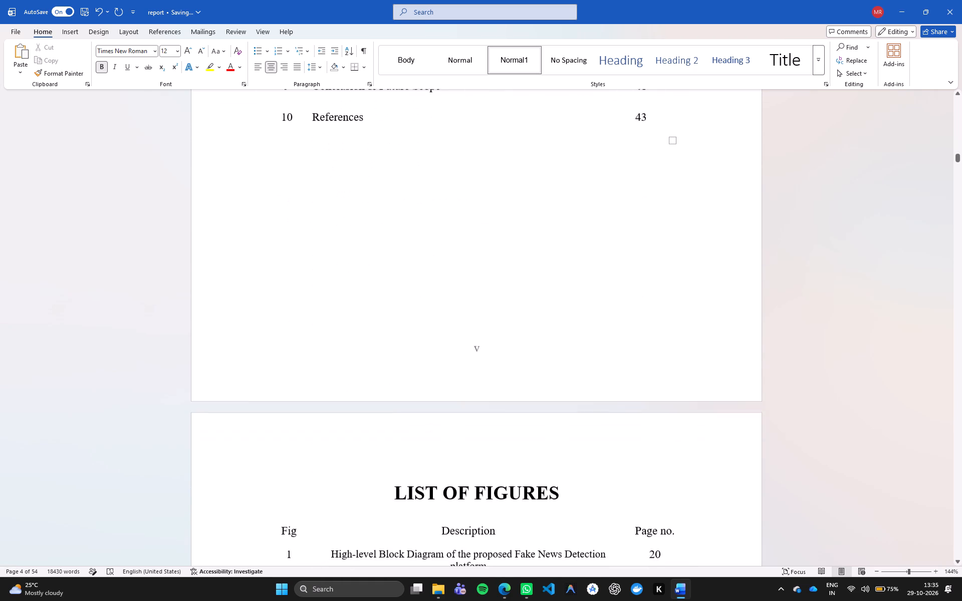
Examine the table of contents and compare its page number with that of the preceding page.
scroll(552, 474, "down", 1)
scroll(552, 474, "up", 8)
scroll(552, 474, "down", 3)
scroll(552, 474, "up", 6)
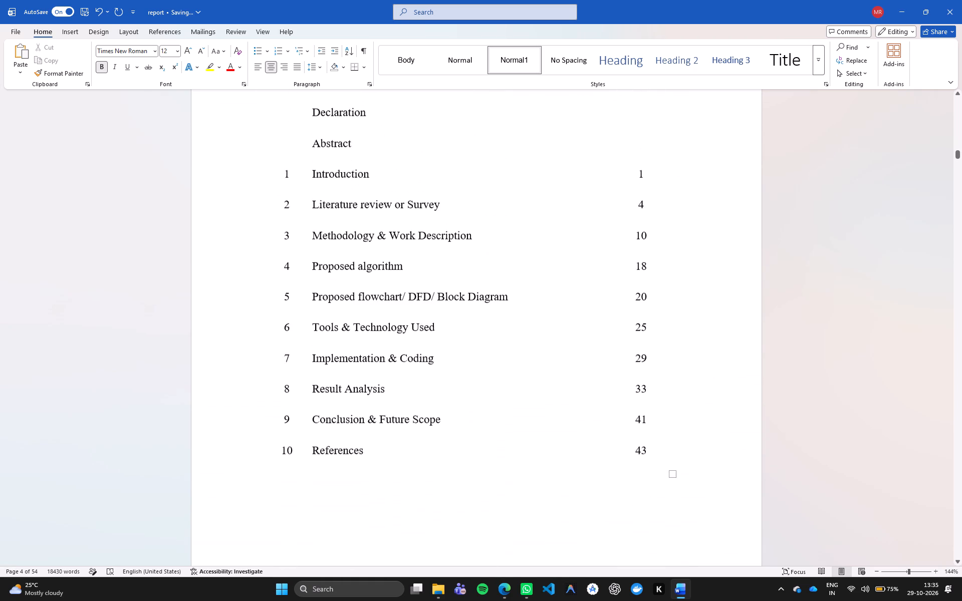
scroll(552, 474, "up", 7)
scroll(552, 474, "down", 2)
scroll(552, 474, "up", 3)
scroll(552, 474, "down", 4)
scroll(552, 474, "up", 5)
scroll(552, 474, "down", 3)
scroll(552, 474, "up", 1)
scroll(557, 479, "down", 3)
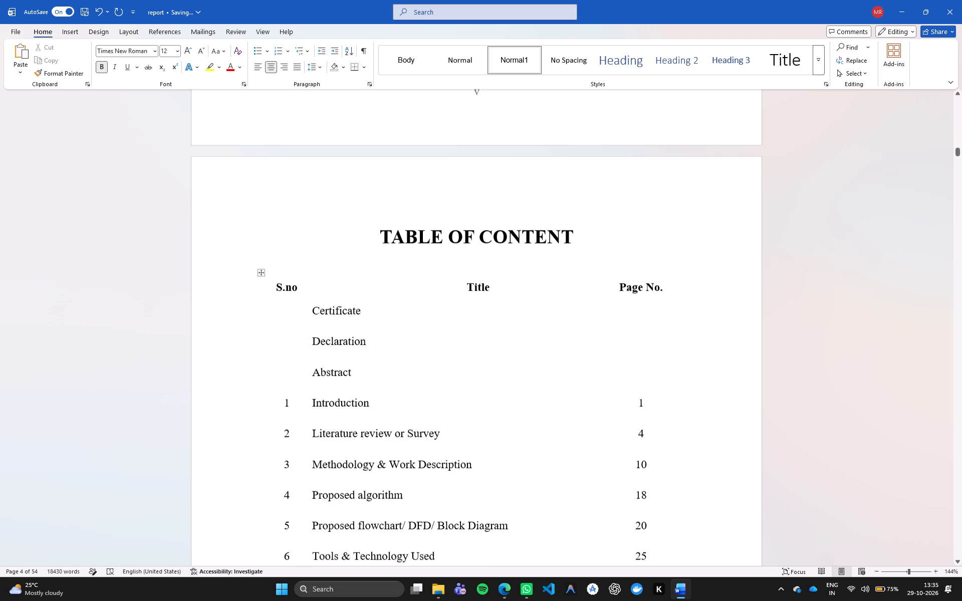
scroll(557, 479, "down", 9)
Open the Section 3 footer below the table of contents for editing.
left_click(478, 519)
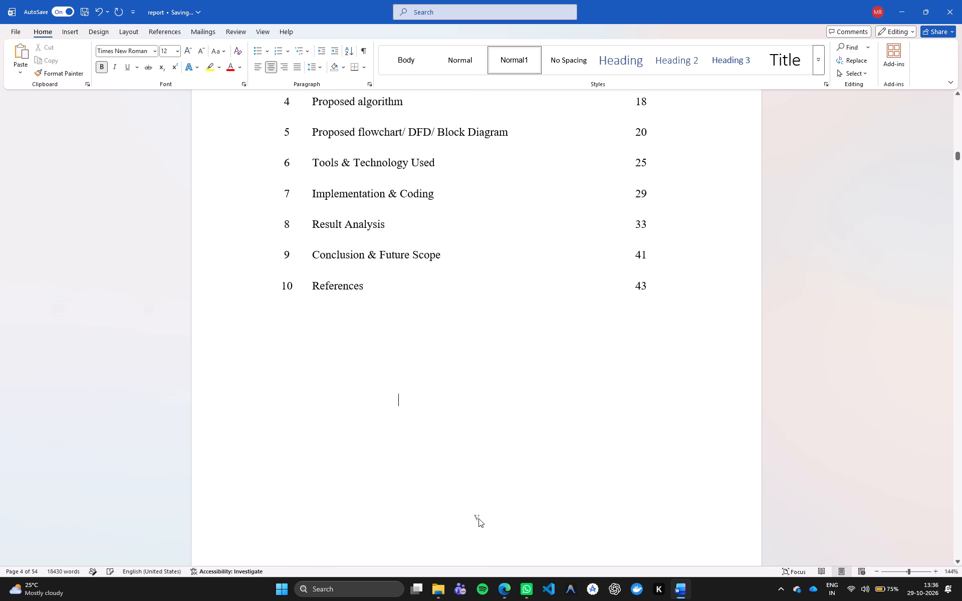
double_click(478, 518)
scroll(480, 518, "down", 1)
scroll(480, 518, "up", 1)
scroll(480, 518, "down", 3)
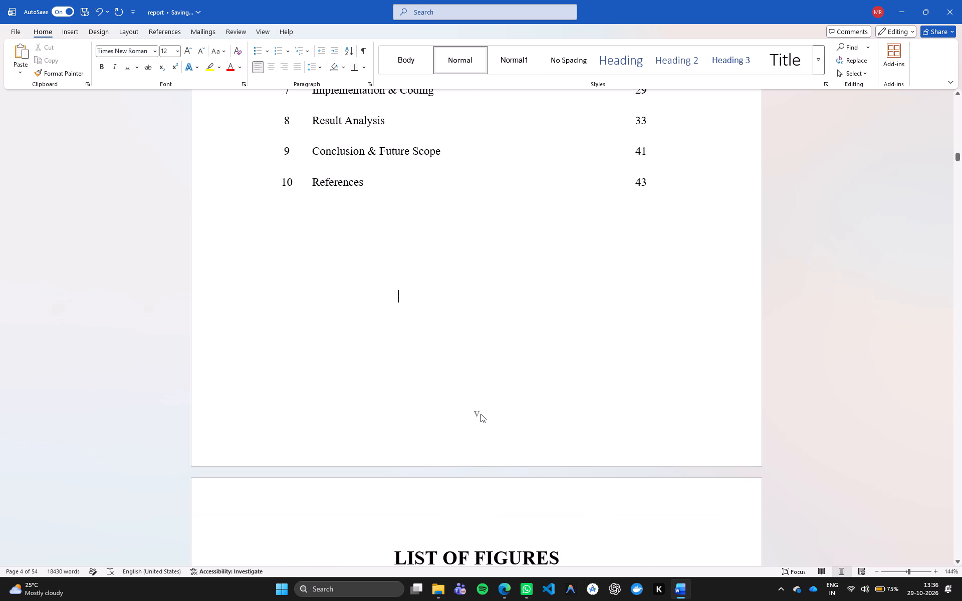
triple_click(480, 413)
left_click(482, 414)
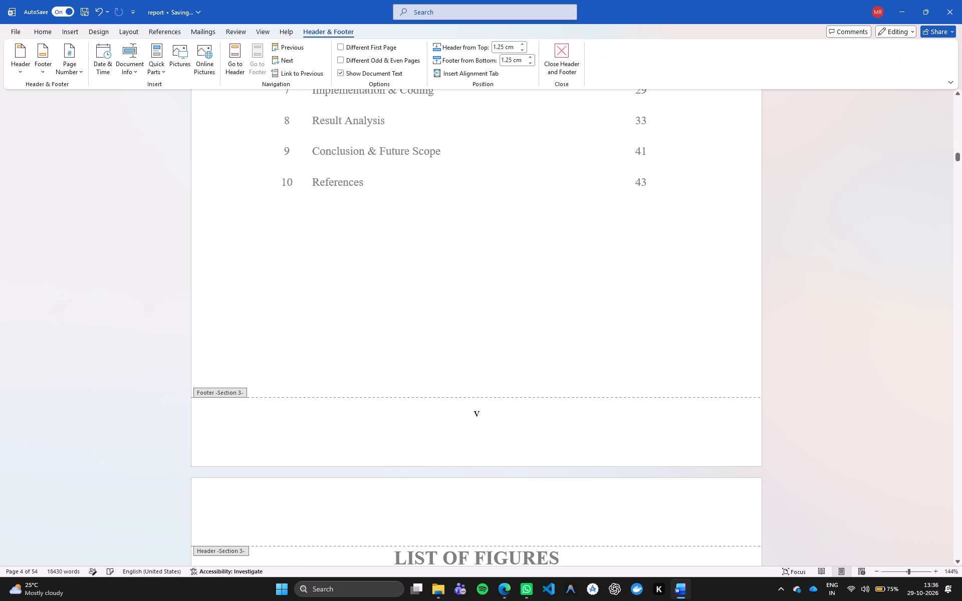
Link the Section 3 footer to the previous section, replacing its content with the Section 2 footer.
scroll(171, 256, "up", 6)
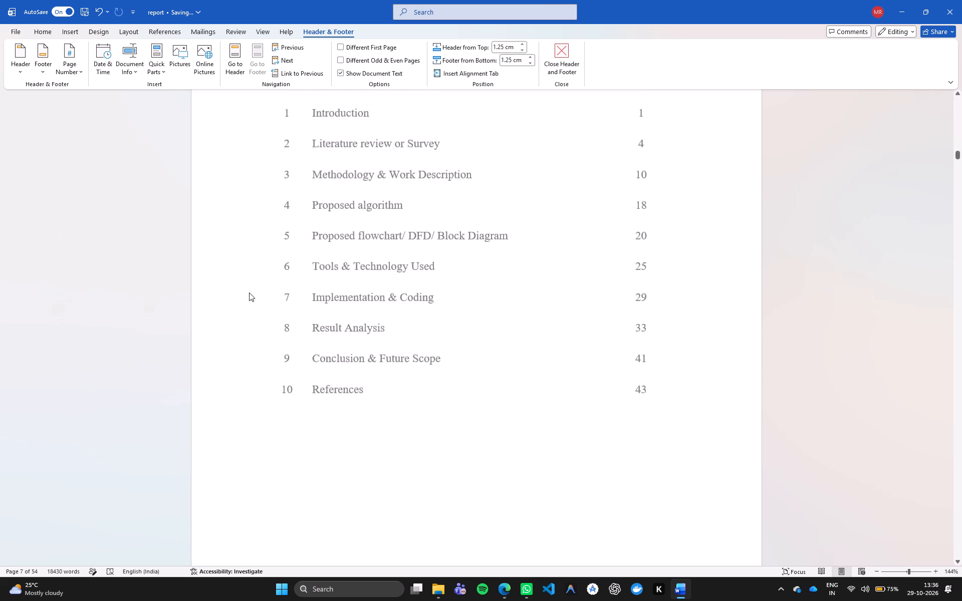
scroll(254, 292, "up", 2)
scroll(254, 292, "down", 2)
scroll(254, 292, "up", 14)
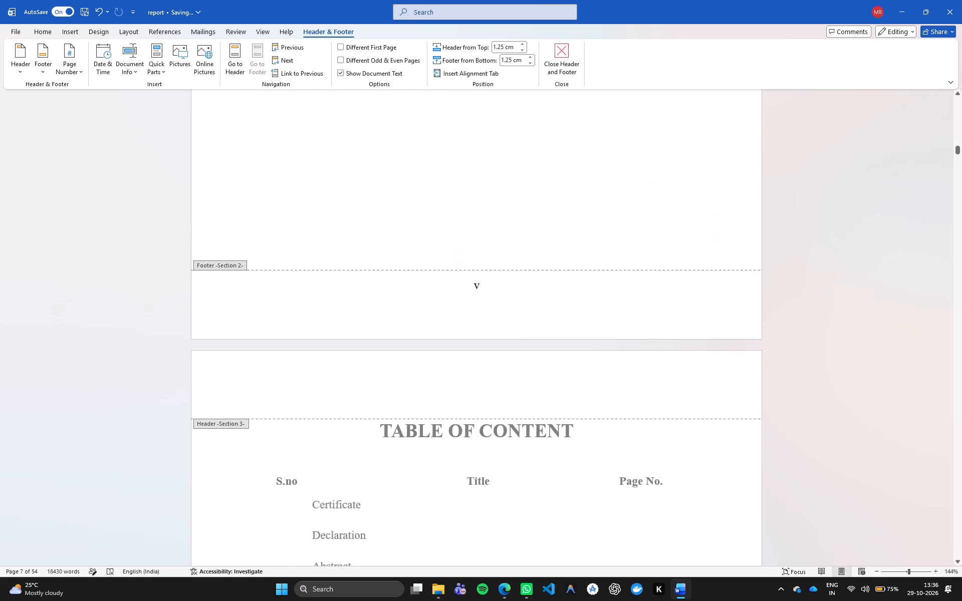
scroll(246, 296, "down", 7)
scroll(246, 296, "up", 1)
scroll(246, 296, "down", 18)
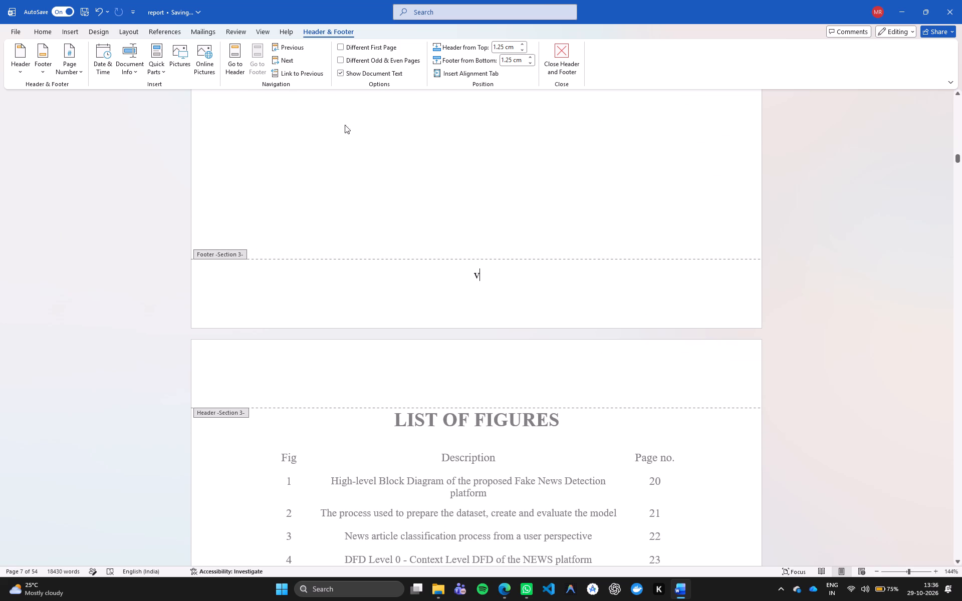
left_click(287, 72)
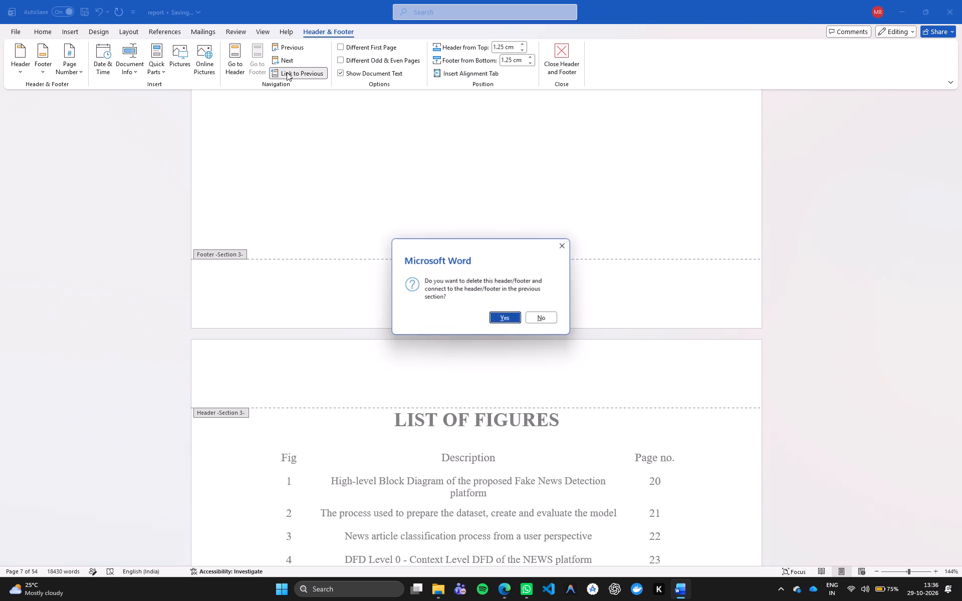
left_click(497, 321)
Check the footer page numbers on the table of contents page and the pages around it.
scroll(496, 321, "down", 6)
scroll(496, 321, "up", 1)
scroll(496, 321, "down", 1)
scroll(496, 321, "up", 3)
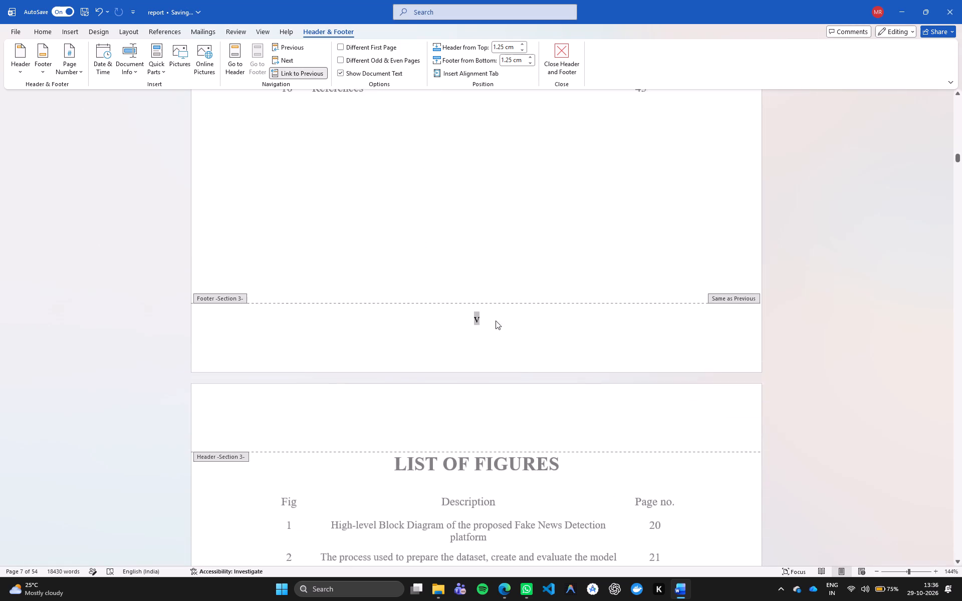
scroll(496, 321, "up", 7)
scroll(493, 319, "down", 2)
scroll(493, 319, "up", 15)
scroll(493, 319, "down", 12)
scroll(493, 318, "up", 1)
scroll(493, 317, "down", 4)
scroll(480, 398, "down", 7)
Delete the page number from the Section 3 footer on the table of contents page.
left_click(514, 336)
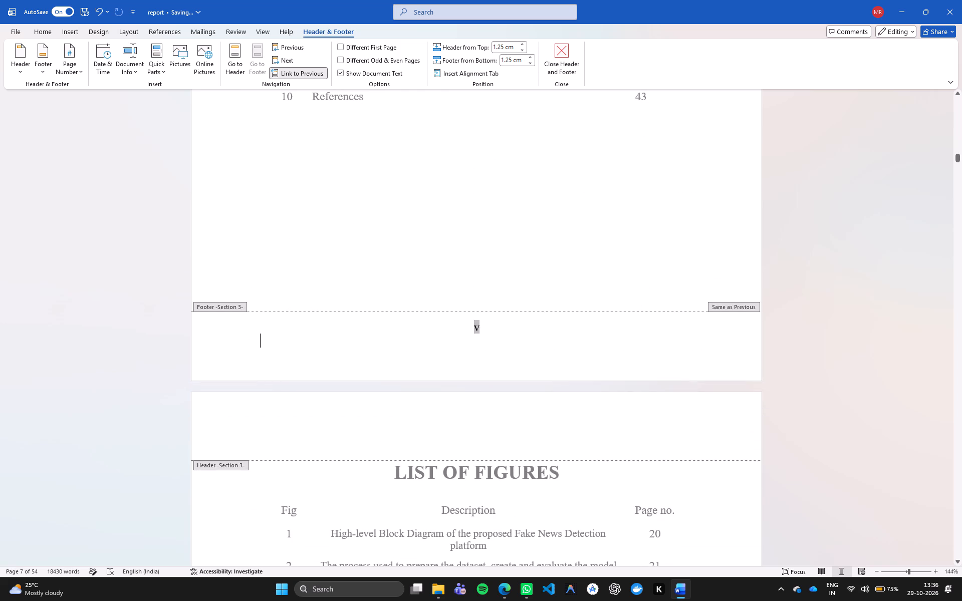
left_click_drag(538, 330, 232, 354)
key("BackSpace")
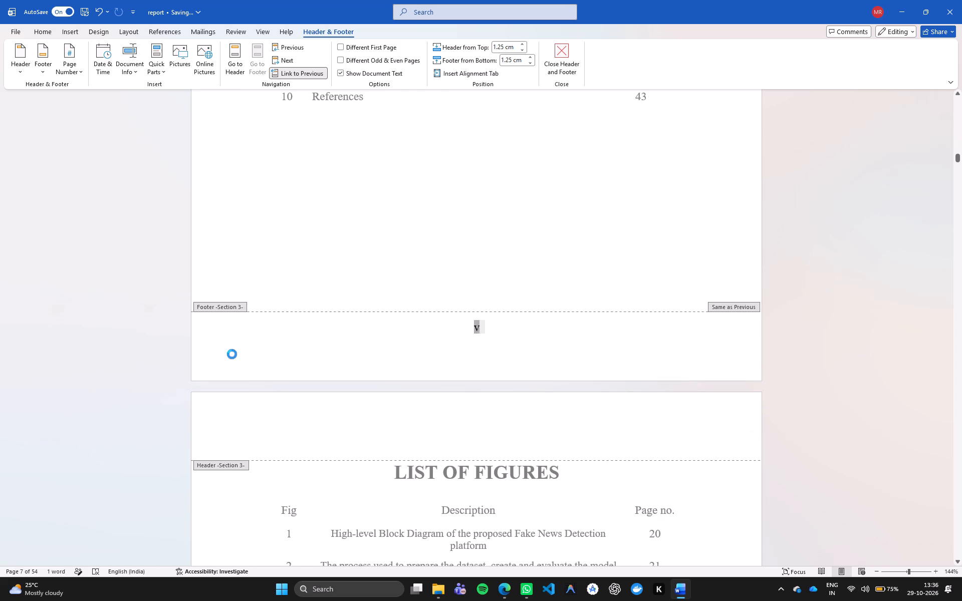
key("BackSpace")
key("BackSpace")
key("BackSpace")
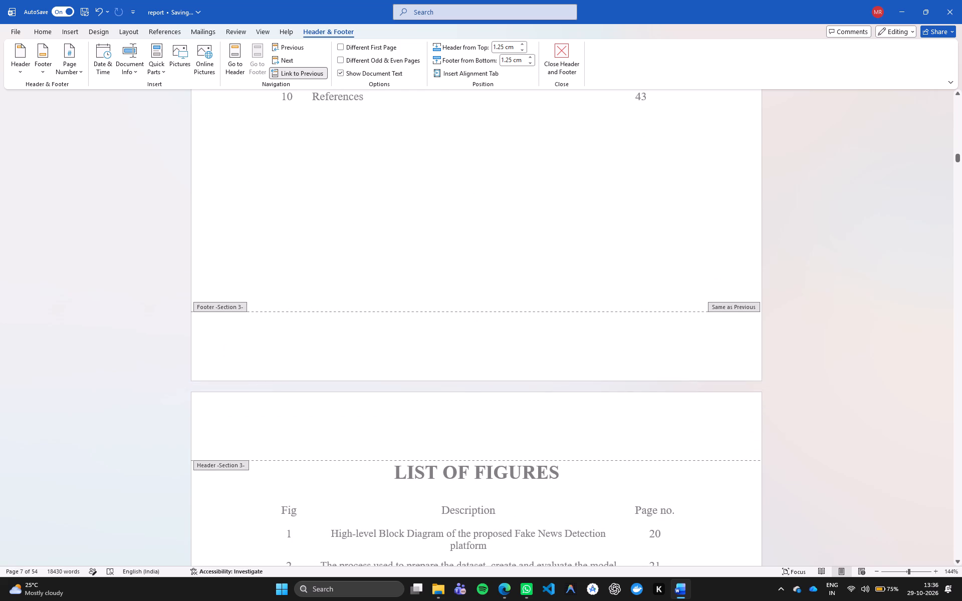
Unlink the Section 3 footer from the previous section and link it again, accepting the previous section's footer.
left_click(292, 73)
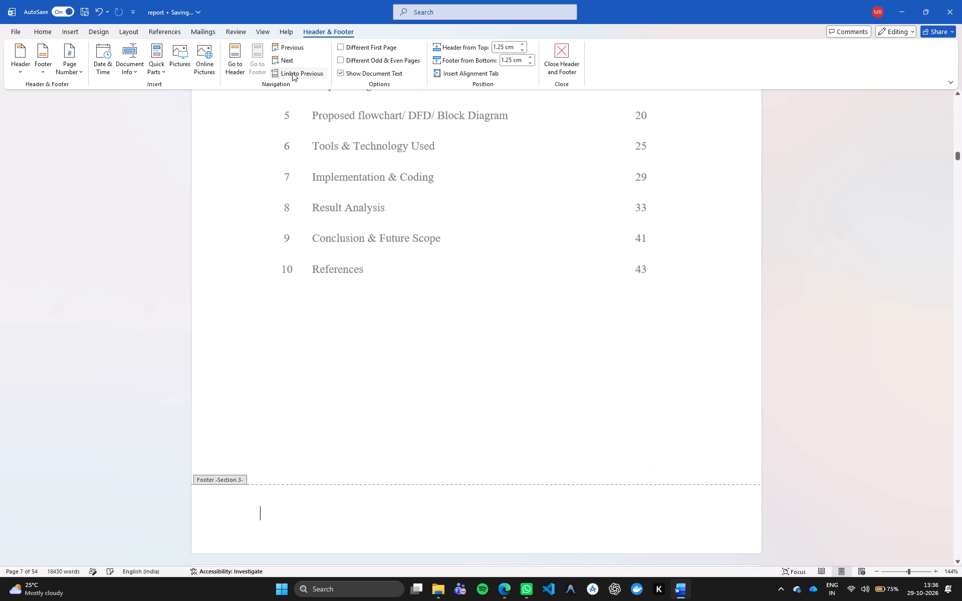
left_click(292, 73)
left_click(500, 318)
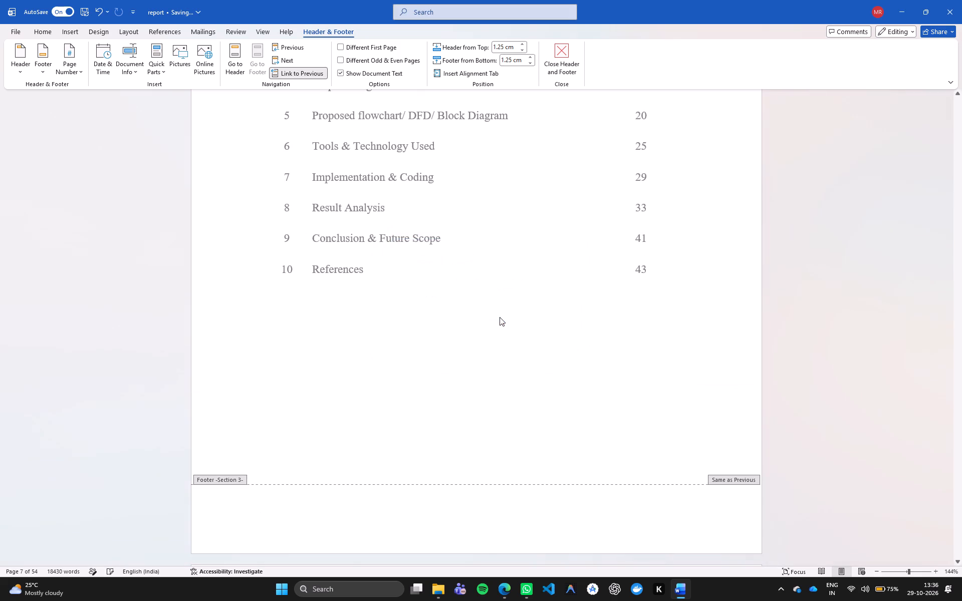
Insert a bottom-of-page number in the Plain Number 2 style in the Section 3 footer.
scroll(498, 317, "down", 5)
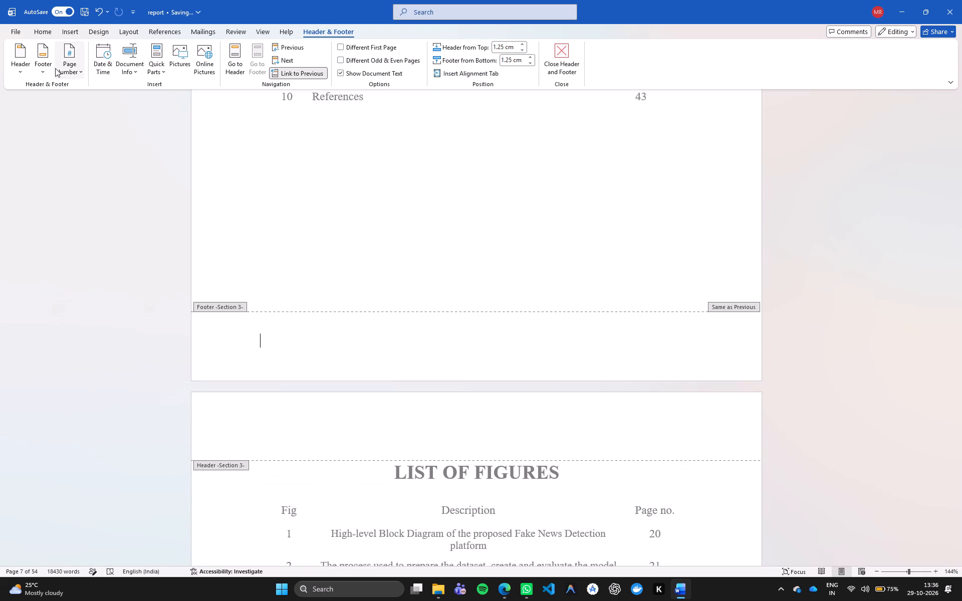
left_click(61, 67)
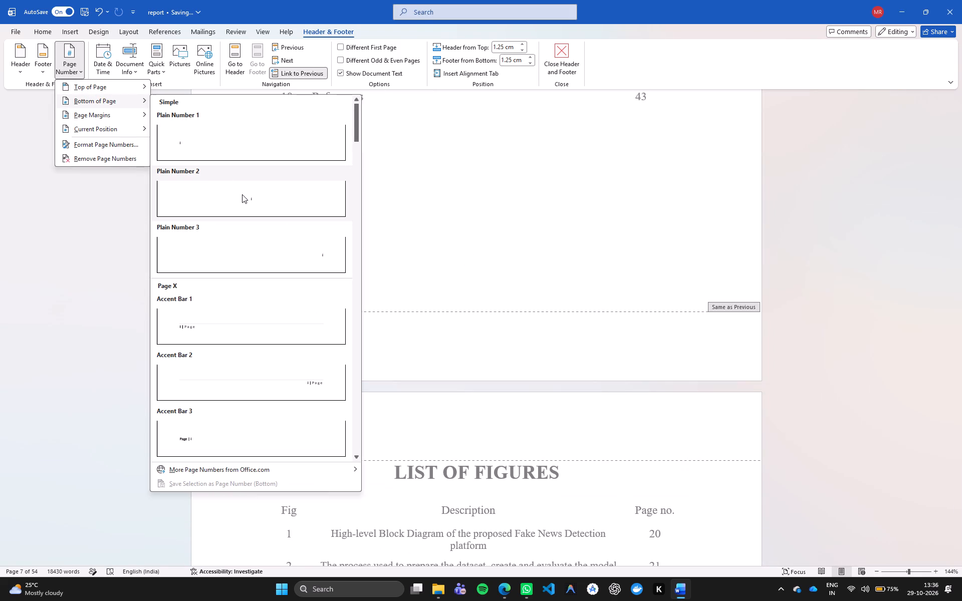
left_click(242, 194)
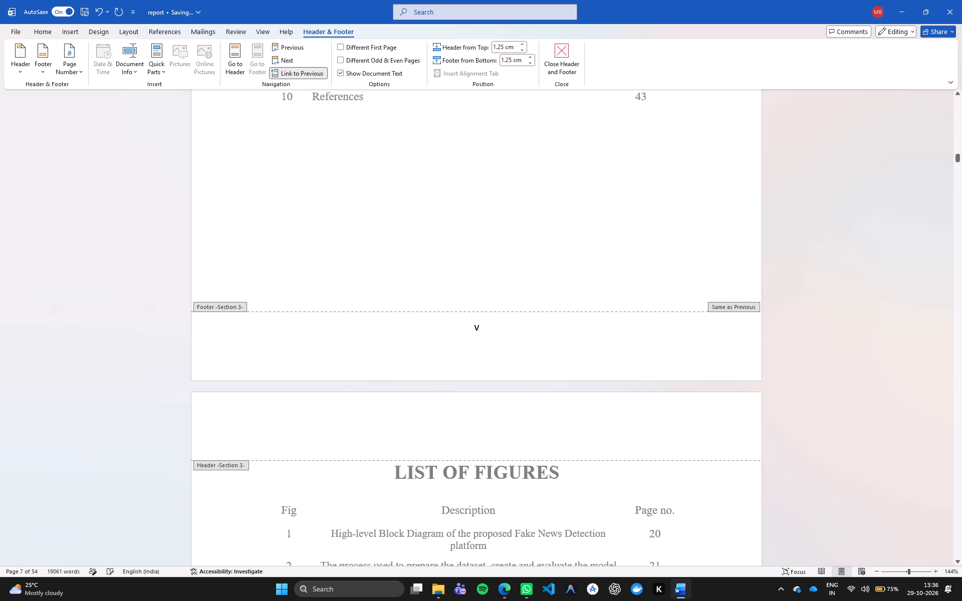
Set the font of the page number in the Section 3 footer to Times New Roman.
left_click_drag(512, 338, 352, 324)
scroll(350, 323, "up", 2)
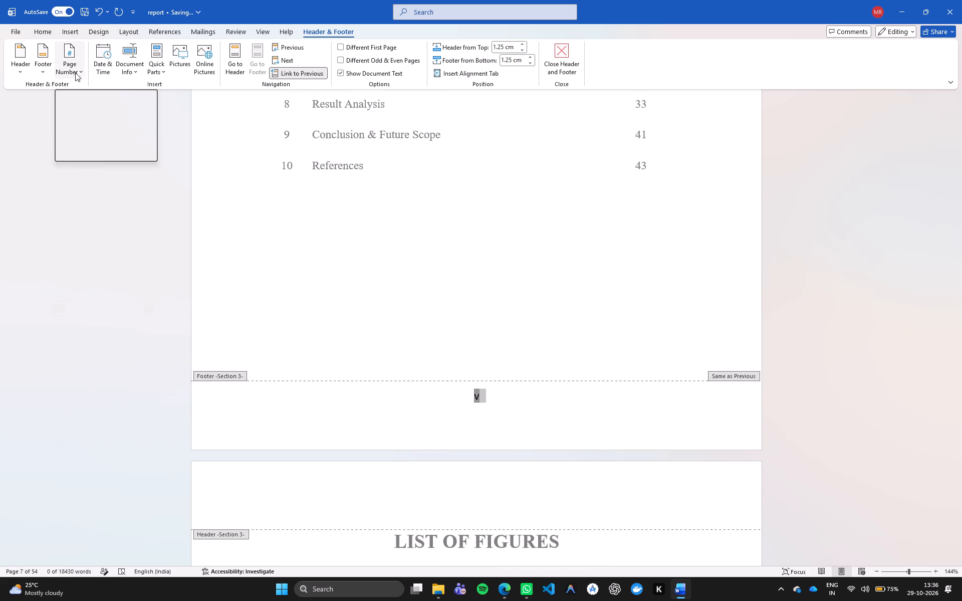
left_click(49, 29)
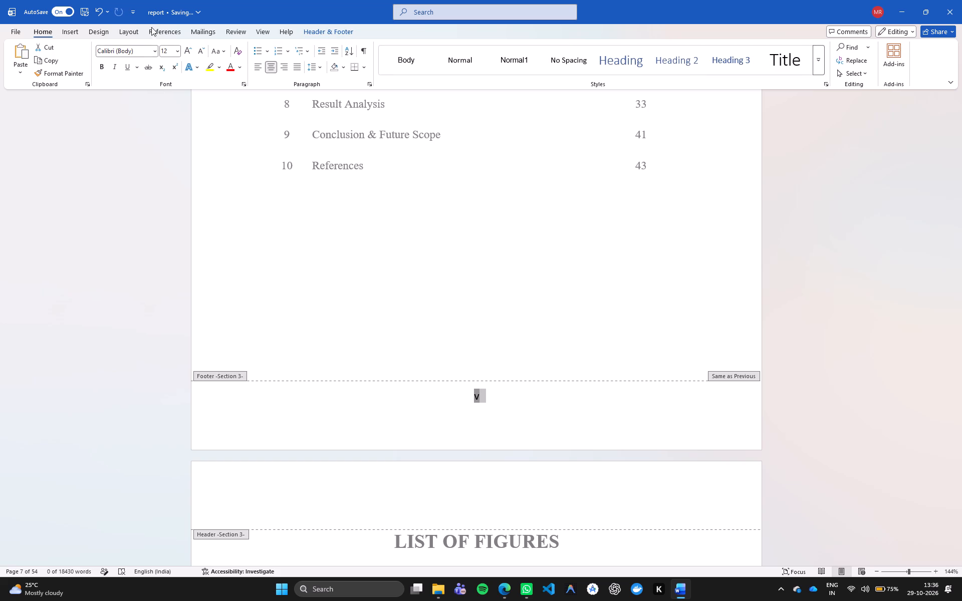
left_click(124, 47)
key("ctrl+a")
key("backslash")
key("BackSpace")
key("BackSpace")
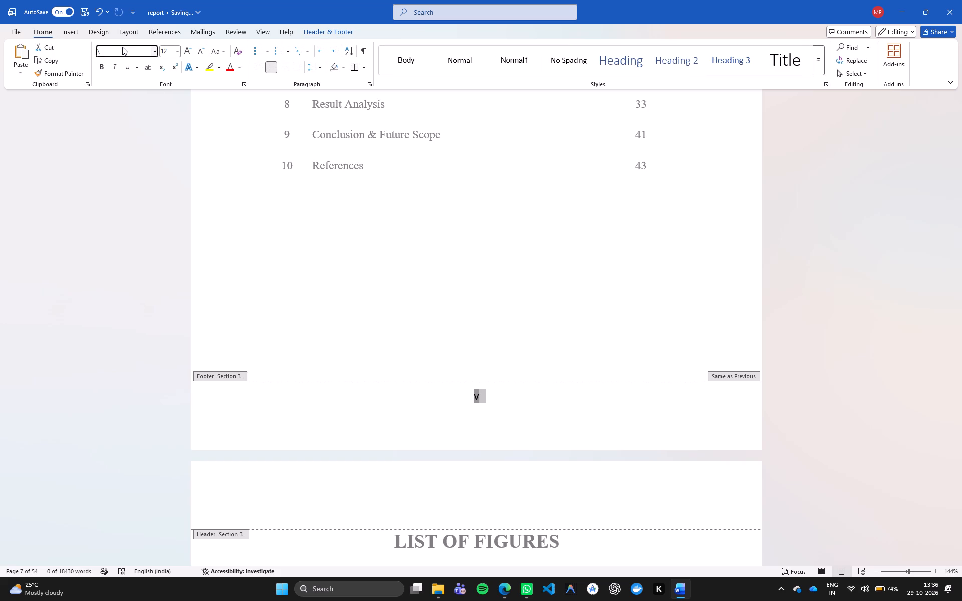
key("BackSpace")
key("BackSpace")
type("tim")
key("Return")
Examine the Section 3 footer page numbers on the table of contents, List of Figures and List of Tables pages.
scroll(124, 164, "down", 11)
scroll(132, 173, "up", 5)
scroll(138, 187, "down", 1)
scroll(253, 373, "down", 4)
scroll(253, 373, "up", 1)
scroll(253, 373, "down", 7)
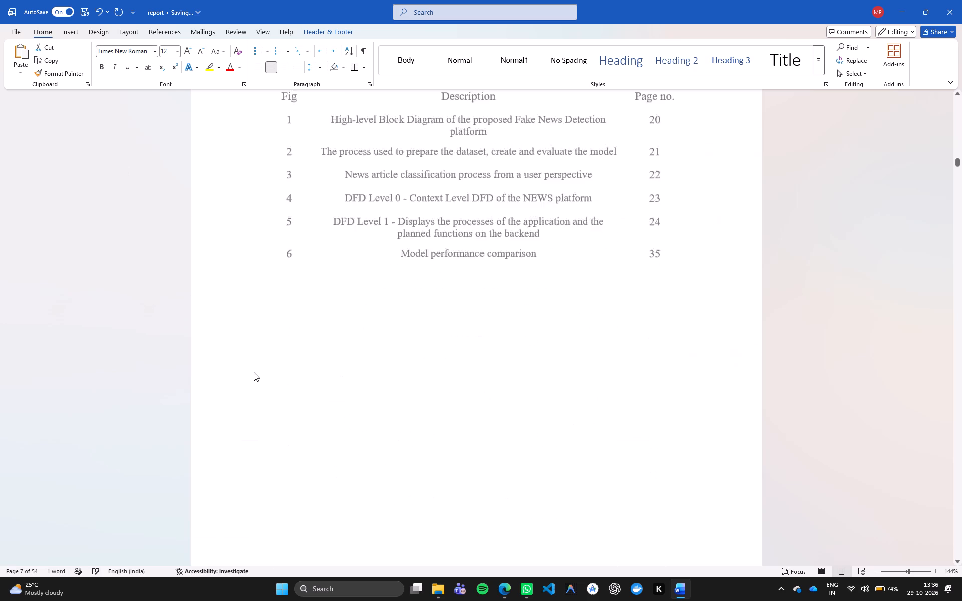
scroll(254, 372, "down", 2)
scroll(297, 379, "down", 13)
scroll(297, 378, "down", 10)
scroll(297, 378, "up", 14)
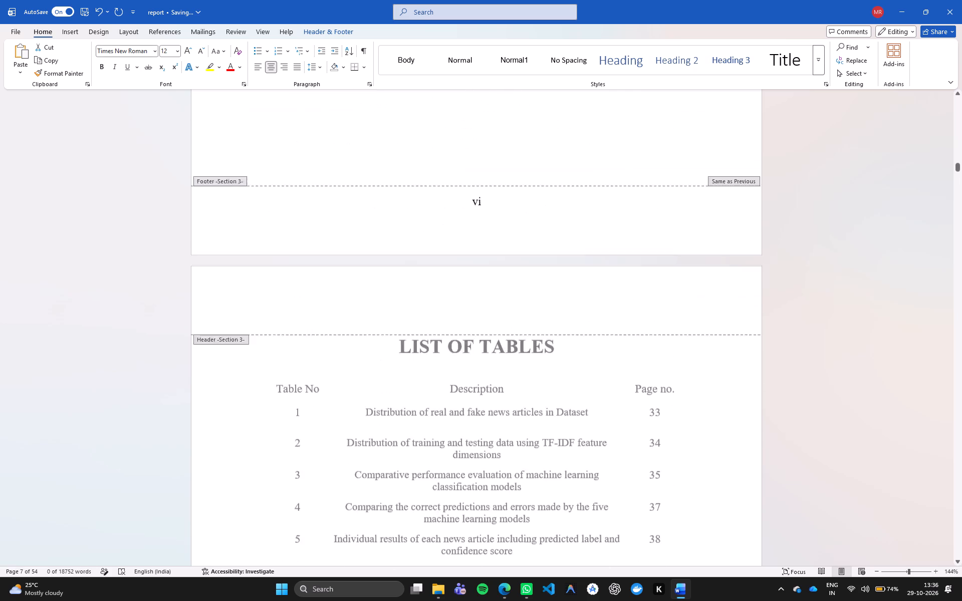
scroll(297, 377, "down", 1)
scroll(297, 378, "up", 7)
scroll(304, 376, "down", 1)
scroll(304, 377, "up", 3)
scroll(304, 378, "down", 1)
scroll(304, 378, "up", 15)
scroll(307, 387, "up", 7)
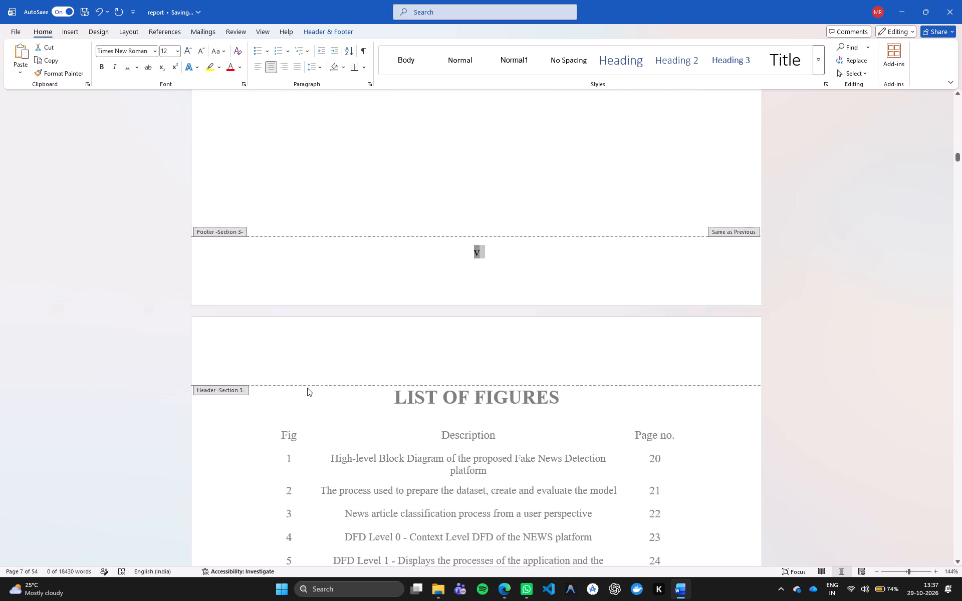
Unlink the Section 3 footer on the table of contents page from the previous section.
scroll(313, 403, "down", 3)
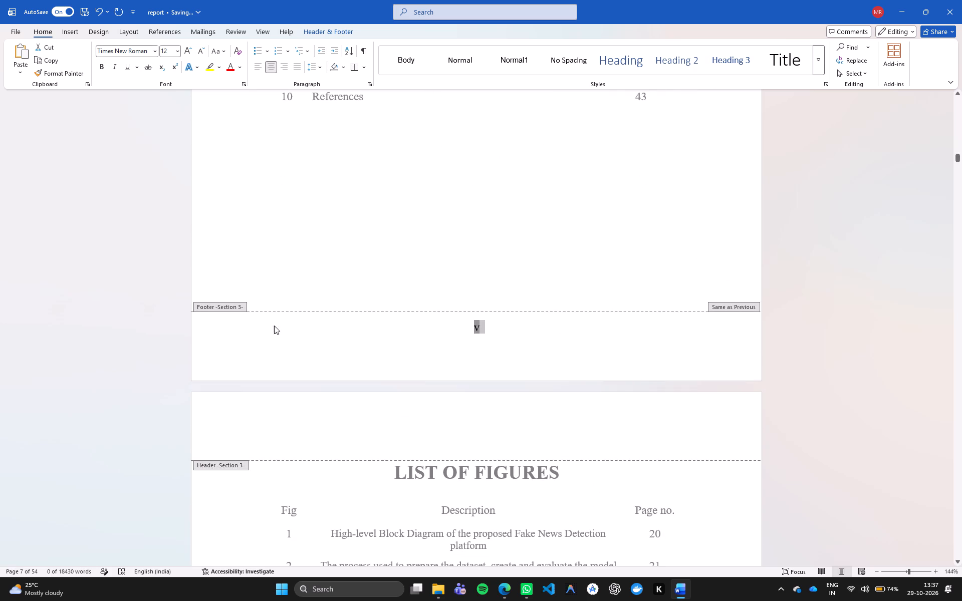
scroll(379, 355, "up", 2)
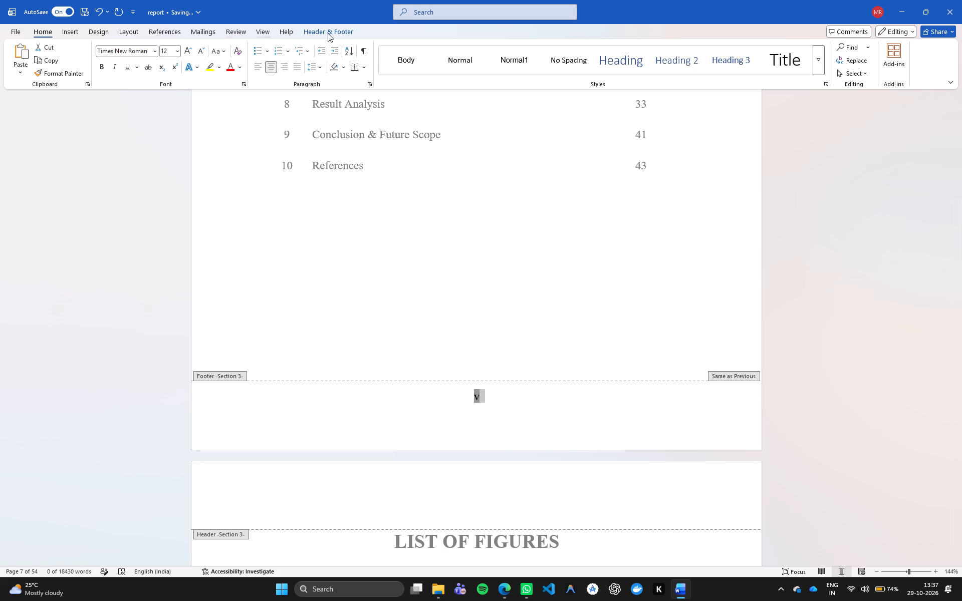
left_click(335, 30)
left_click(286, 70)
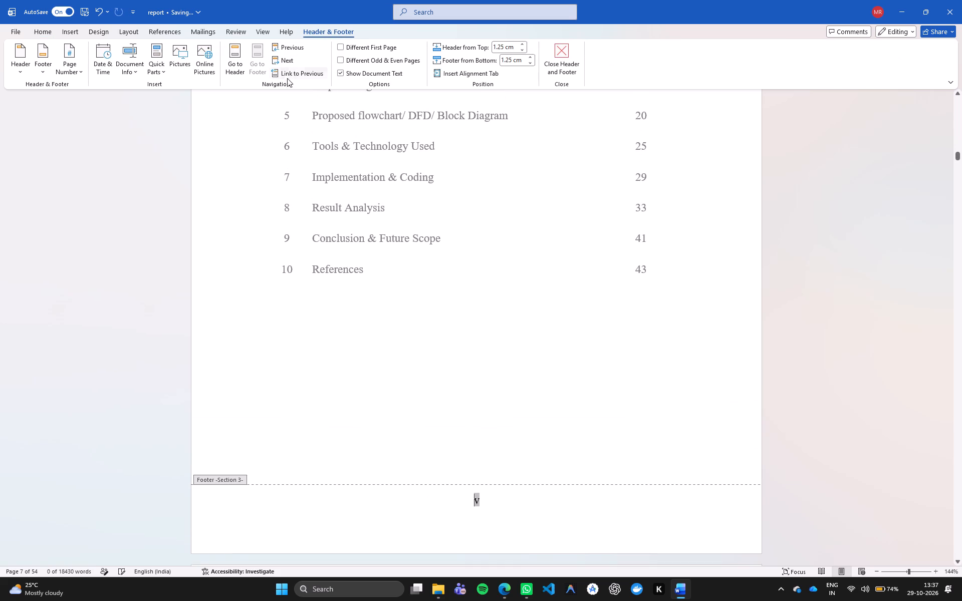
Open the page number format settings for Section 3 and its starting number for editing.
left_click(67, 69)
left_click(96, 144)
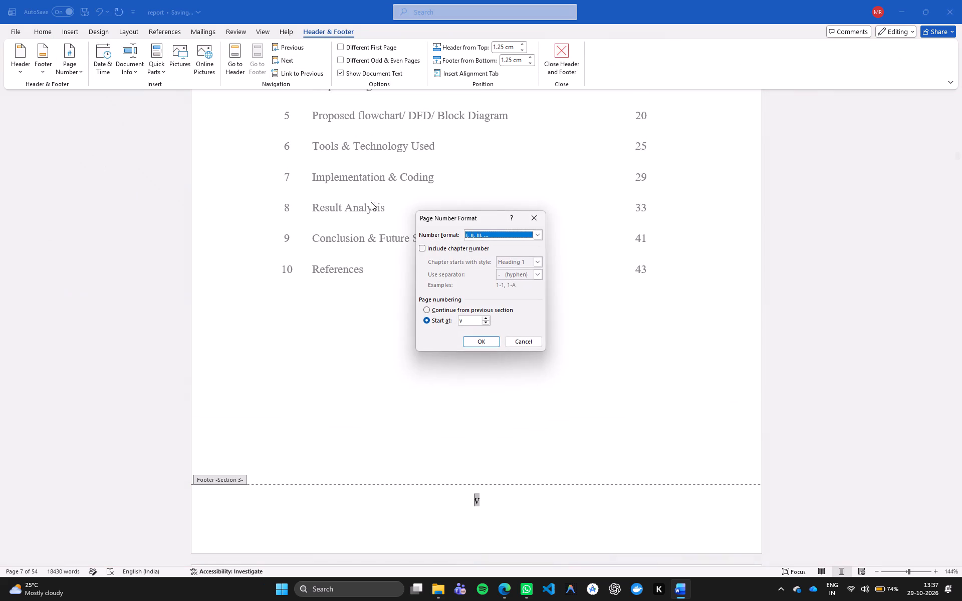
left_click(468, 322)
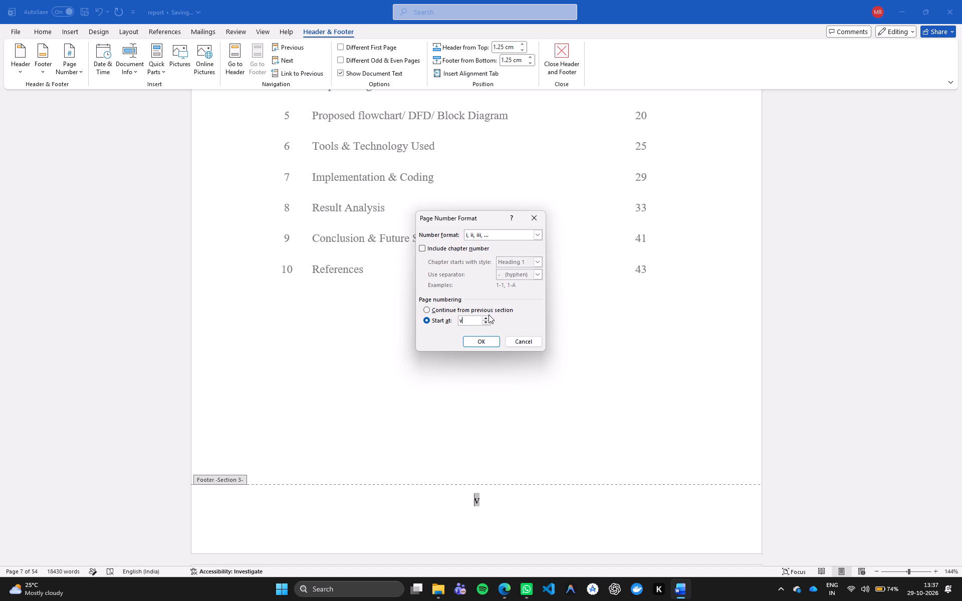
Set the Section 3 page numbering to start at vi and leave footer editing.
left_click(486, 318)
left_click(482, 338)
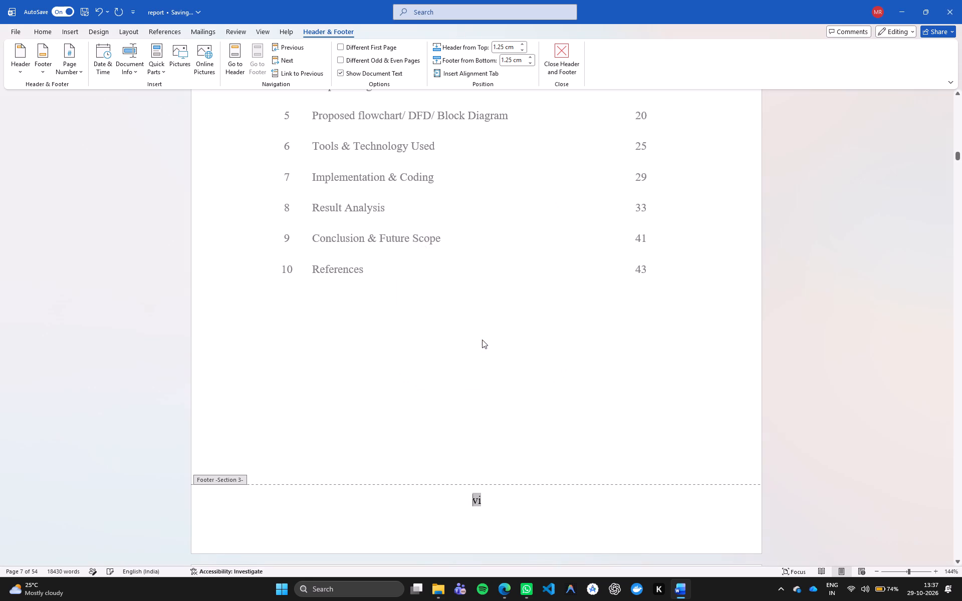
left_click(577, 54)
Examine the table of contents page and its neighbouring front-matter pages after the numbering change.
scroll(544, 306, "up", 1)
scroll(544, 307, "down", 3)
scroll(544, 309, "up", 10)
scroll(544, 313, "down", 1)
scroll(544, 313, "up", 7)
scroll(558, 332, "down", 3)
scroll(558, 332, "up", 4)
scroll(558, 332, "down", 6)
scroll(558, 332, "up", 2)
scroll(558, 332, "down", 1)
scroll(558, 332, "up", 3)
scroll(558, 324, "down", 1)
scroll(559, 321, "up", 1)
scroll(560, 320, "down", 1)
scroll(561, 319, "up", 1)
scroll(639, 56, "up", 3)
scroll(666, 220, "down", 2)
scroll(670, 234, "up", 4)
scroll(670, 234, "down", 4)
scroll(675, 234, "up", 2)
scroll(676, 234, "down", 1)
scroll(680, 234, "up", 2)
scroll(682, 234, "down", 6)
left_click(960, 150)
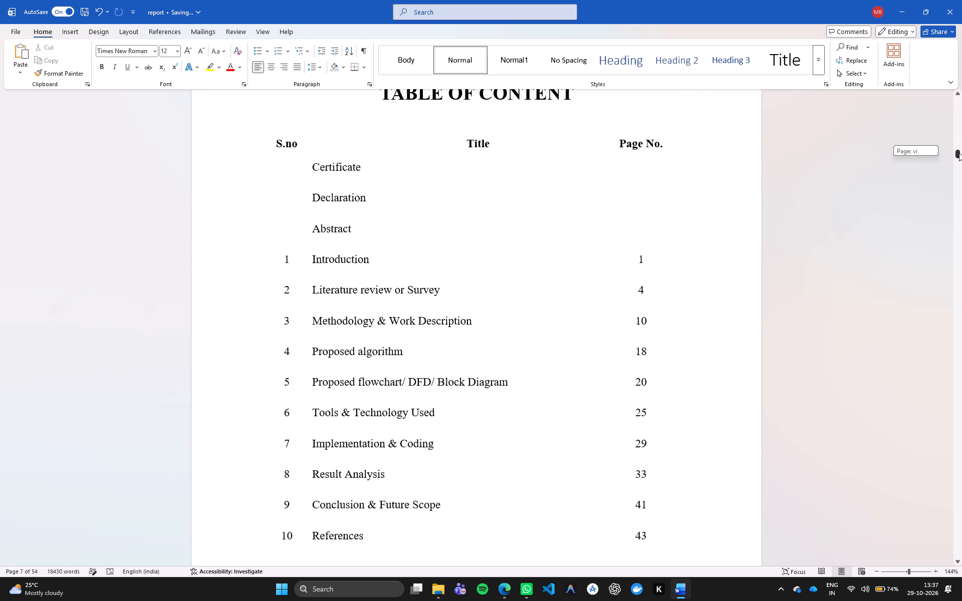
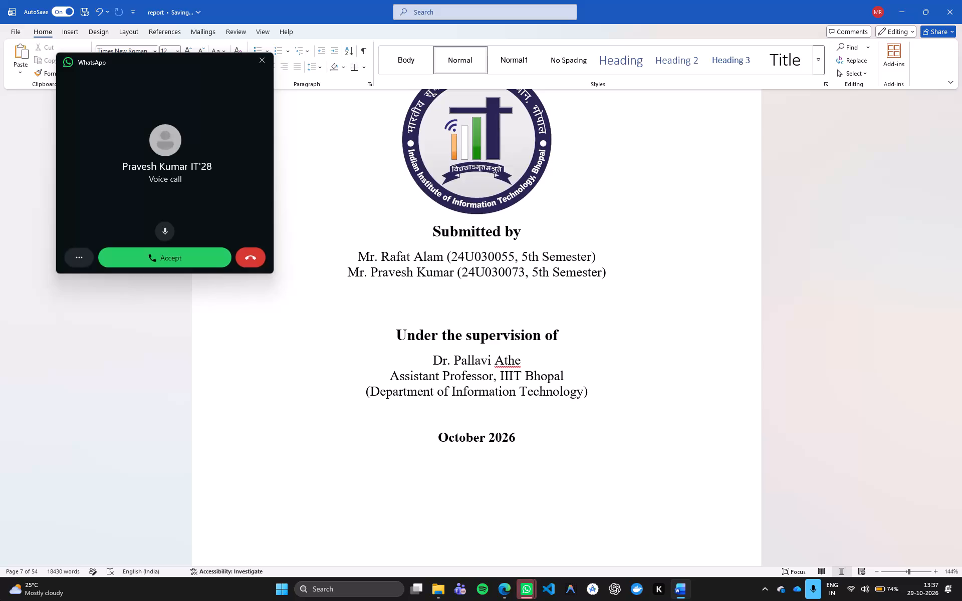
Examine the report's title page, from the project title down to the student, supervisor and date details.
scroll(0, 600, "up", 3)
scroll(0, 600, "down", 2)
scroll(0, 600, "up", 2)
scroll(0, 600, "down", 2)
scroll(0, 600, "up", 1)
scroll(289, 575, "up", 2)
scroll(302, 579, "down", 1)
scroll(302, 583, "up", 4)
scroll(476, 298, "up", 6)
scroll(474, 298, "down", 1)
scroll(474, 298, "up", 2)
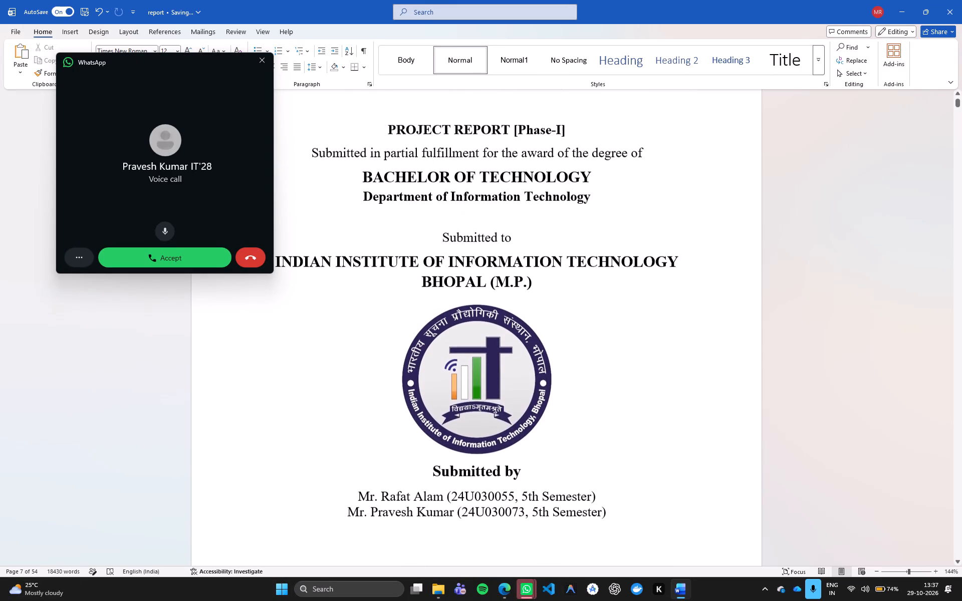
scroll(476, 296, "down", 1)
scroll(476, 296, "up", 3)
scroll(477, 296, "down", 1)
scroll(477, 296, "up", 3)
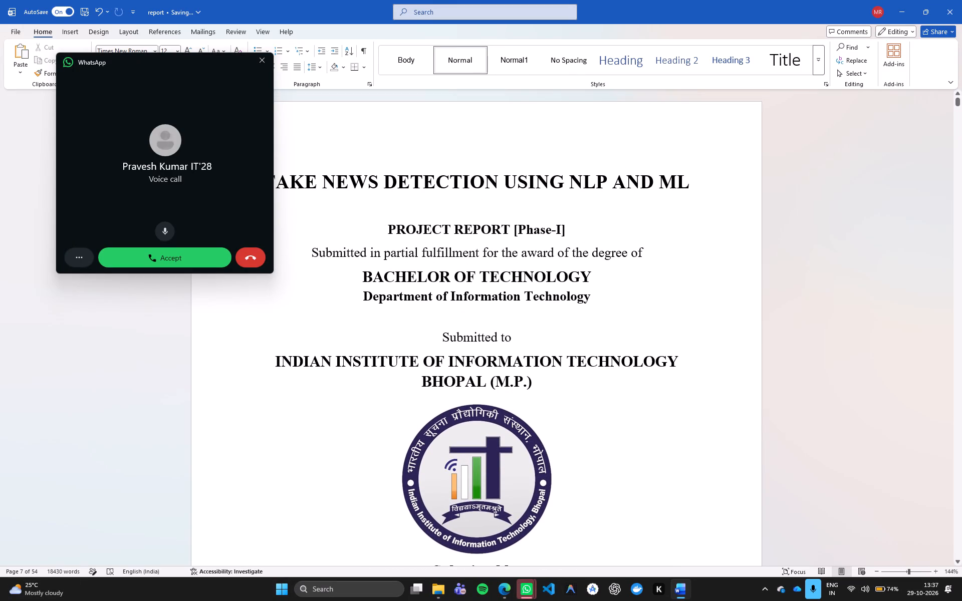
scroll(460, 363, "down", 10)
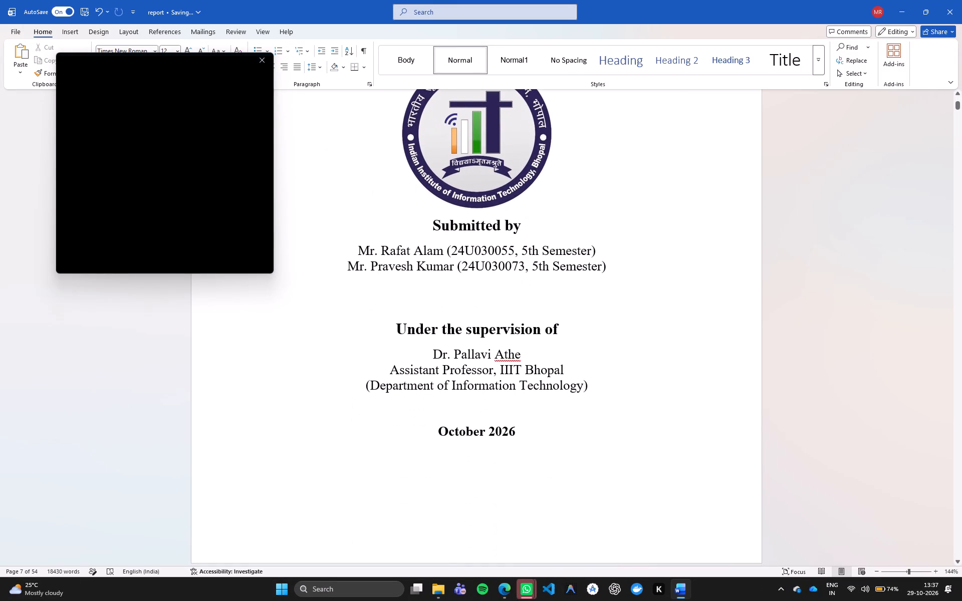
Remove the second student's name and roll number from the certificate paragraph, leaving a closing bracket after the first student's roll number.
scroll(459, 365, "down", 3)
scroll(459, 365, "up", 1)
scroll(459, 365, "down", 2)
scroll(459, 365, "up", 1)
scroll(459, 365, "down", 11)
scroll(459, 365, "up", 1)
scroll(459, 365, "down", 3)
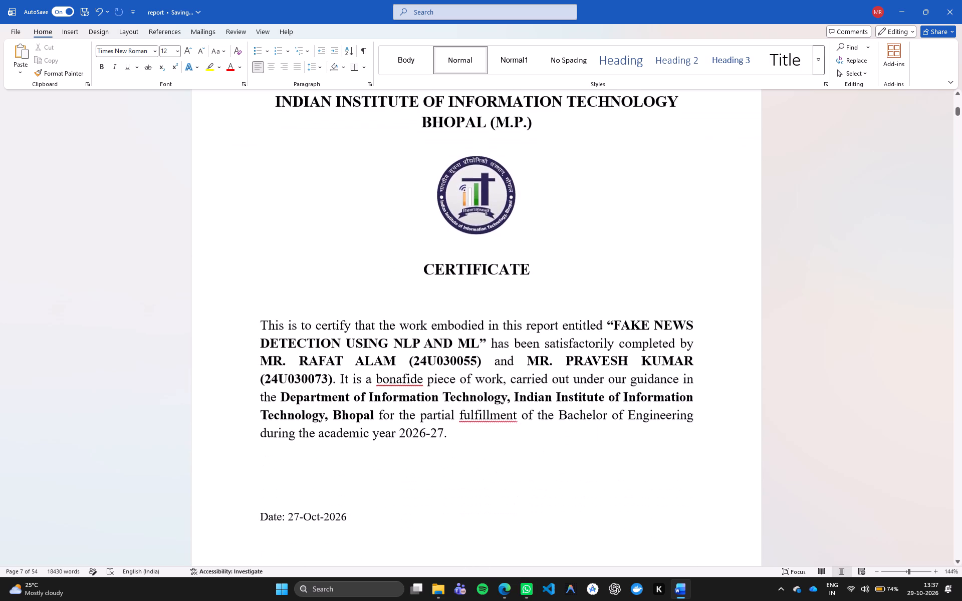
scroll(458, 366, "down", 2)
scroll(458, 366, "up", 2)
scroll(458, 366, "down", 2)
scroll(458, 366, "up", 1)
scroll(458, 366, "down", 3)
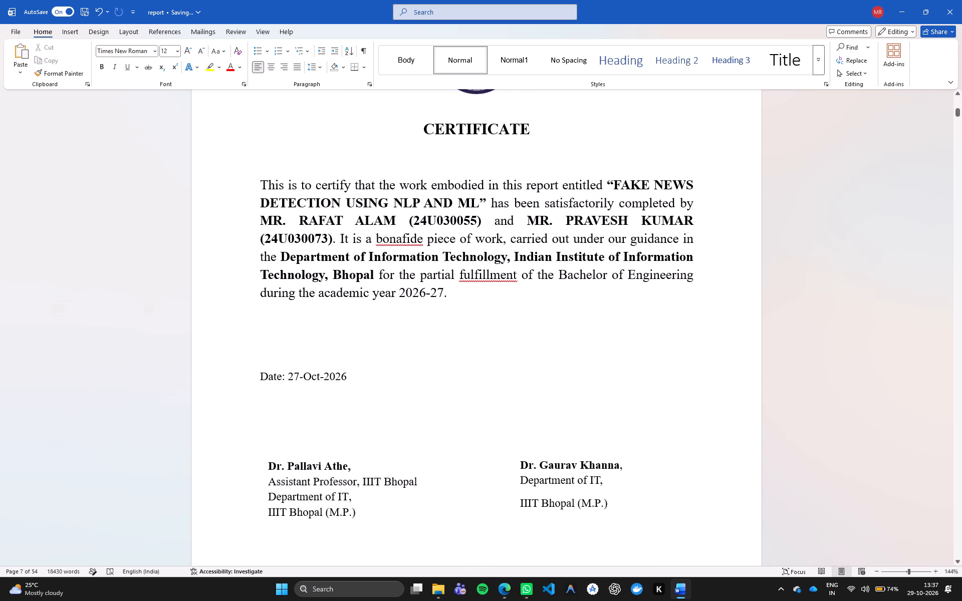
left_click_drag(483, 221, 302, 240)
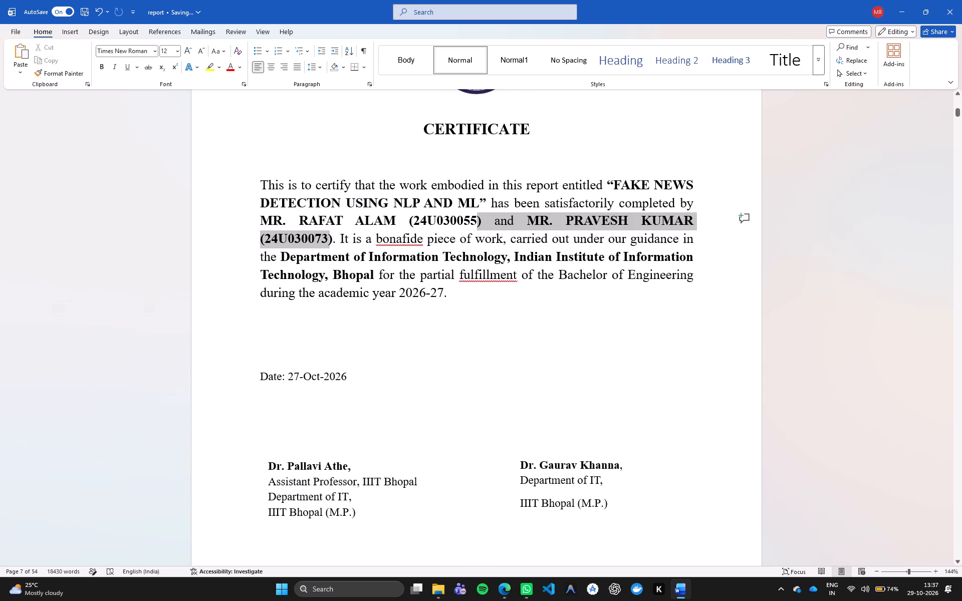
left_click_drag(302, 240, 332, 240)
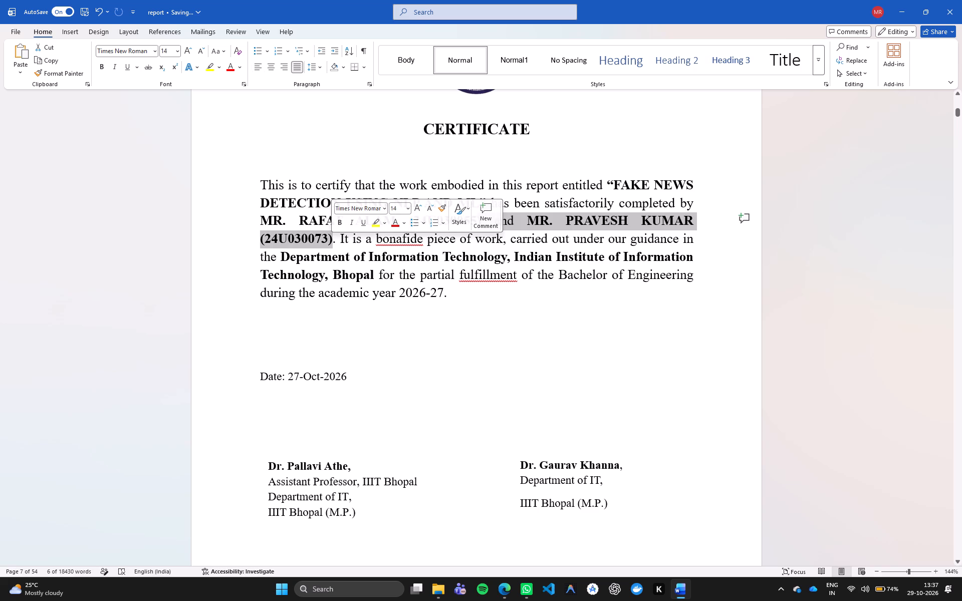
key("BackSpace")
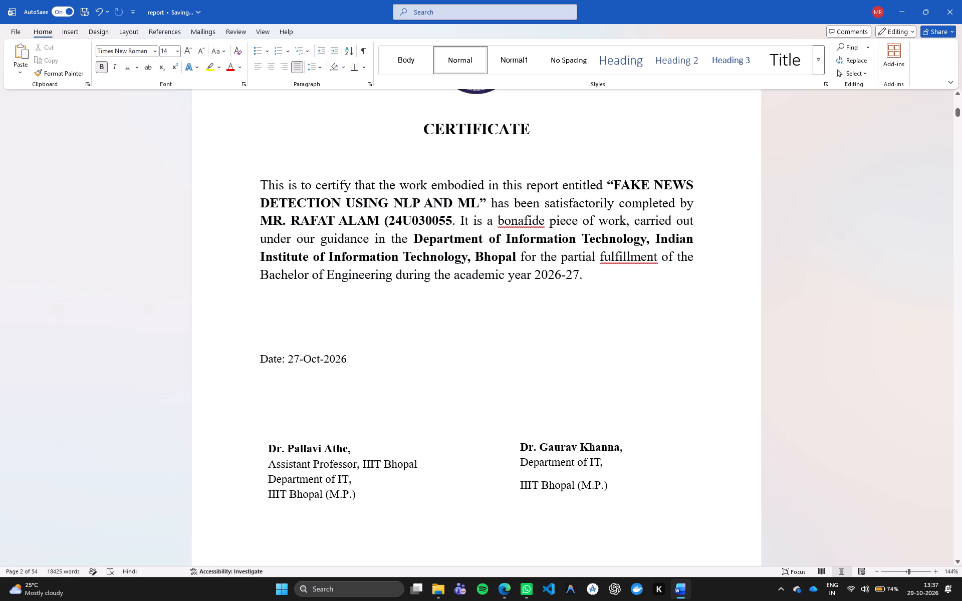
key("shift+parenright")
left_click(500, 271)
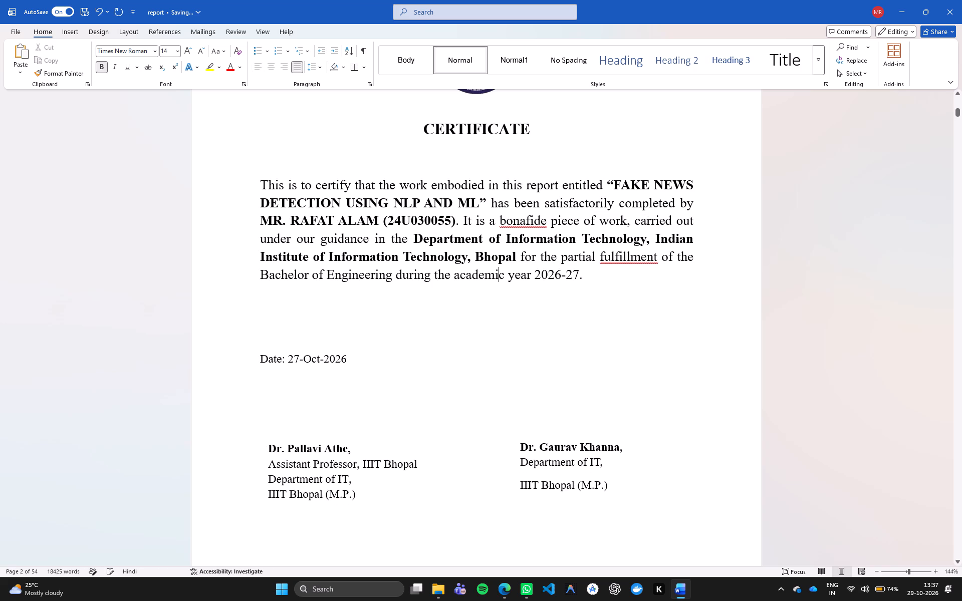
Compare the two certificate pages, checking their student details, dates, signature blocks and footer page numbers.
scroll(495, 276, "down", 2)
scroll(495, 279, "up", 1)
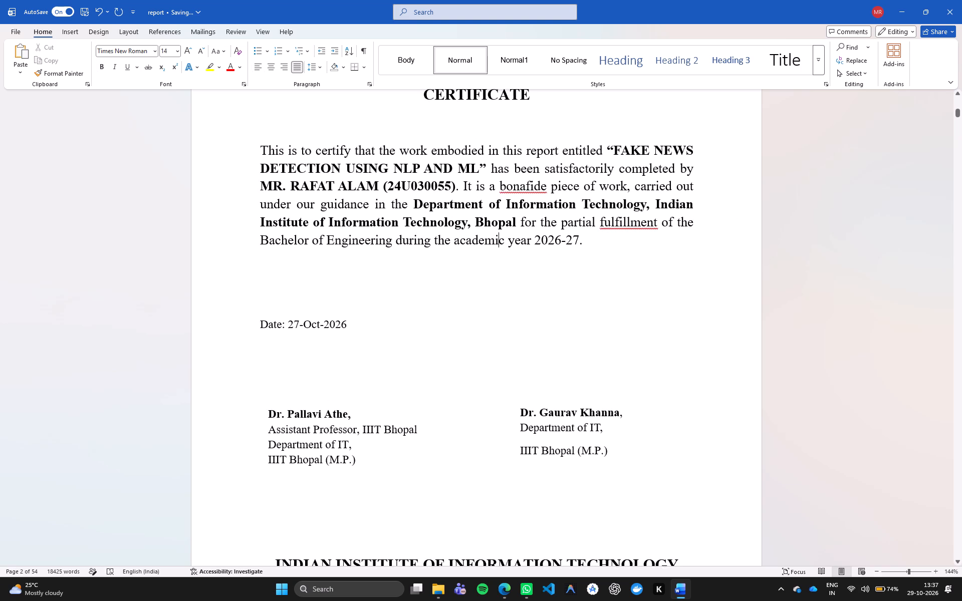
left_click(660, 253)
scroll(659, 252, "up", 9)
scroll(658, 255, "down", 3)
scroll(656, 256, "up", 1)
scroll(656, 256, "down", 4)
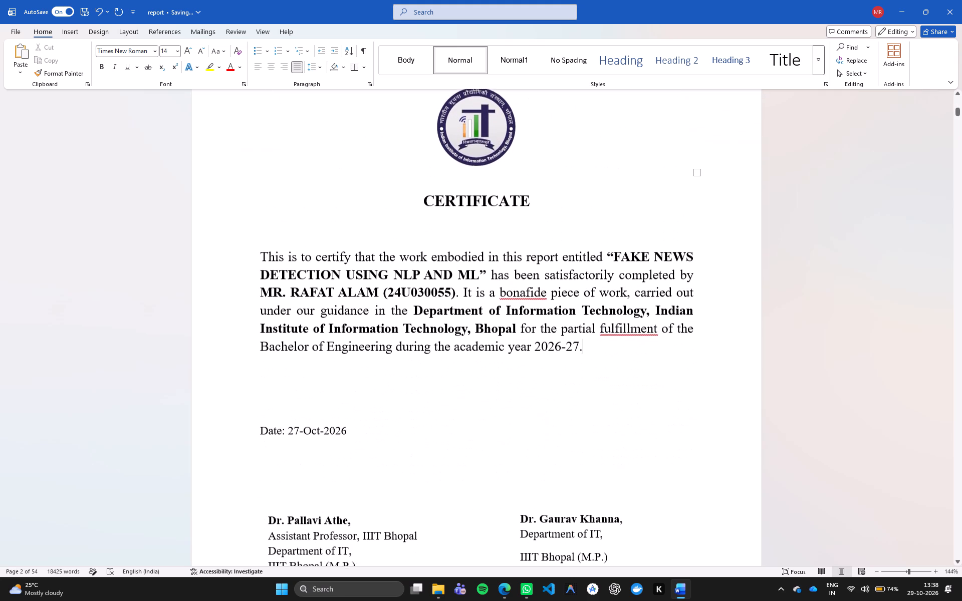
left_click(624, 400)
scroll(624, 400, "down", 10)
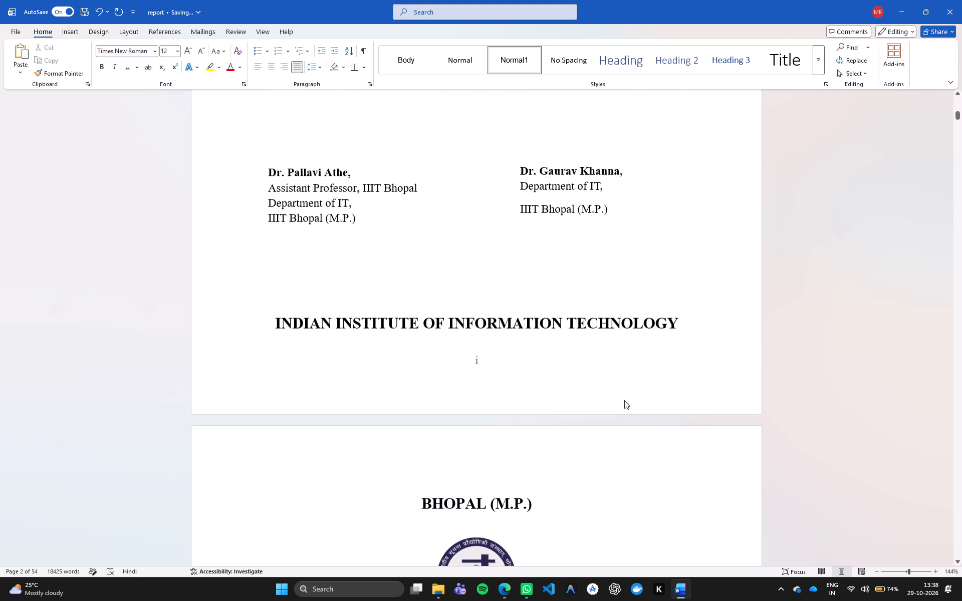
scroll(623, 400, "down", 15)
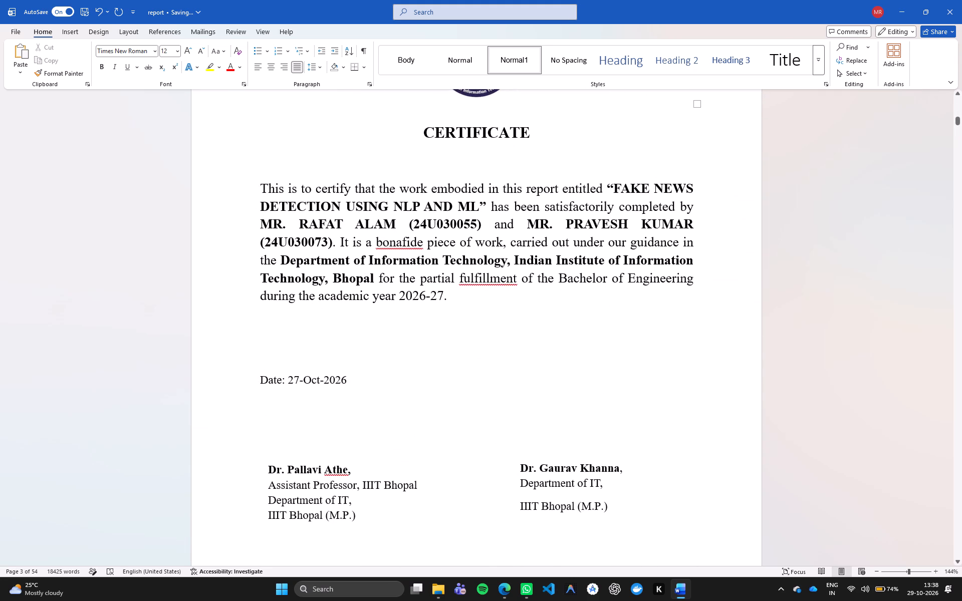
left_click(265, 329)
scroll(378, 412, "down", 7)
scroll(379, 410, "up", 2)
scroll(380, 410, "down", 7)
scroll(380, 410, "up", 2)
scroll(380, 410, "down", 2)
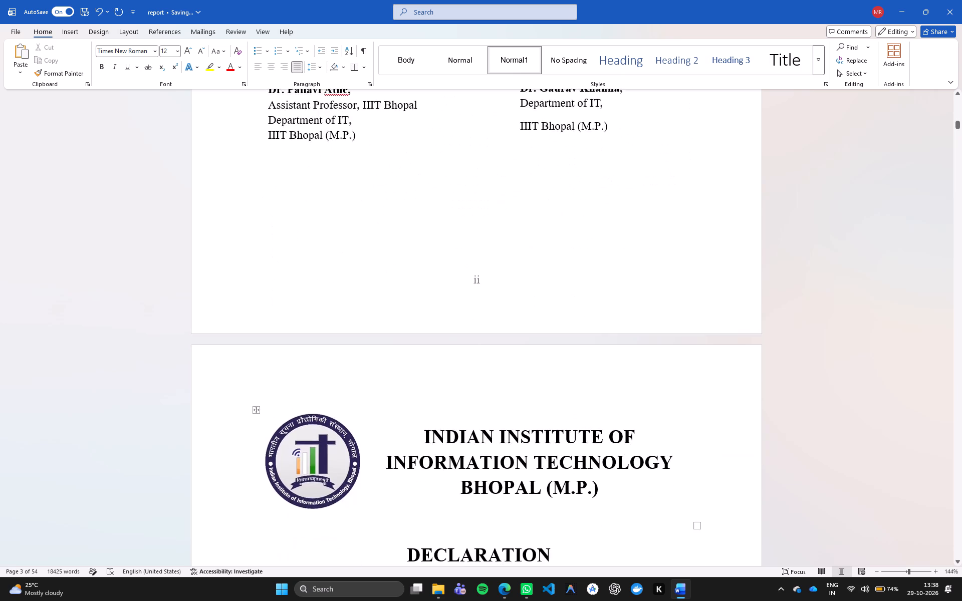
Examine the declaration page's heading, body text and student signature lines.
scroll(395, 419, "down", 2)
scroll(395, 420, "up", 1)
scroll(395, 420, "down", 5)
scroll(395, 420, "up", 1)
scroll(395, 420, "down", 15)
scroll(396, 422, "up", 8)
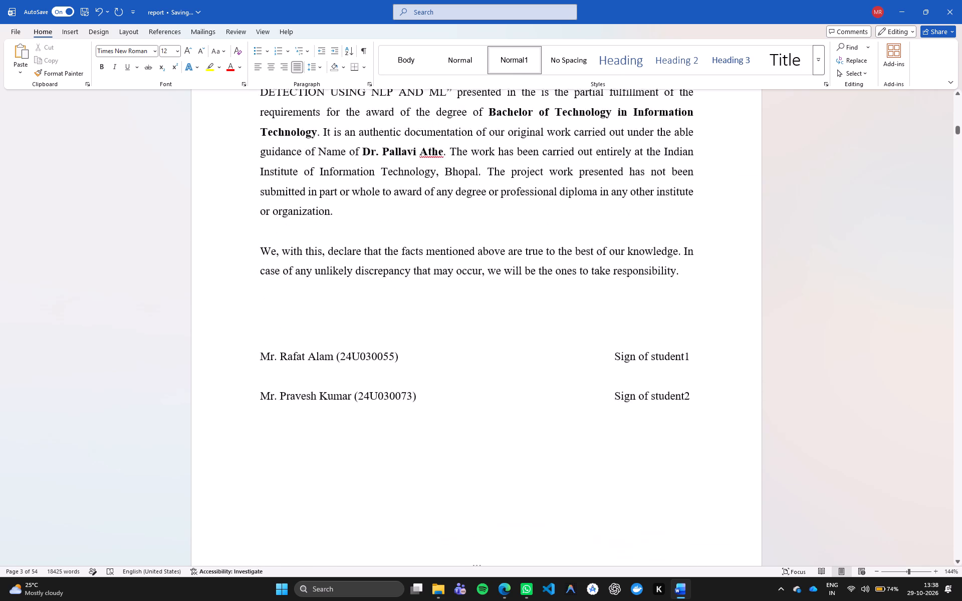
scroll(396, 422, "up", 6)
scroll(384, 439, "down", 2)
scroll(384, 439, "up", 4)
scroll(384, 439, "down", 2)
scroll(384, 439, "up", 3)
scroll(384, 439, "down", 6)
scroll(384, 440, "up", 2)
scroll(384, 440, "down", 1)
scroll(384, 440, "up", 1)
scroll(384, 440, "down", 2)
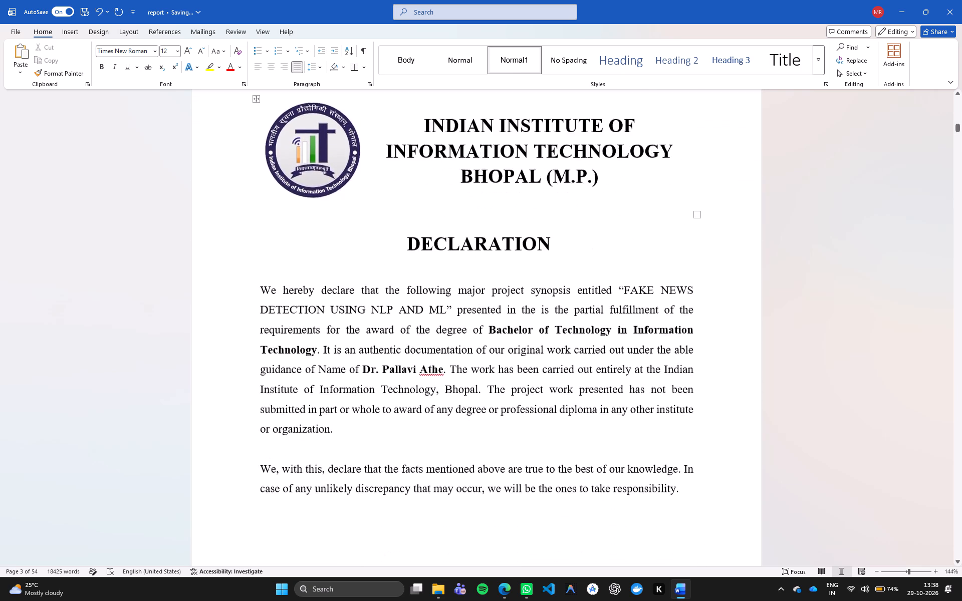
scroll(384, 440, "down", 8)
scroll(385, 440, "up", 5)
scroll(385, 440, "down", 2)
scroll(386, 441, "up", 2)
scroll(386, 441, "down", 2)
scroll(386, 441, "up", 13)
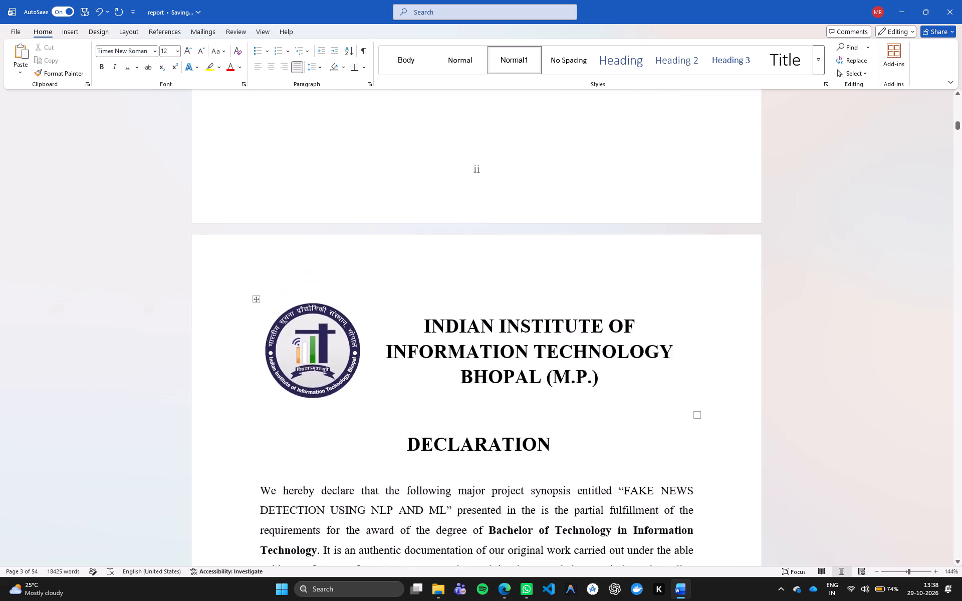
Examine how the institute heading of the second certificate falls across the break between the two certificate pages.
scroll(397, 417, "down", 1)
scroll(397, 417, "up", 14)
scroll(397, 417, "down", 1)
scroll(397, 417, "up", 2)
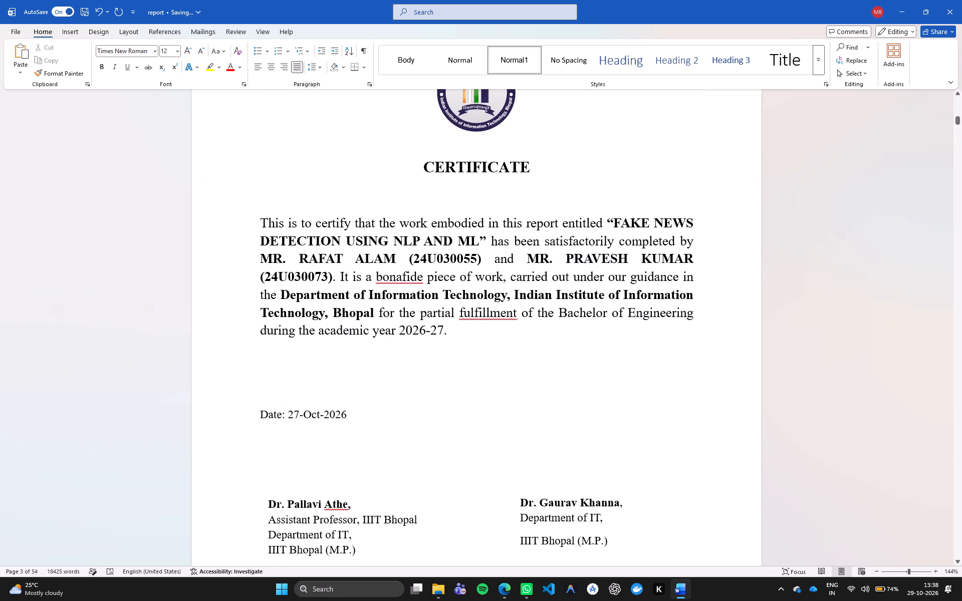
scroll(406, 328, "up", 3)
scroll(406, 328, "down", 1)
scroll(406, 328, "up", 1)
scroll(407, 329, "down", 3)
scroll(410, 332, "up", 16)
scroll(420, 336, "down", 1)
scroll(420, 336, "up", 5)
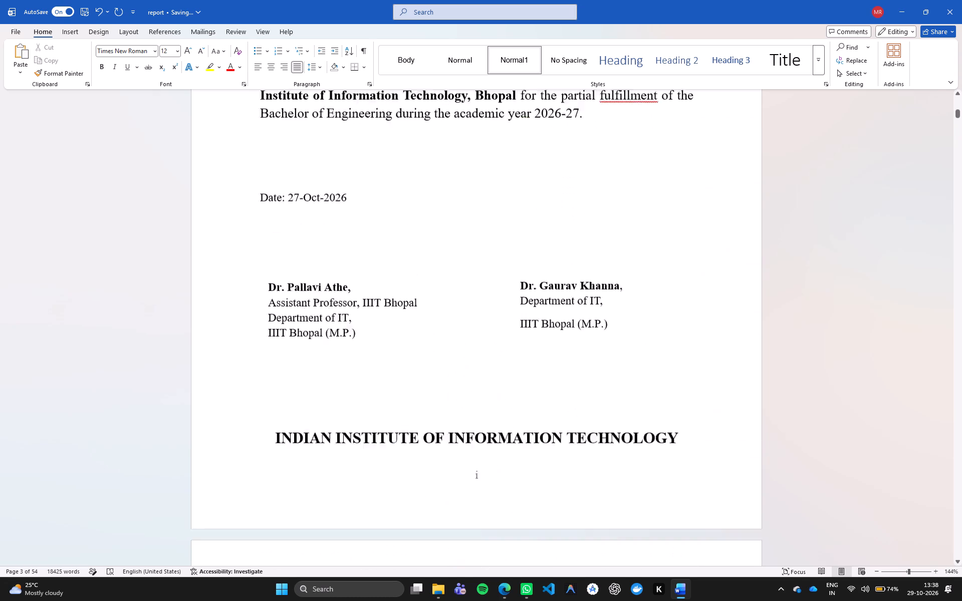
scroll(421, 337, "down", 5)
scroll(421, 337, "up", 4)
scroll(421, 337, "down", 11)
scroll(423, 337, "up", 2)
scroll(424, 337, "down", 4)
scroll(424, 337, "up", 1)
scroll(424, 337, "down", 2)
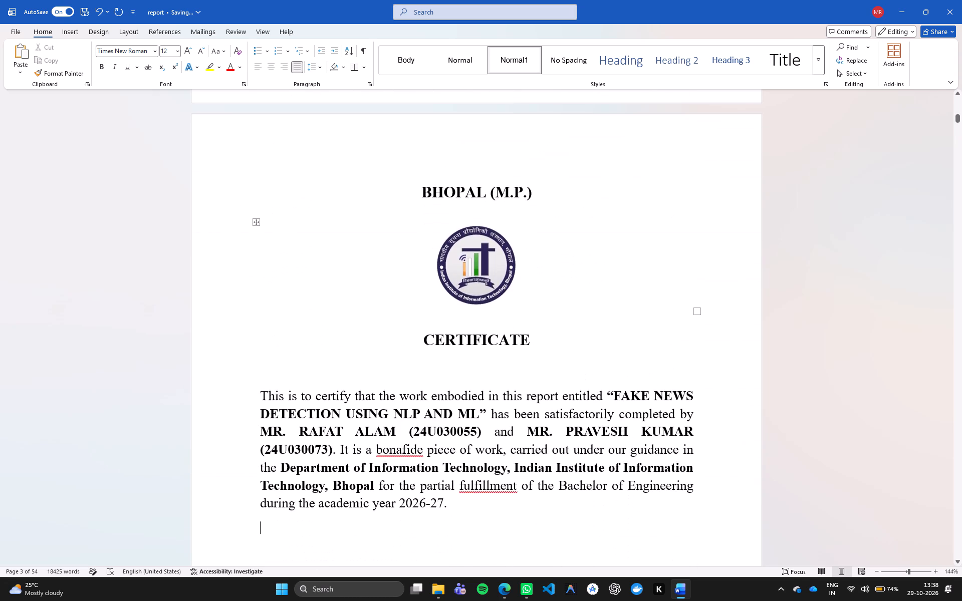
scroll(424, 337, "up", 11)
scroll(424, 337, "down", 2)
scroll(425, 338, "up", 2)
scroll(430, 335, "down", 3)
scroll(430, 335, "up", 6)
scroll(430, 335, "down", 1)
scroll(430, 335, "up", 2)
scroll(430, 335, "down", 1)
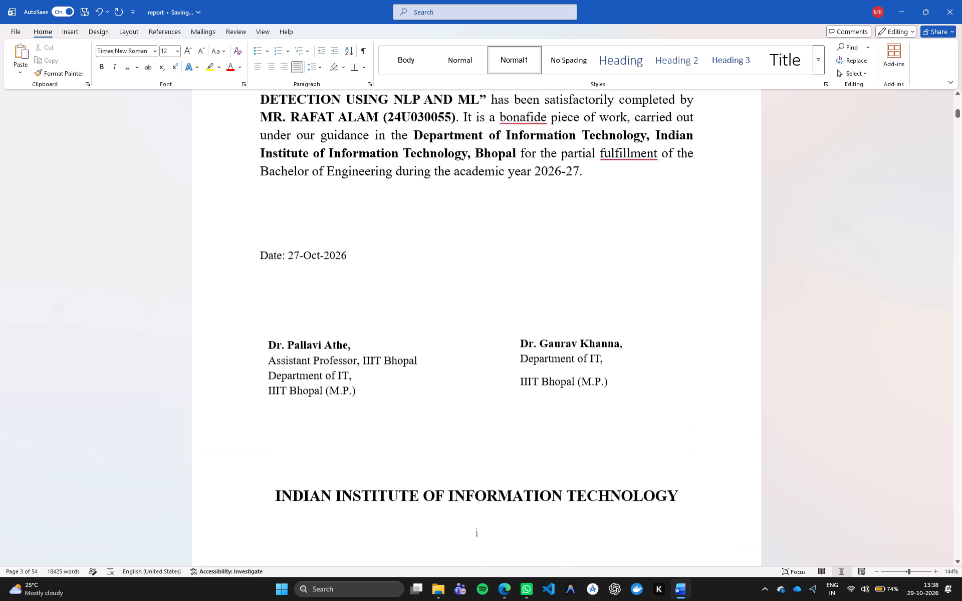
Insert a blank line below the first certificate's signatures to push the whole second institute heading onto the next page.
scroll(430, 335, "up", 2)
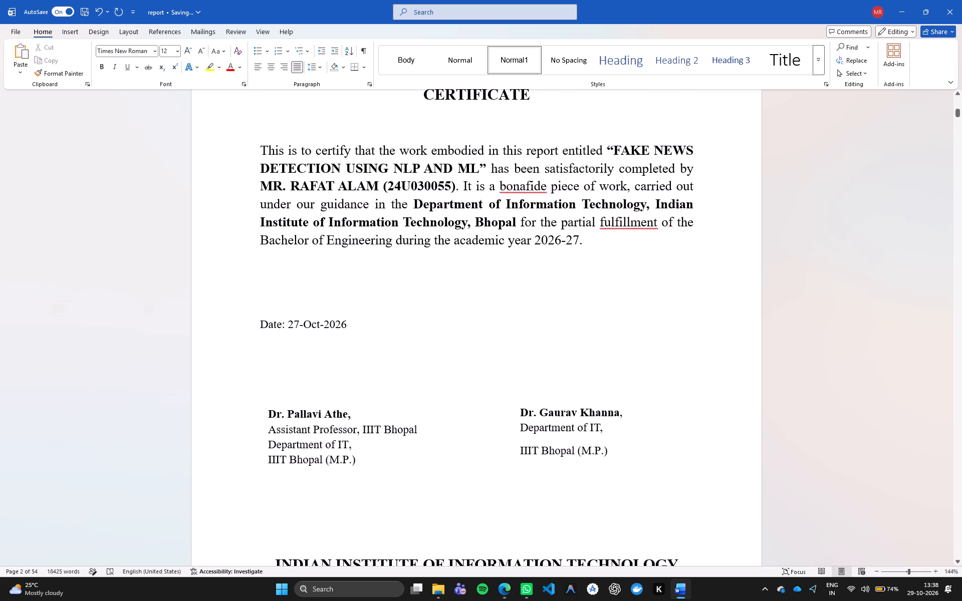
scroll(430, 334, "down", 9)
scroll(431, 334, "up", 1)
scroll(431, 334, "down", 6)
scroll(430, 339, "up", 2)
scroll(430, 339, "down", 4)
scroll(430, 339, "up", 4)
scroll(430, 339, "down", 1)
scroll(430, 339, "up", 4)
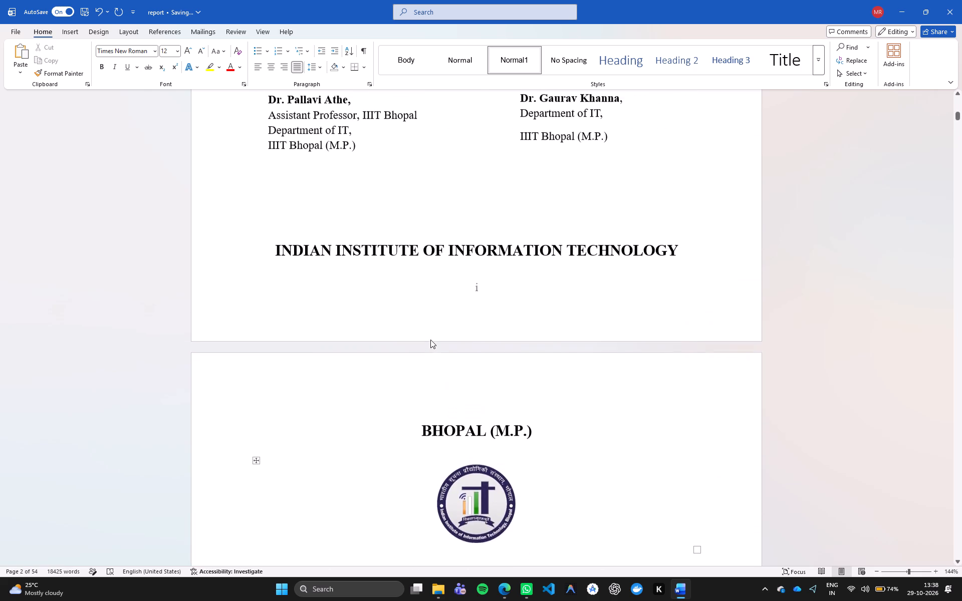
left_click(433, 206)
key("Return")
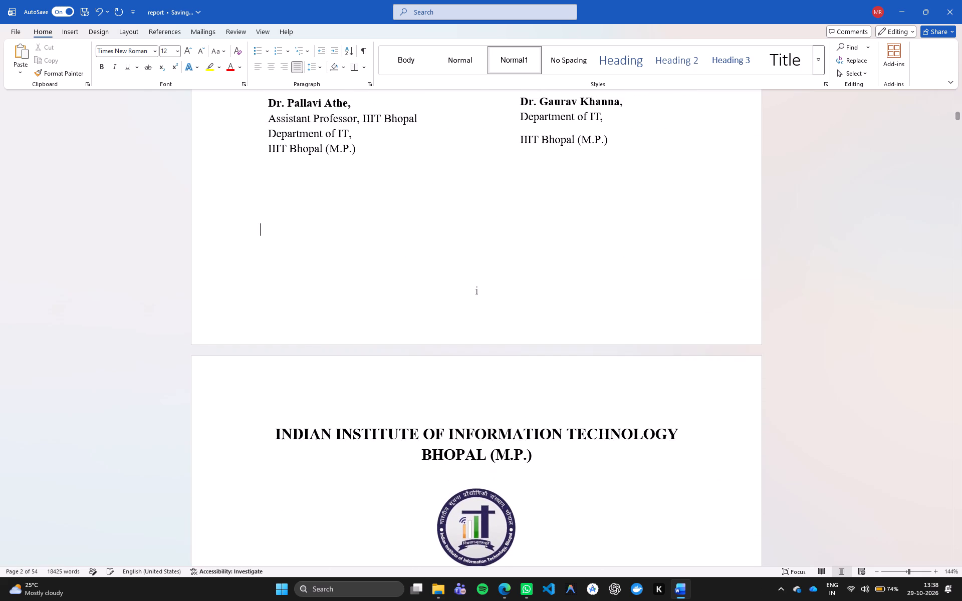
Delete the first student's name and roll number and the following "and" from the second certificate's paragraph.
scroll(449, 206, "down", 2)
scroll(449, 206, "up", 5)
scroll(449, 206, "down", 10)
scroll(451, 207, "up", 1)
scroll(451, 207, "down", 8)
scroll(452, 210, "up", 2)
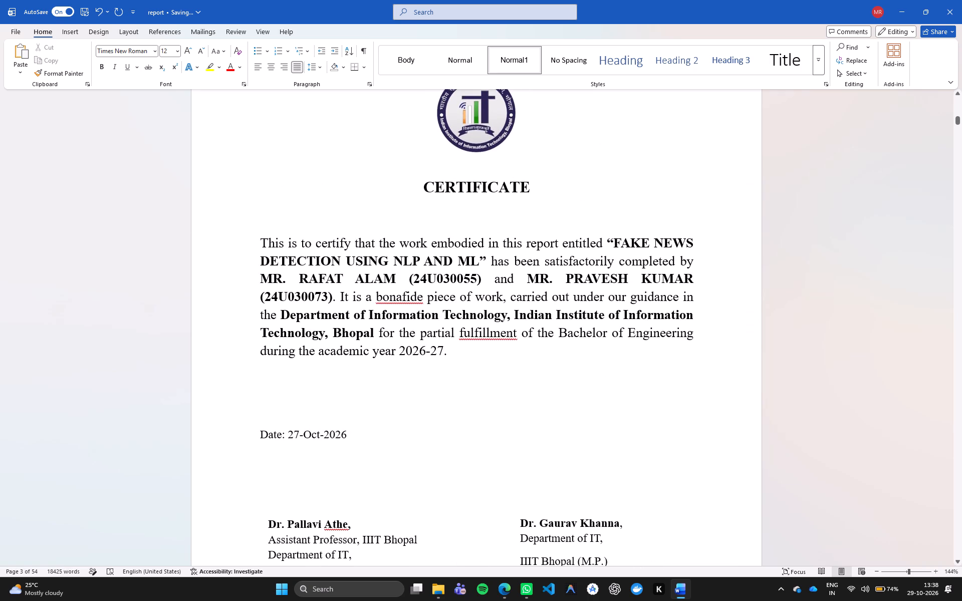
left_click_drag(529, 276, 263, 280)
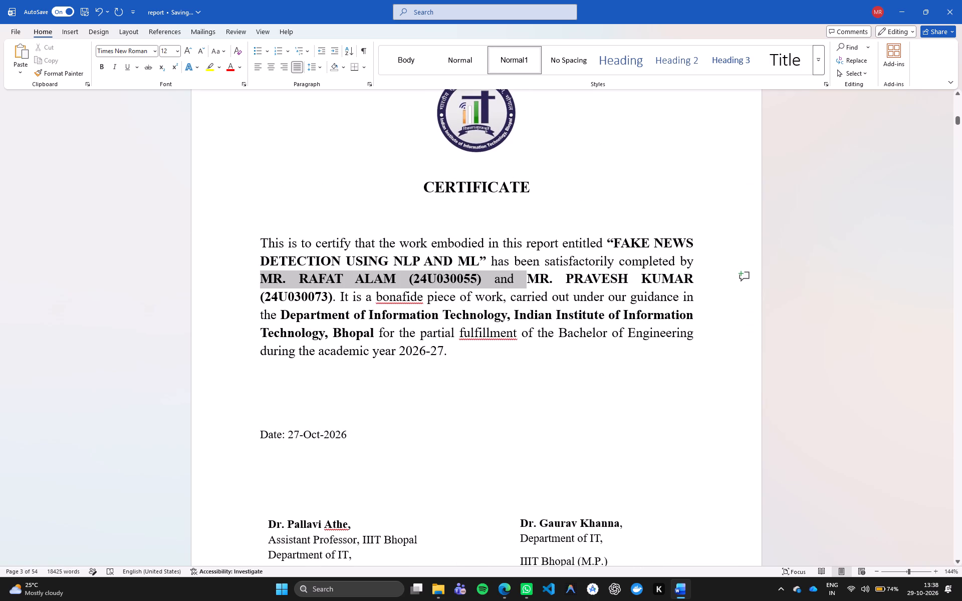
left_click_drag(263, 280, 263, 281)
key("BackSpace")
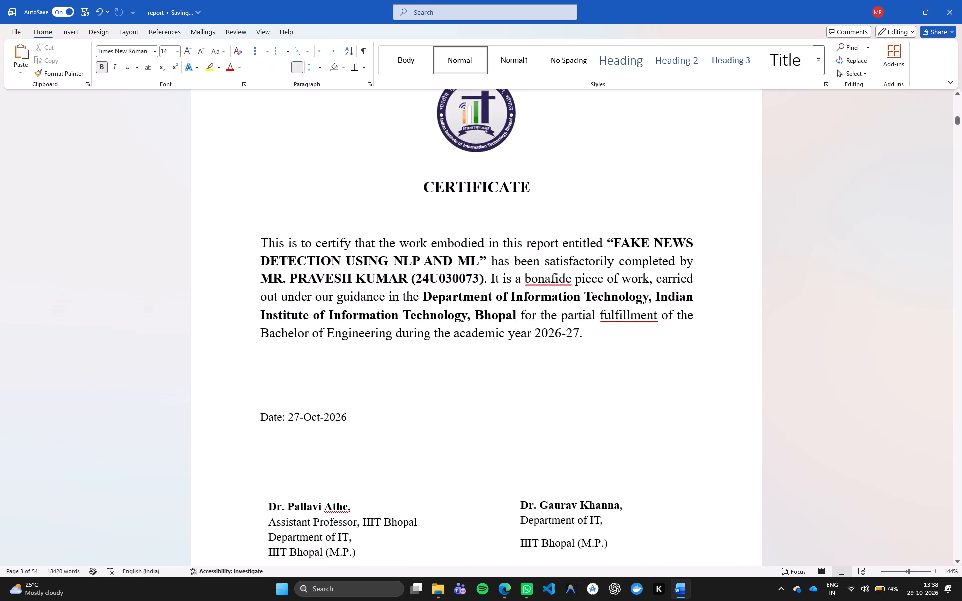
Check the second certificate's edited paragraph, date, signature block and footer page number.
left_click(599, 337)
left_click(552, 410)
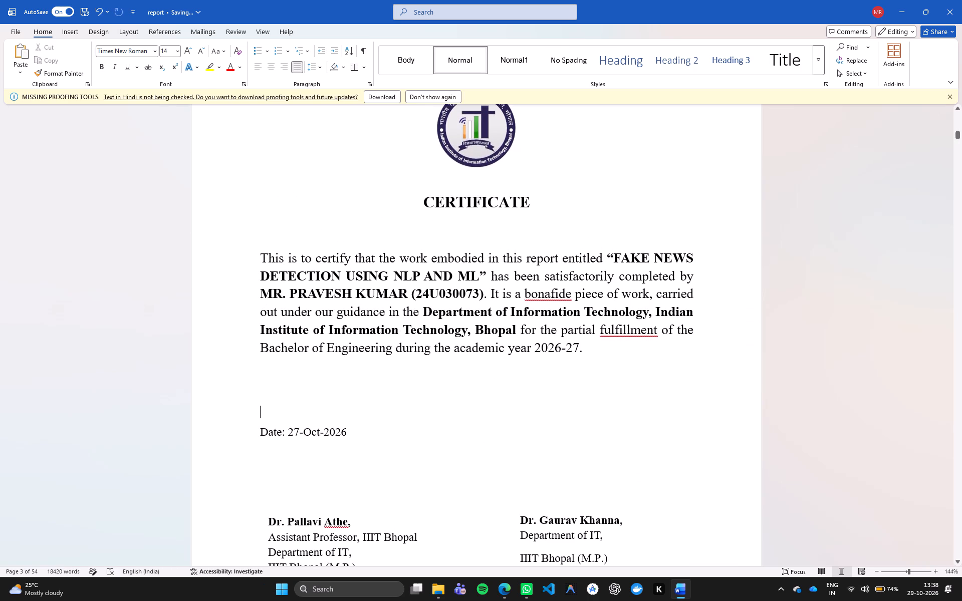
scroll(552, 410, "down", 3)
scroll(552, 410, "up", 1)
scroll(552, 410, "down", 2)
left_click(471, 334)
scroll(471, 357, "down", 1)
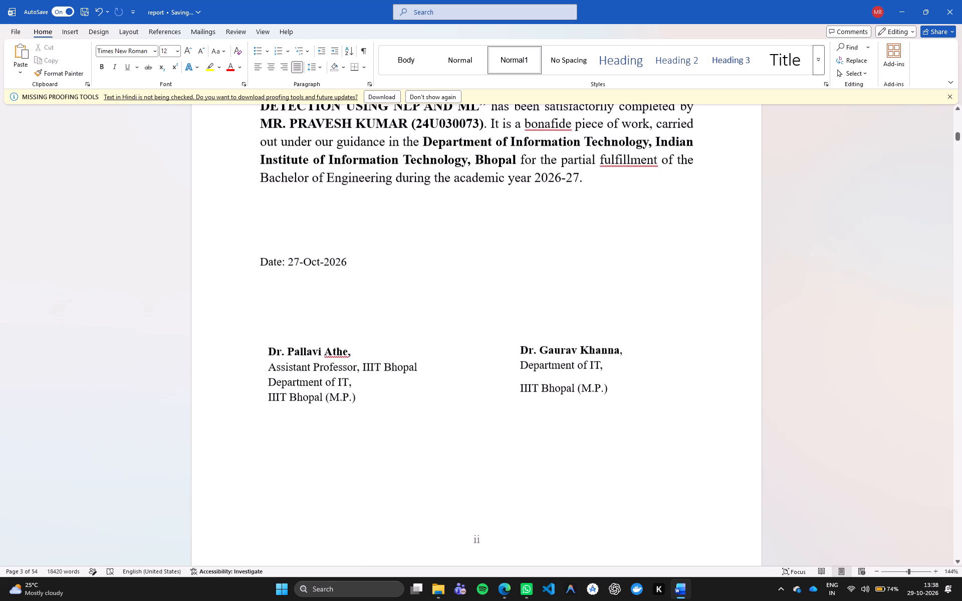
left_click(477, 472)
left_click(489, 515)
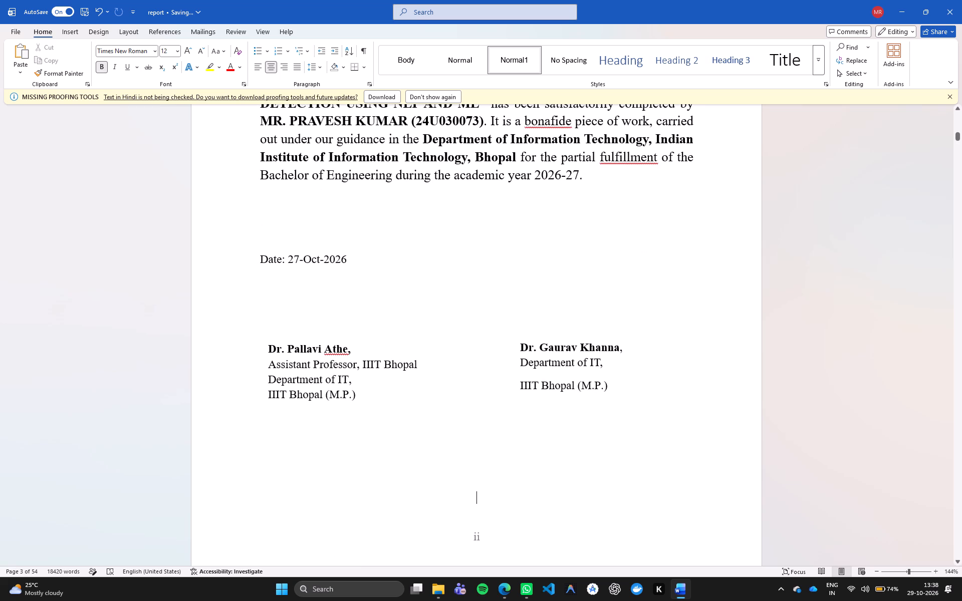
Examine the declaration page's text, the spacing above its student signature lines and the start of the acknowledgement.
scroll(489, 514, "down", 17)
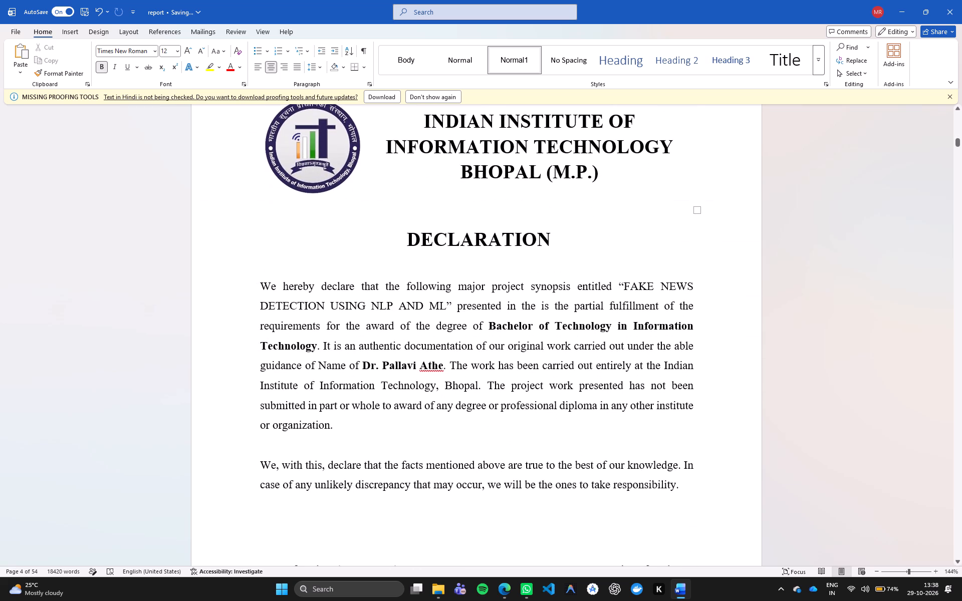
scroll(489, 513, "down", 9)
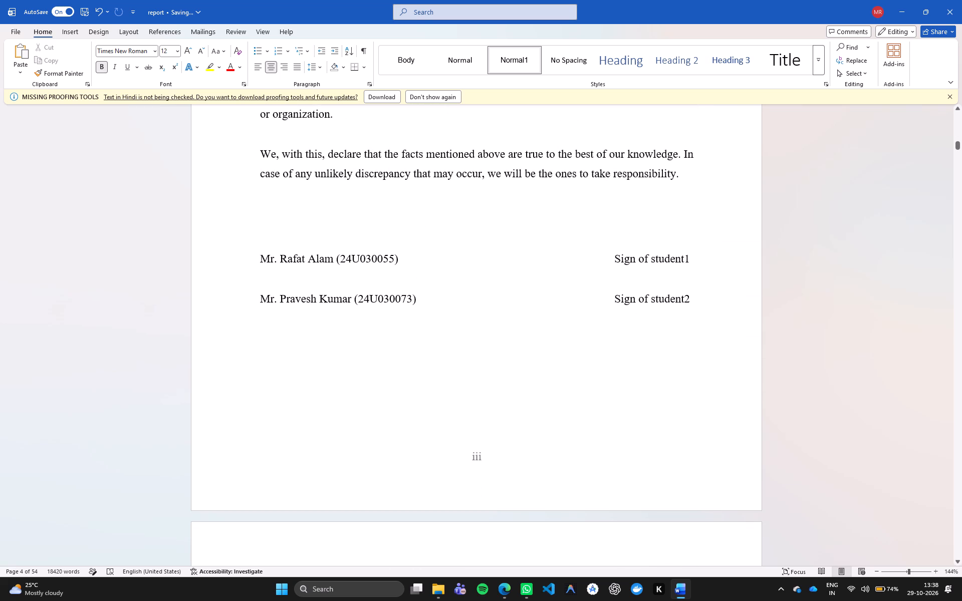
left_click(278, 284)
scroll(283, 285, "down", 9)
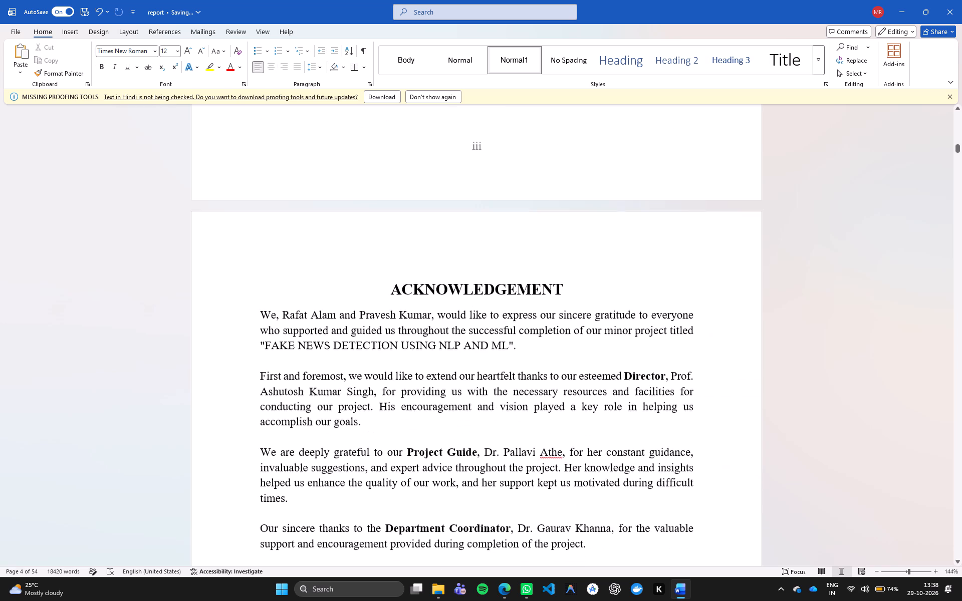
scroll(283, 285, "up", 11)
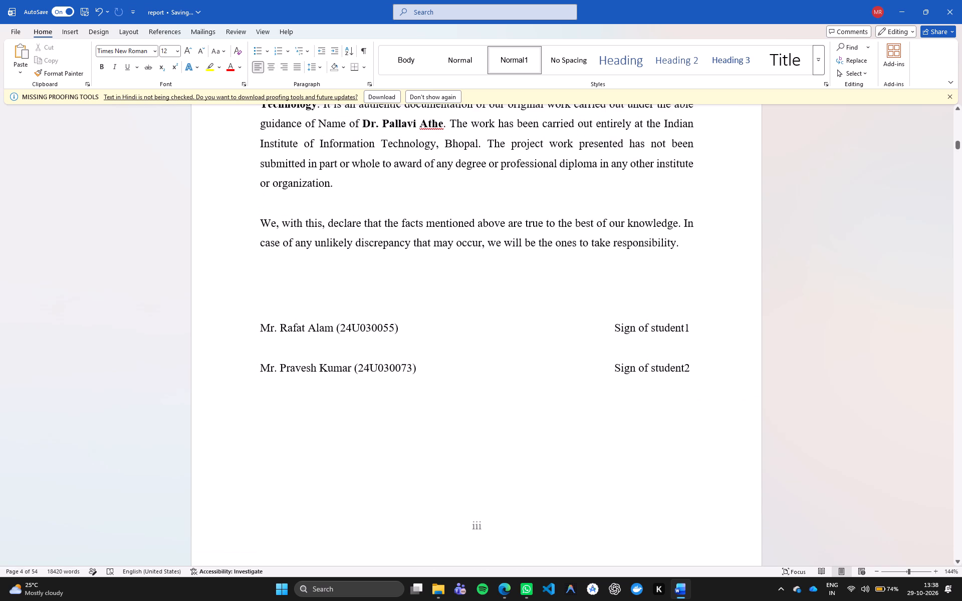
left_click(286, 284)
left_click(291, 310)
left_click(296, 297)
left_click(300, 281)
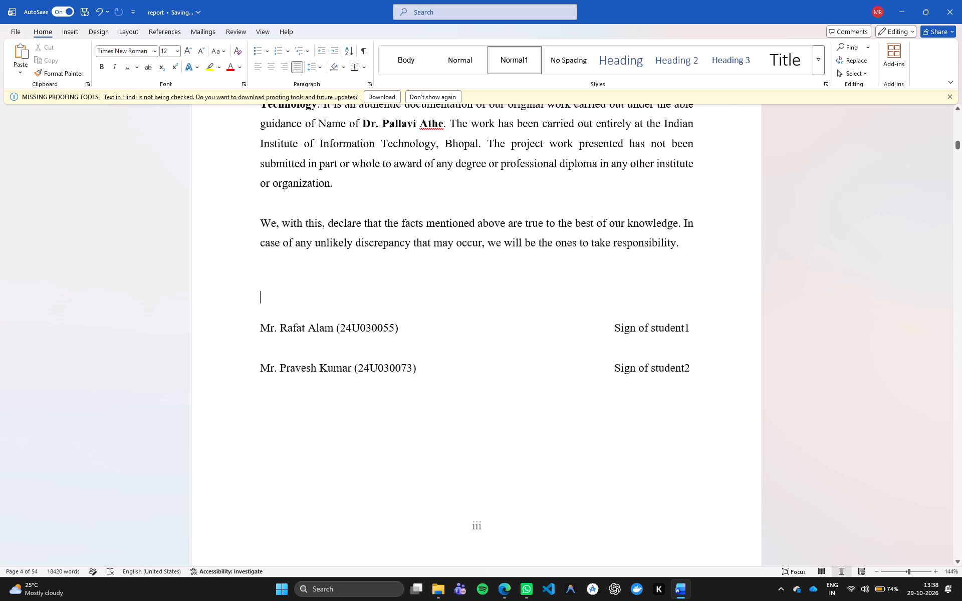
left_click(303, 272)
left_click(301, 279)
left_click(300, 288)
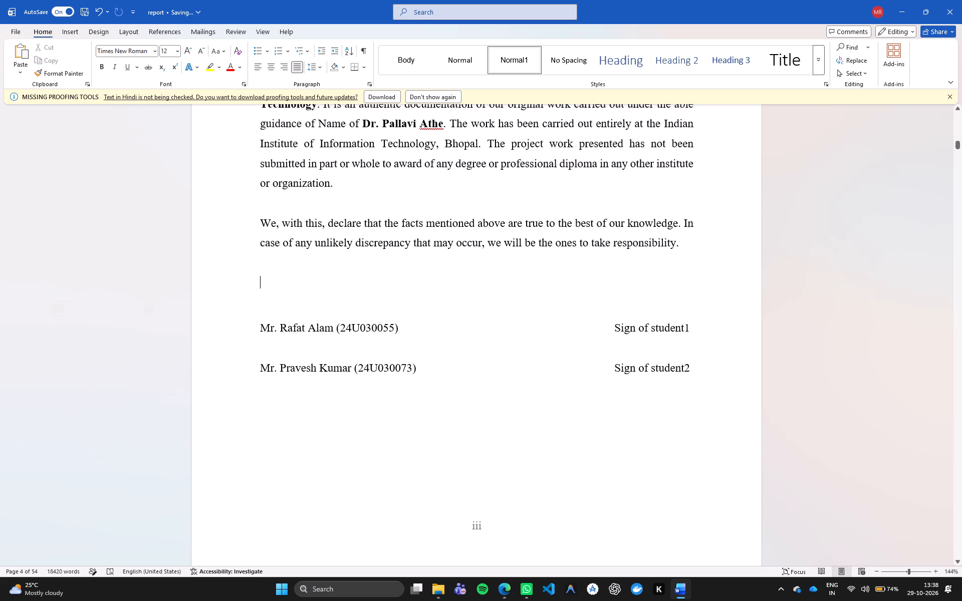
left_click(299, 302)
Examine the Acknowledgement and Area of Work pages, including their text and the acknowledgement's footer page number.
scroll(299, 302, "down", 7)
scroll(299, 302, "down", 14)
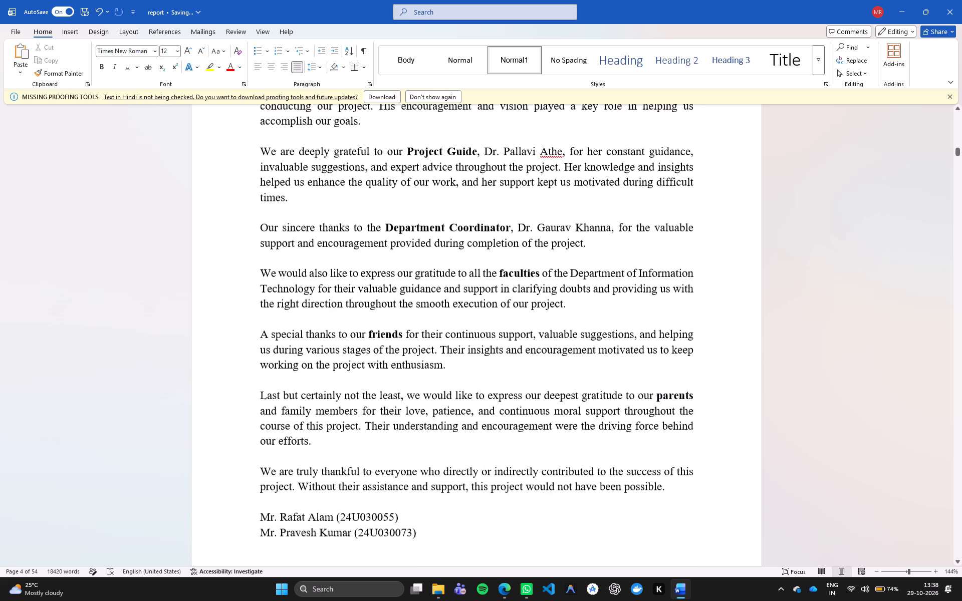
scroll(299, 302, "down", 5)
left_click(304, 288)
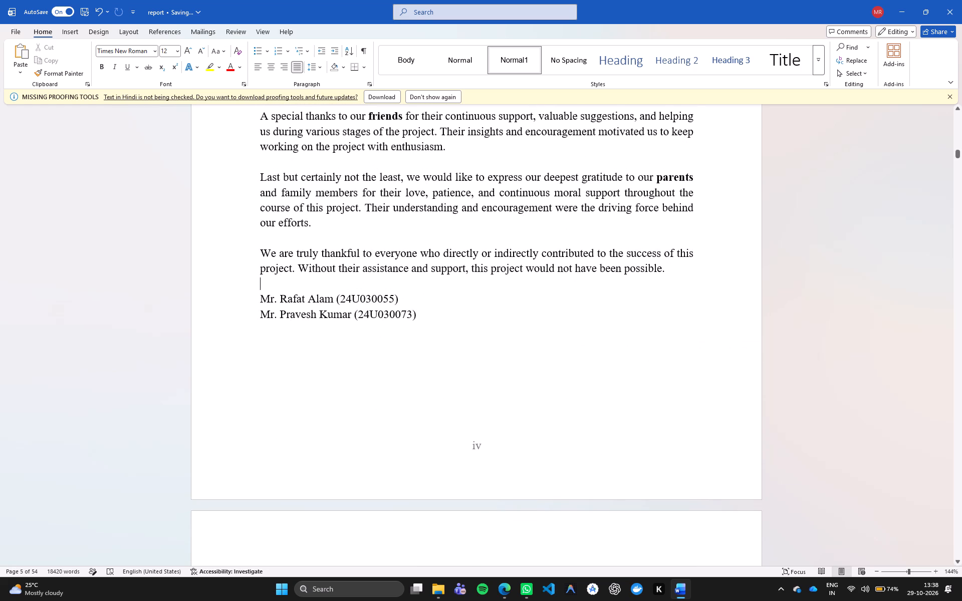
scroll(302, 292, "down", 6)
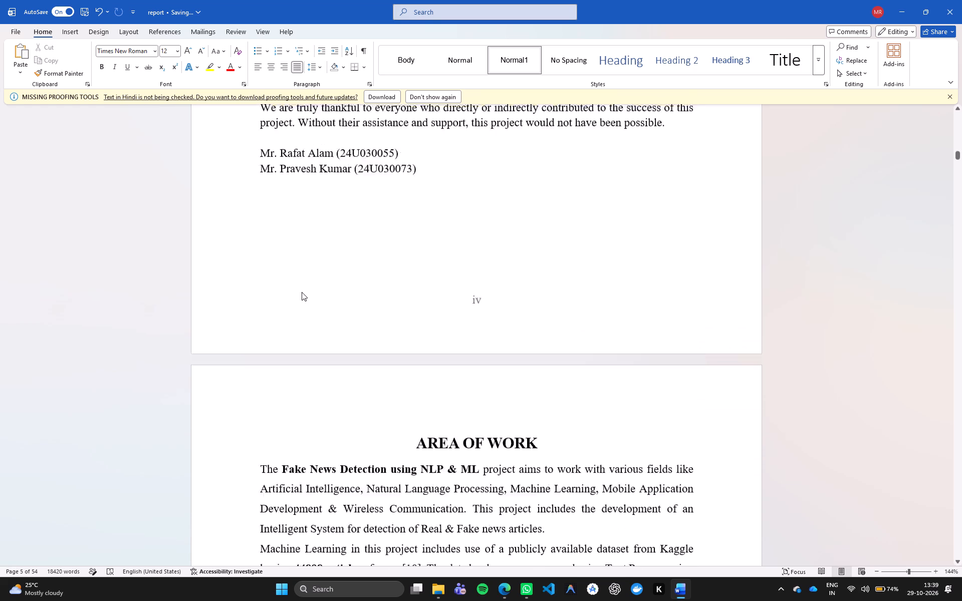
scroll(302, 292, "down", 5)
scroll(301, 293, "up", 1)
scroll(301, 293, "down", 11)
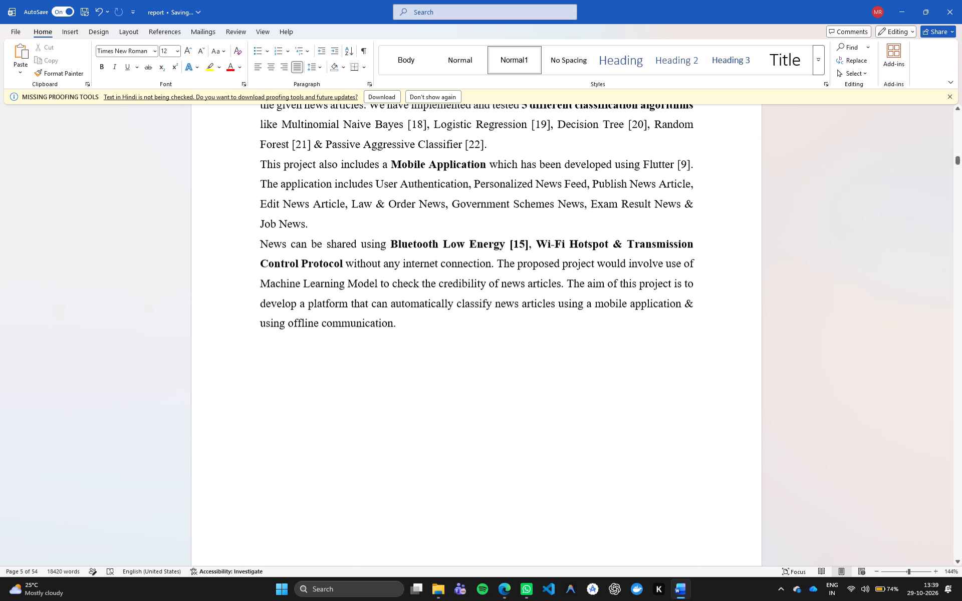
Apply all borders to the entire Table of Content table.
scroll(298, 298, "down", 6)
scroll(298, 298, "up", 1)
scroll(298, 298, "down", 9)
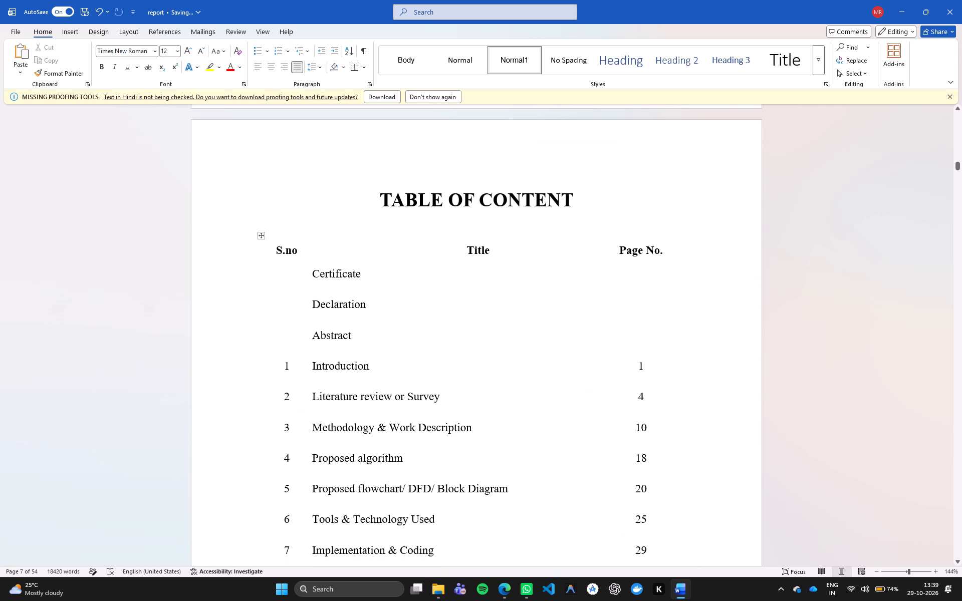
left_click(261, 233)
left_click(273, 250)
left_click(263, 237)
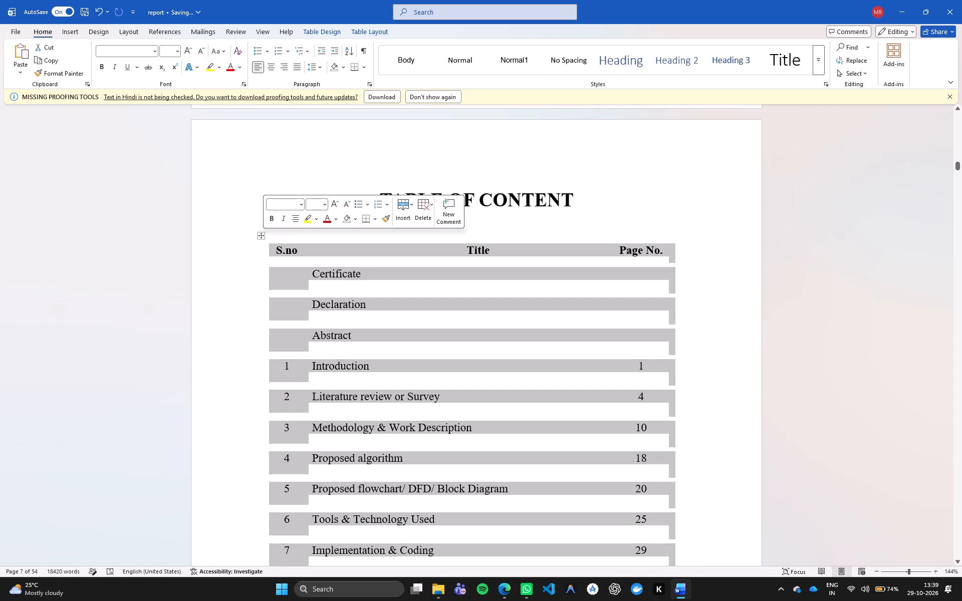
left_click(376, 221)
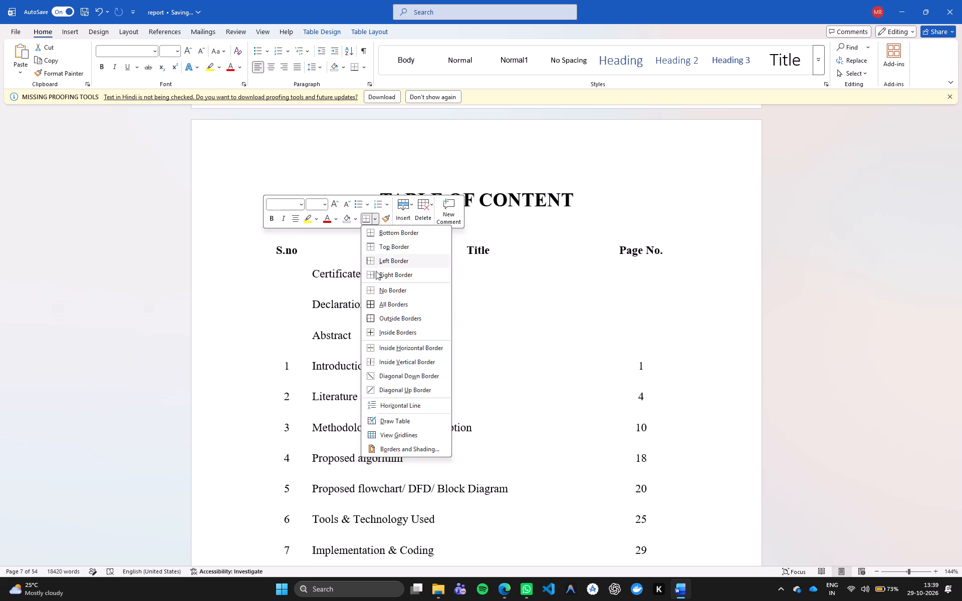
left_click(386, 307)
scroll(388, 335, "down", 4)
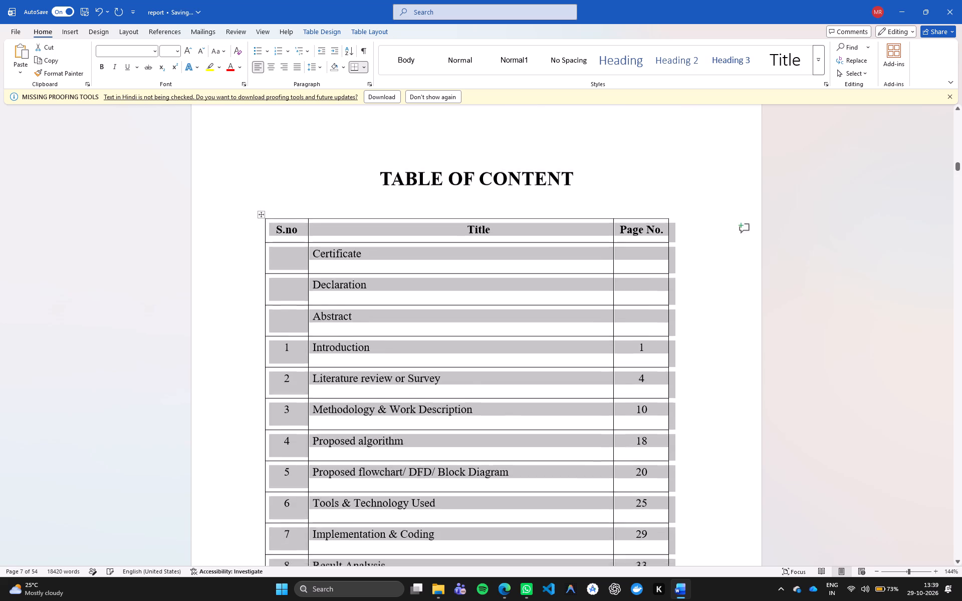
scroll(388, 338, "down", 6)
left_click(393, 403)
Centre the contents of the whole Table of Content table both horizontally and vertically within their cells.
scroll(393, 403, "up", 6)
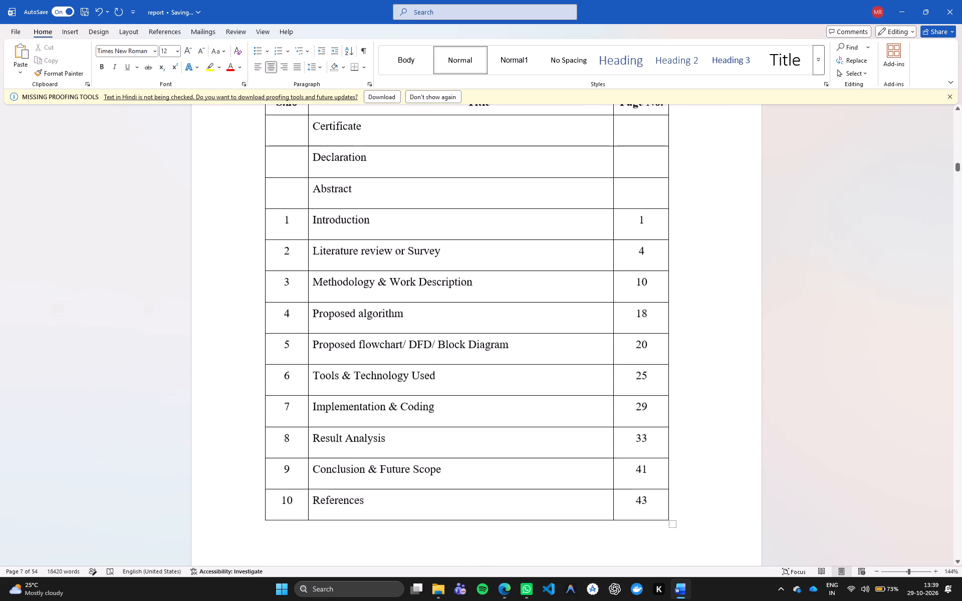
scroll(393, 404, "up", 4)
left_click(260, 236)
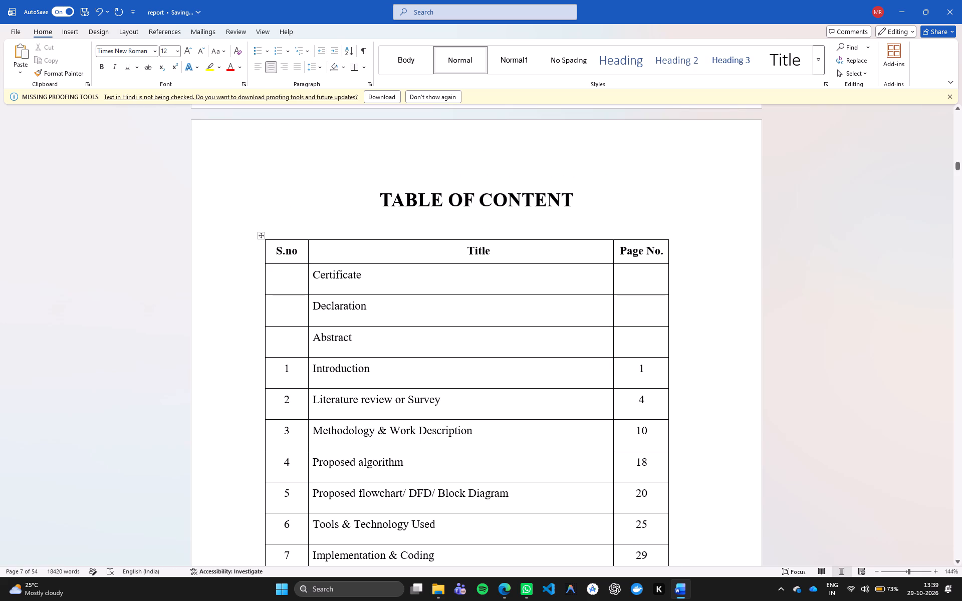
left_click(361, 32)
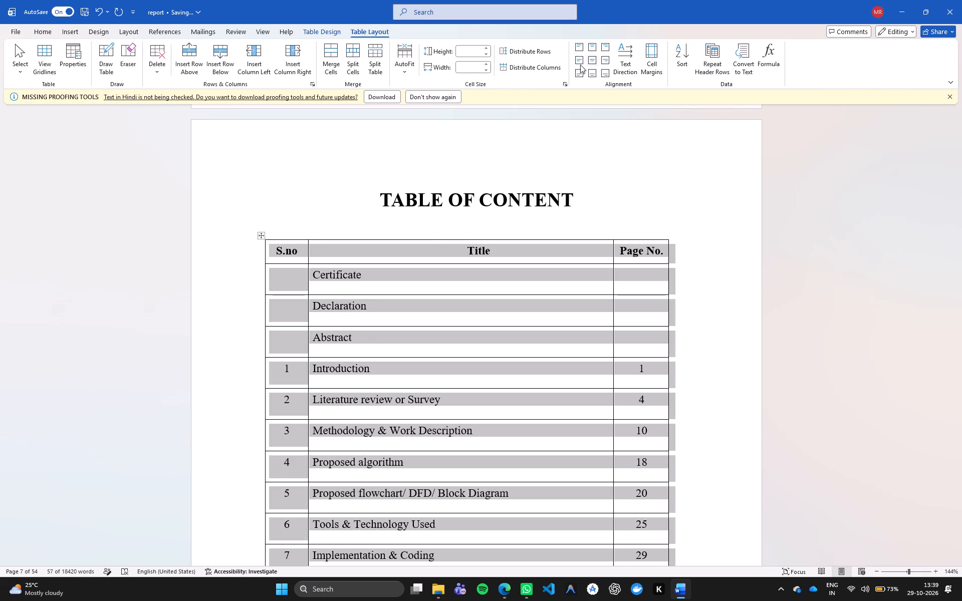
left_click(591, 62)
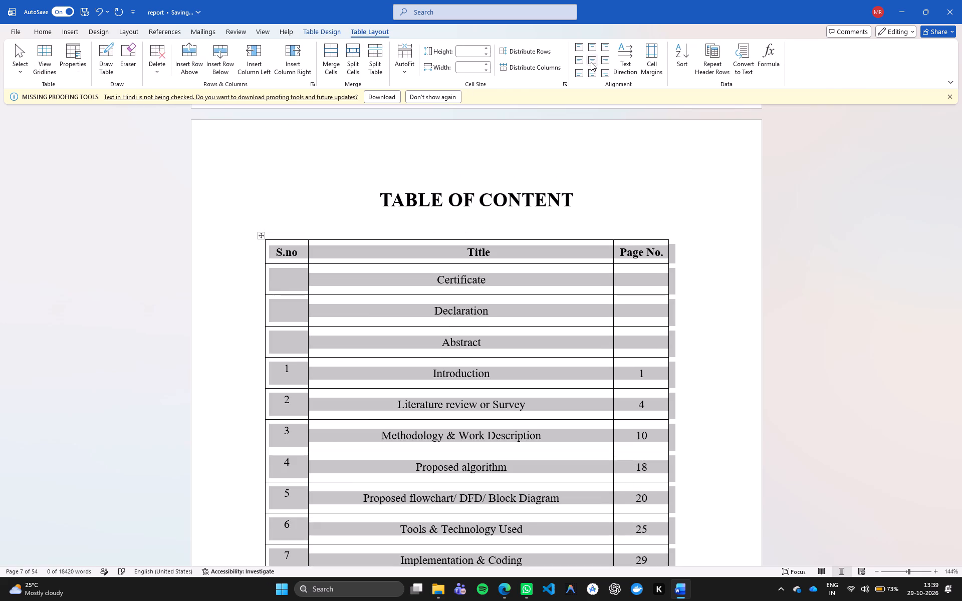
scroll(588, 125, "down", 6)
scroll(567, 201, "down", 1)
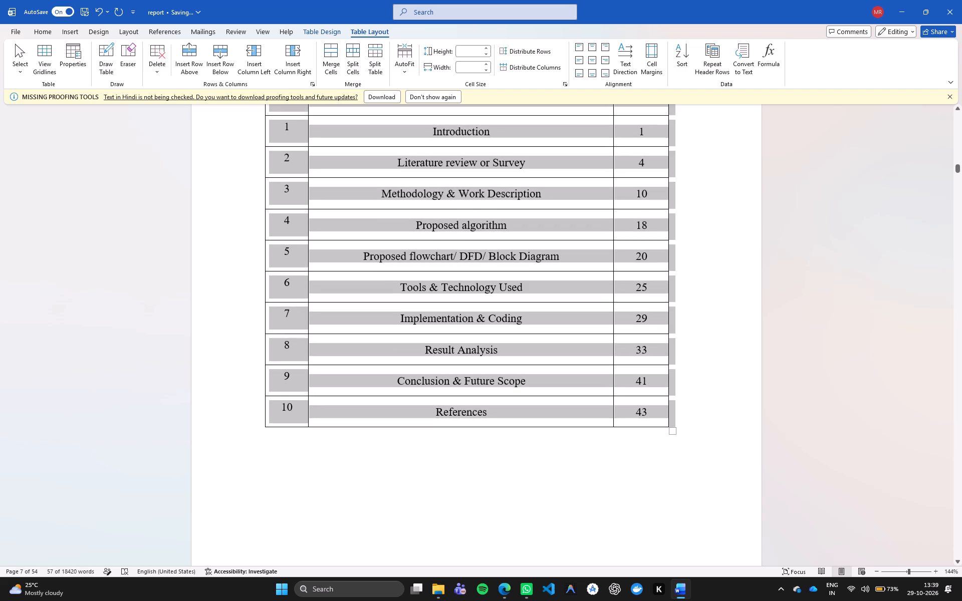
scroll(567, 201, "down", 1)
left_click(505, 442)
Apply all borders to the entire table on the List of Figures page.
scroll(499, 435, "down", 1)
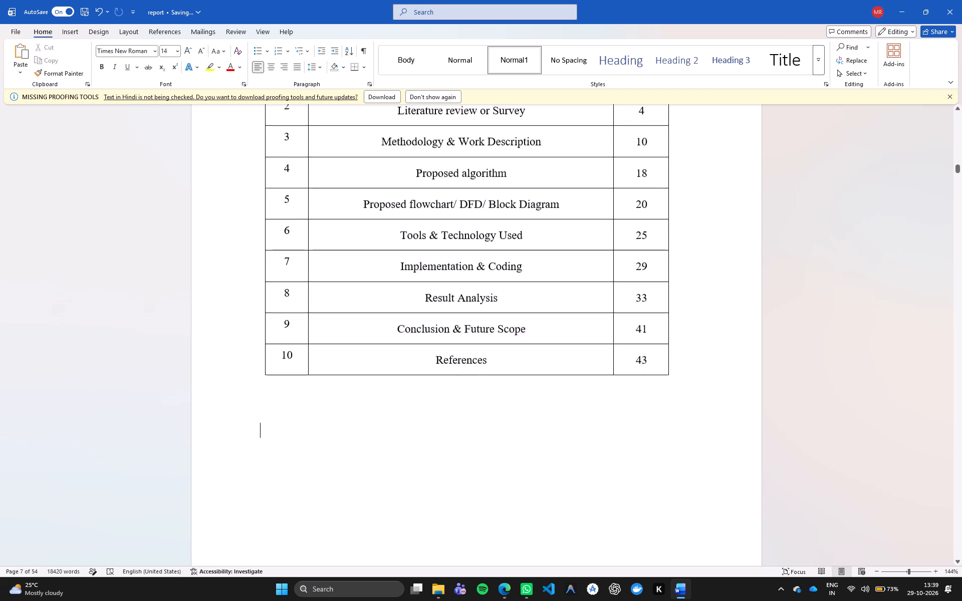
scroll(499, 435, "down", 1)
scroll(499, 434, "up", 2)
scroll(499, 434, "down", 1)
scroll(499, 434, "up", 1)
scroll(499, 433, "down", 8)
scroll(498, 430, "up", 1)
scroll(498, 430, "down", 4)
scroll(497, 428, "up", 3)
scroll(497, 428, "down", 7)
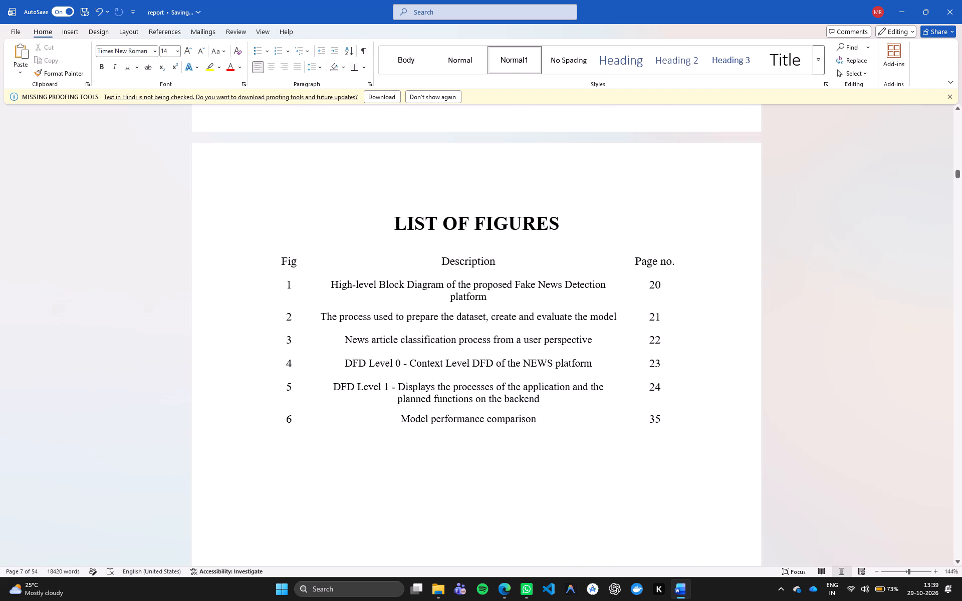
left_click(314, 278)
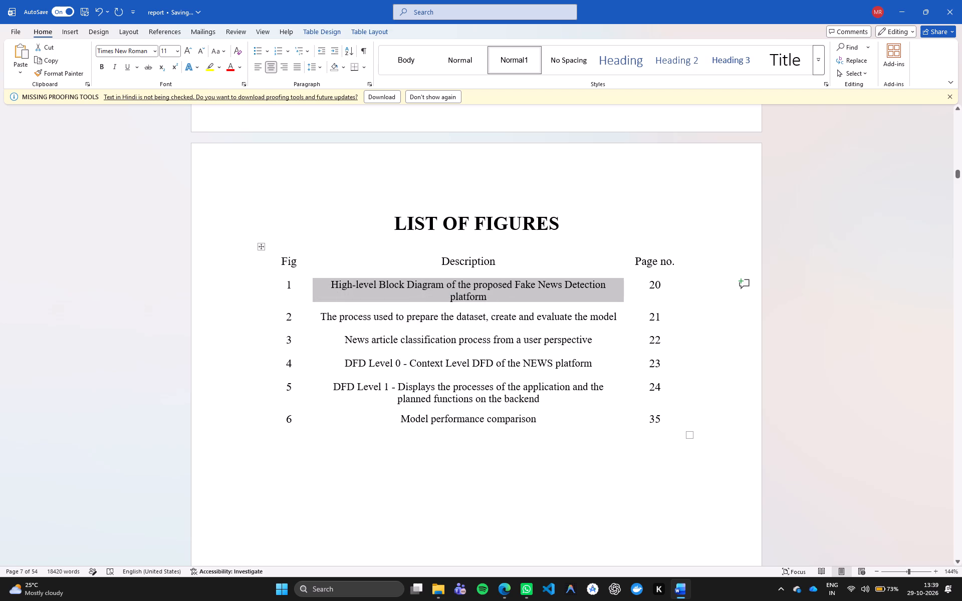
left_click(260, 247)
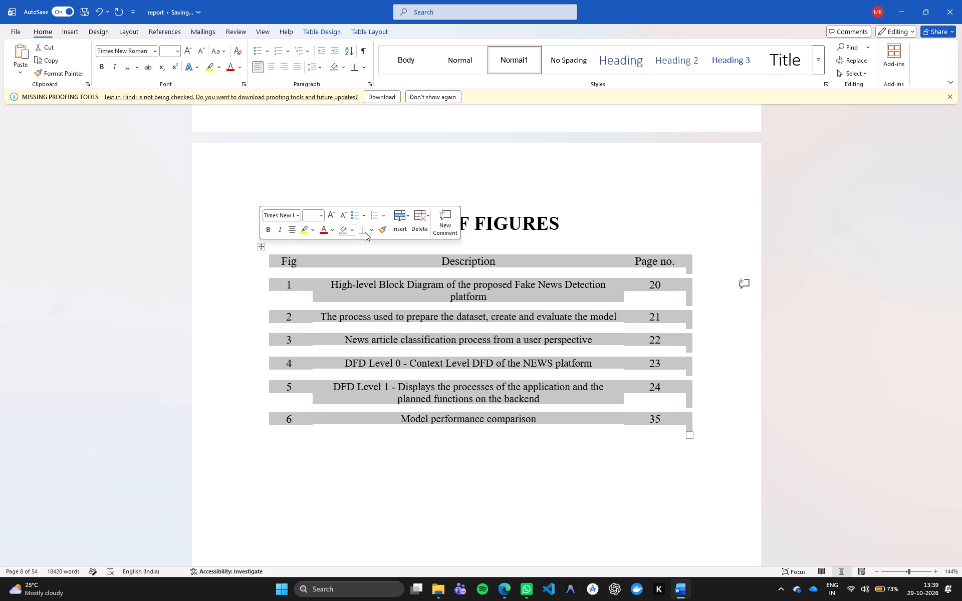
left_click(369, 232)
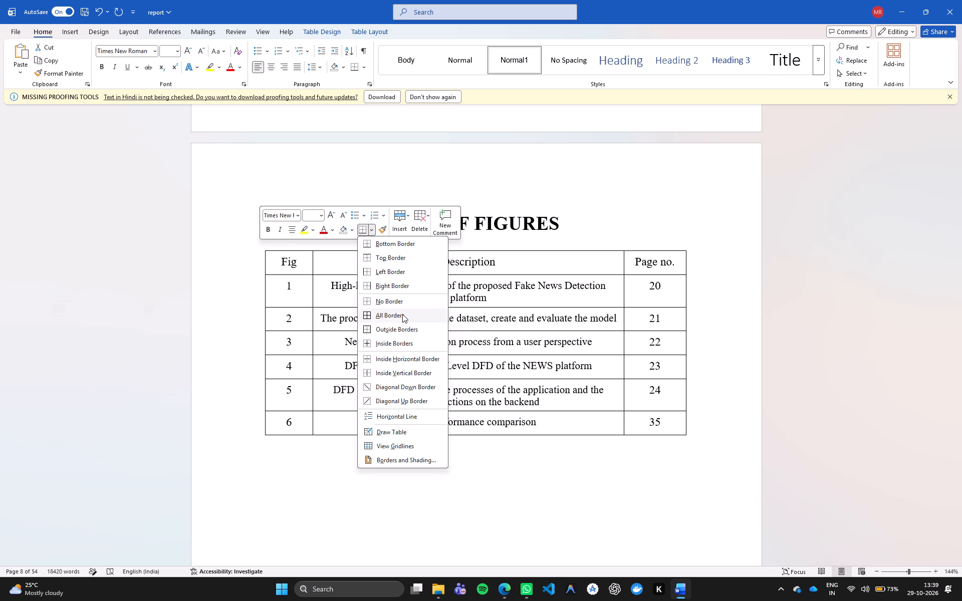
left_click(402, 314)
left_click(446, 517)
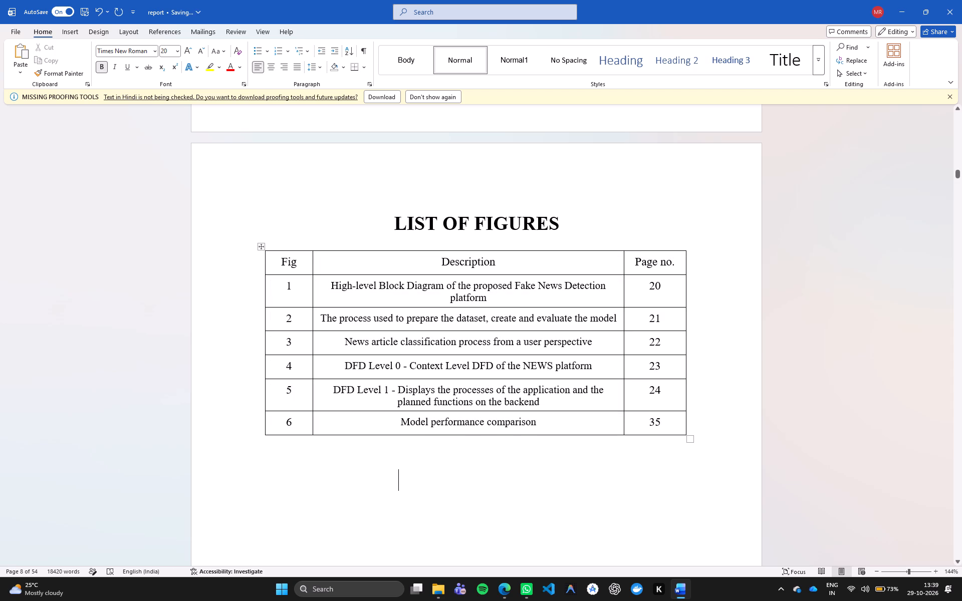
Centre the contents of the whole List of Figures table both horizontally and vertically within their cells.
left_click(262, 245)
left_click(320, 31)
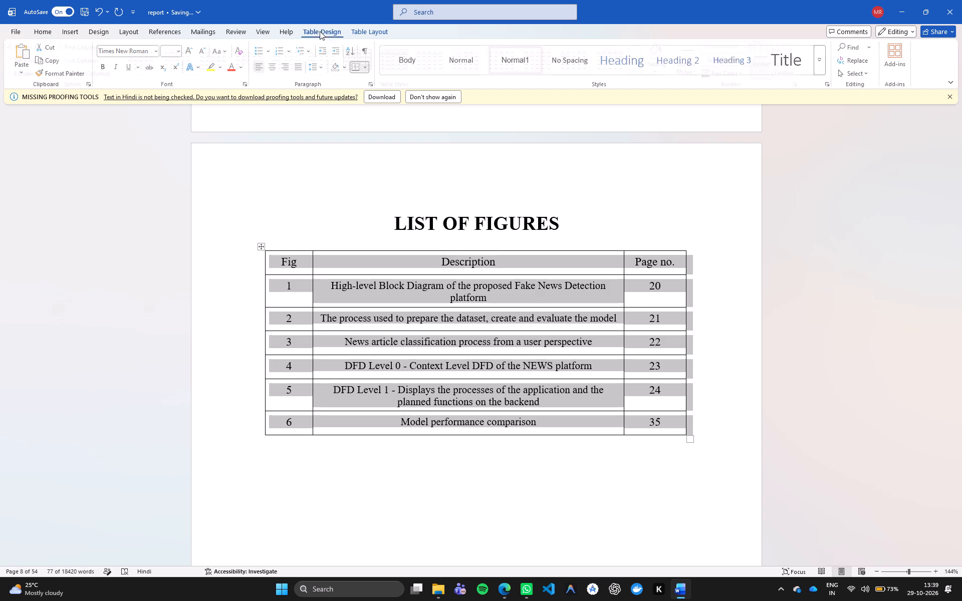
left_click(349, 33)
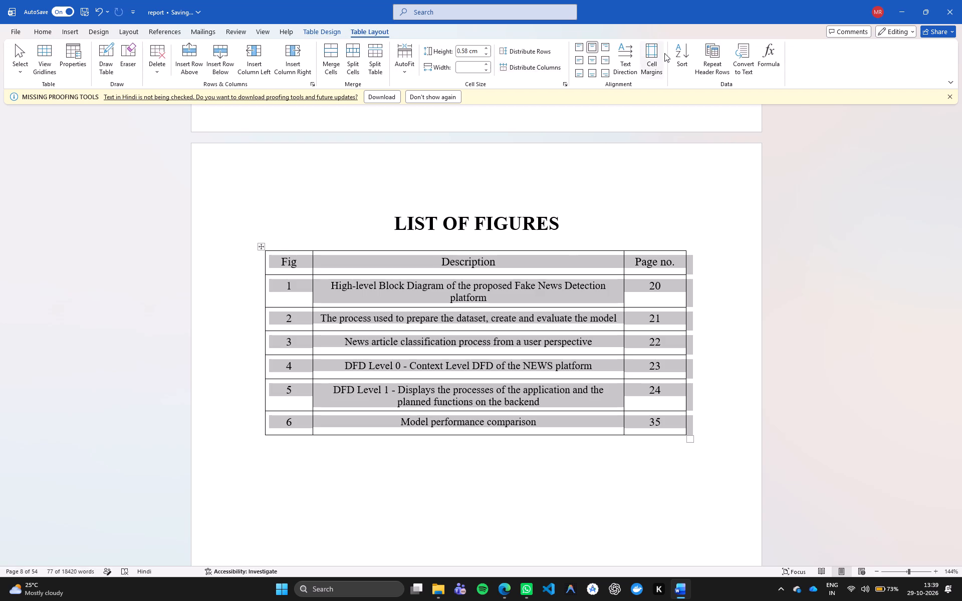
left_click(596, 60)
Apply all borders to the entire table on the List of Tables page.
scroll(556, 210, "down", 2)
scroll(553, 223, "up", 1)
scroll(553, 223, "down", 6)
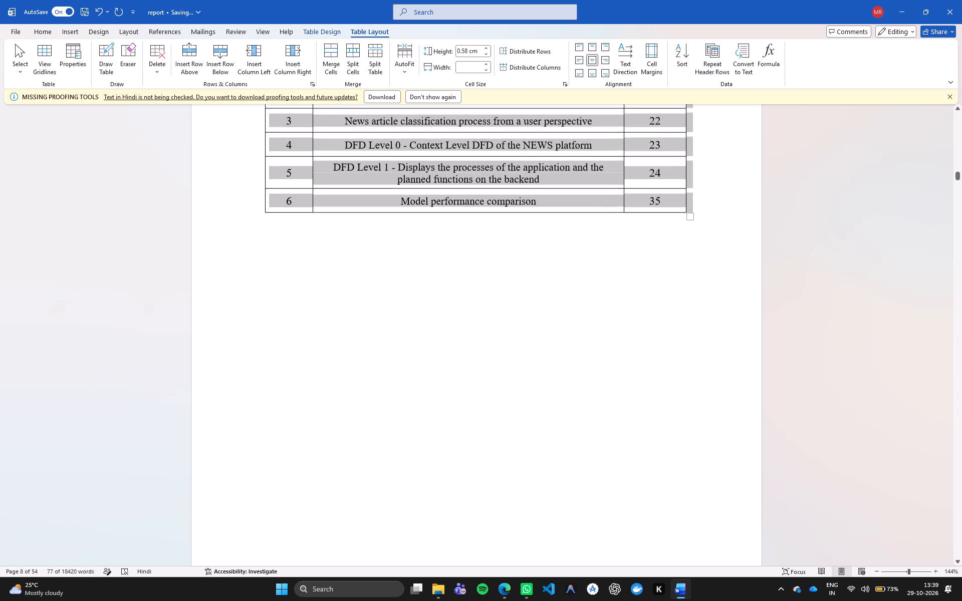
scroll(551, 232, "down", 1)
scroll(551, 232, "up", 3)
scroll(549, 247, "down", 3)
scroll(550, 264, "up", 2)
scroll(550, 268, "down", 9)
scroll(567, 398, "down", 3)
scroll(567, 399, "up", 1)
scroll(567, 399, "down", 2)
scroll(567, 399, "up", 1)
scroll(567, 399, "down", 7)
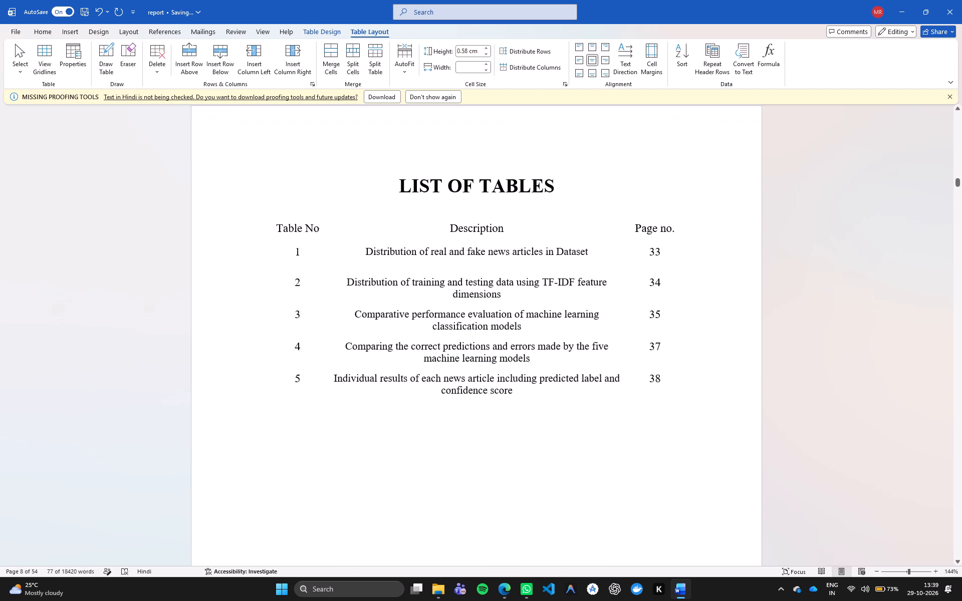
left_click(291, 233)
left_click(295, 239)
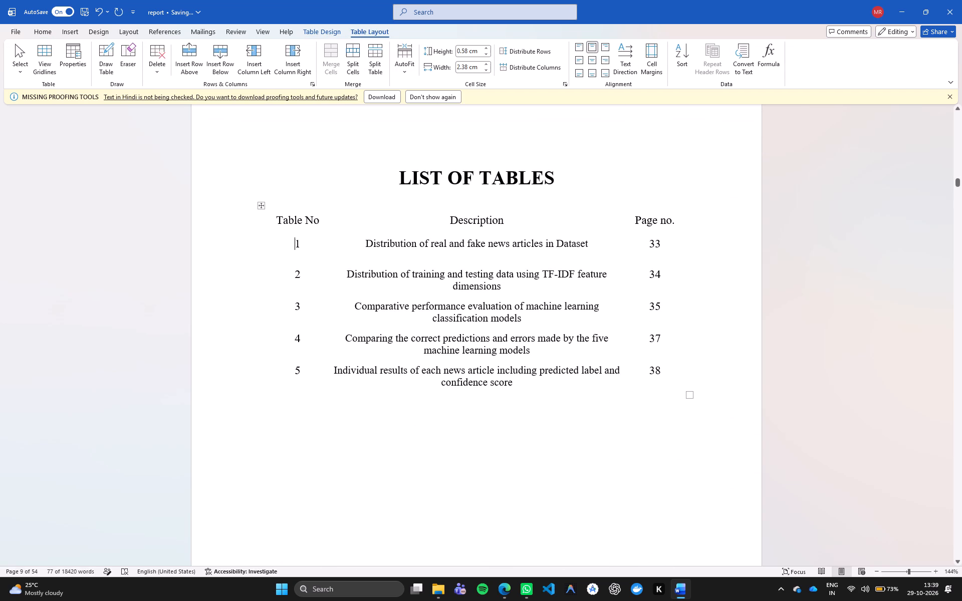
left_click(263, 203)
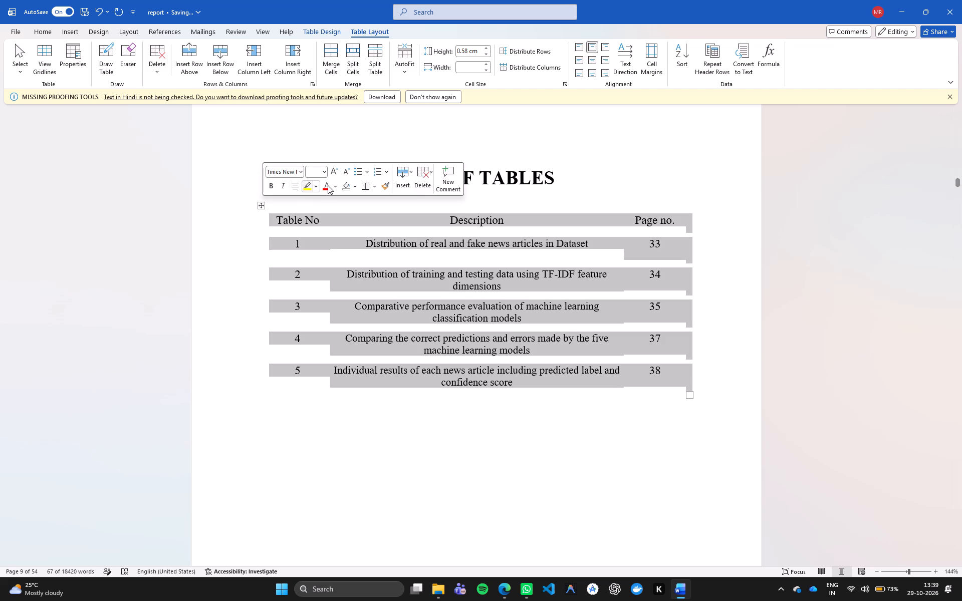
left_click(373, 189)
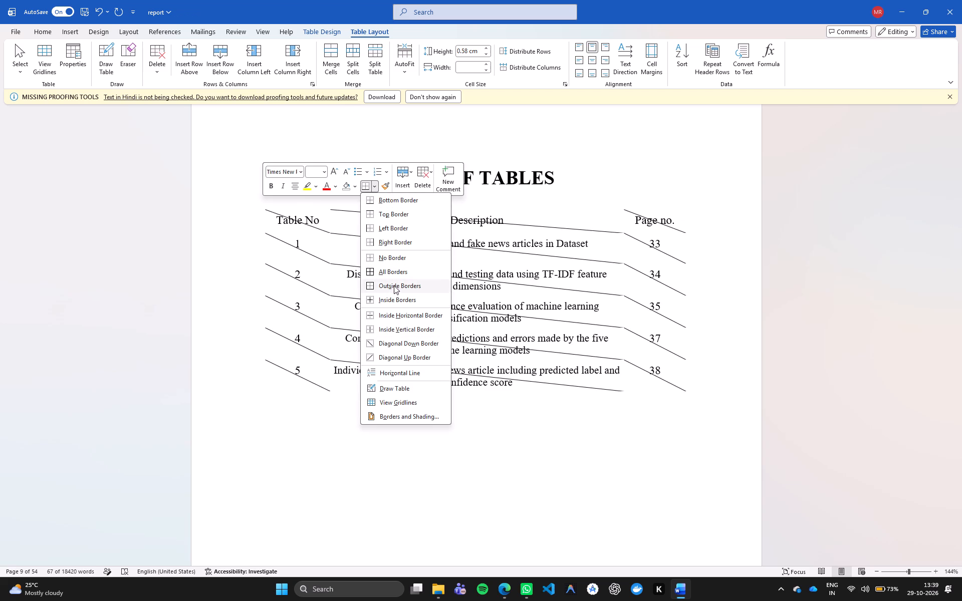
left_click(397, 275)
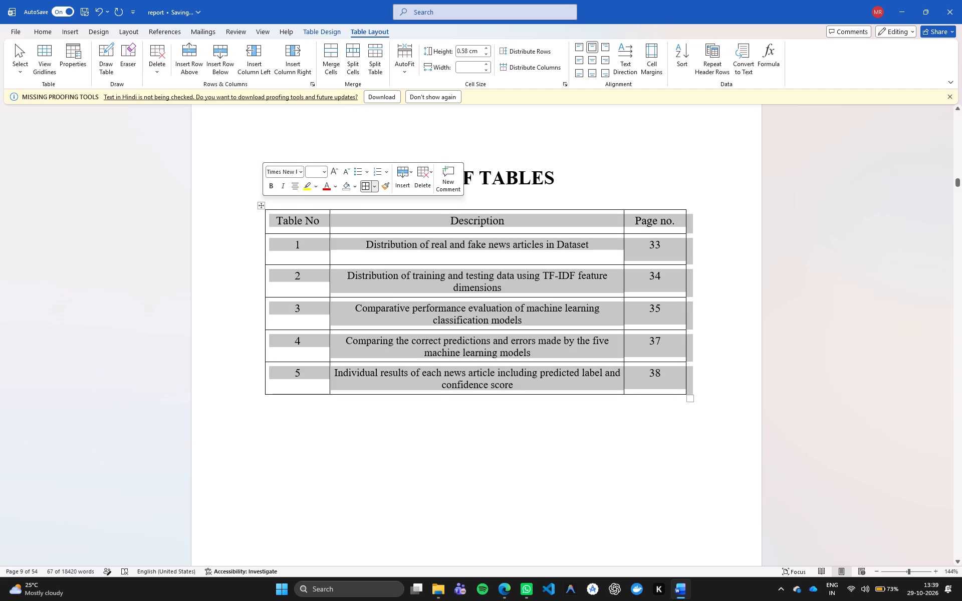
left_click(425, 435)
Centre the contents of the whole List of Tables table both horizontally and vertically within their cells.
left_click(260, 204)
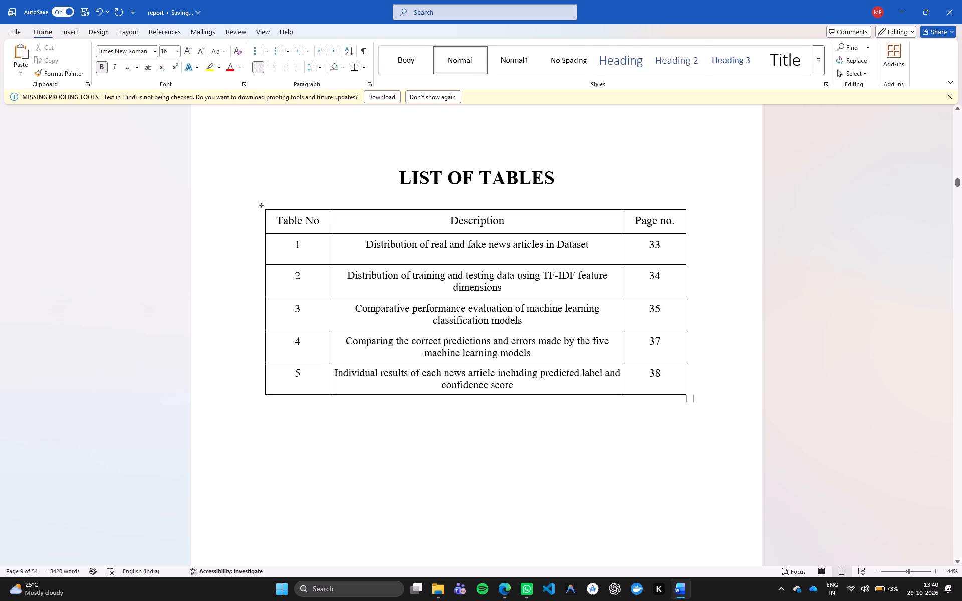
left_click(319, 32)
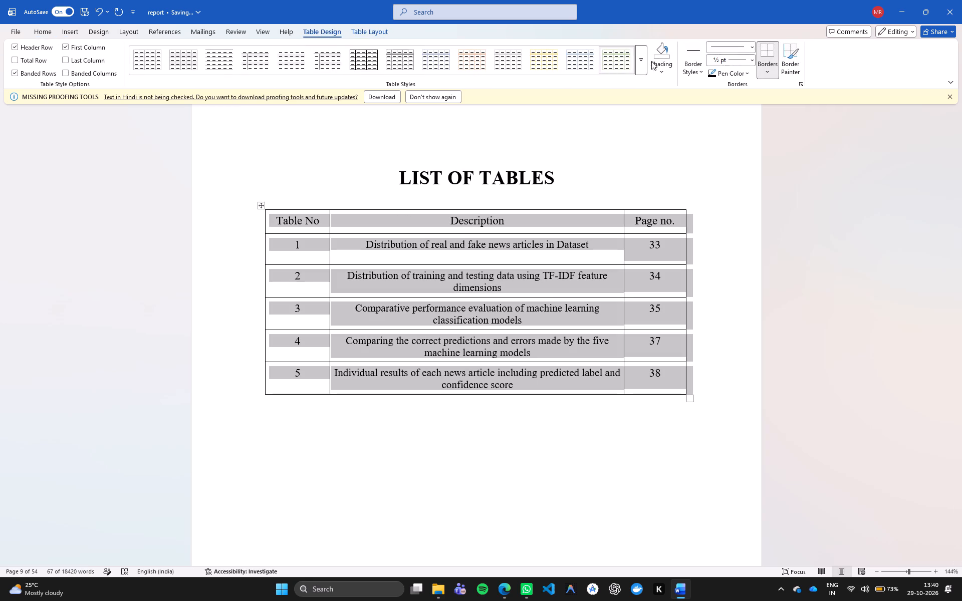
Centre the contents of the selected List of Tables table horizontally and vertically within their cells.
left_click(362, 29)
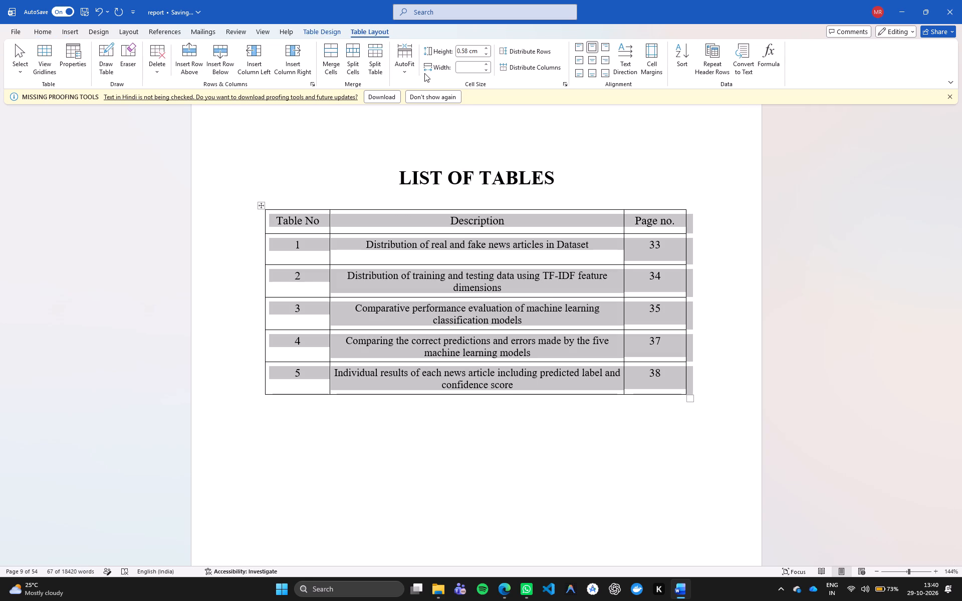
left_click(595, 63)
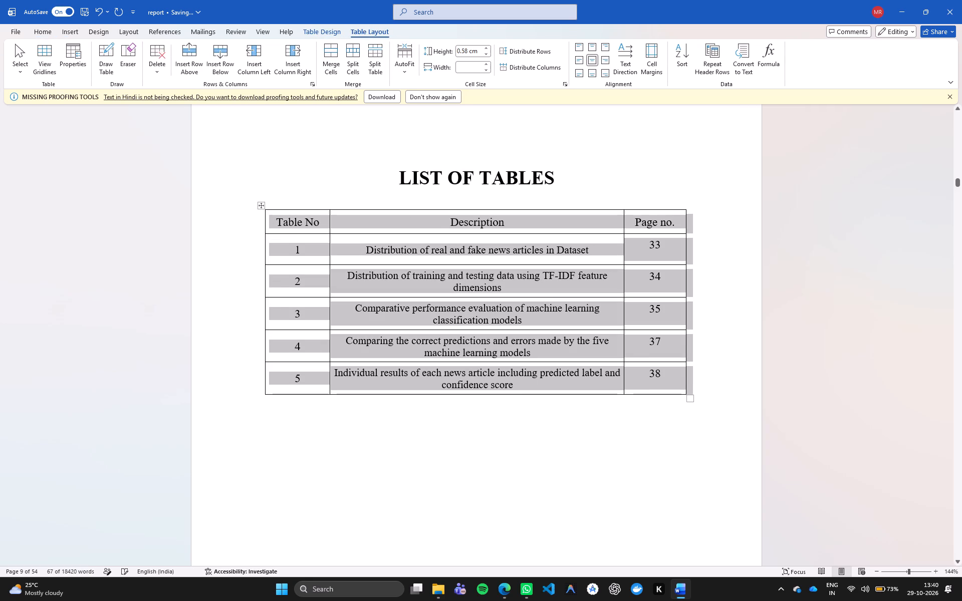
Reduce the font size of the "LIST OF TABLES" heading to 16 pt.
left_click_drag(572, 176, 340, 183)
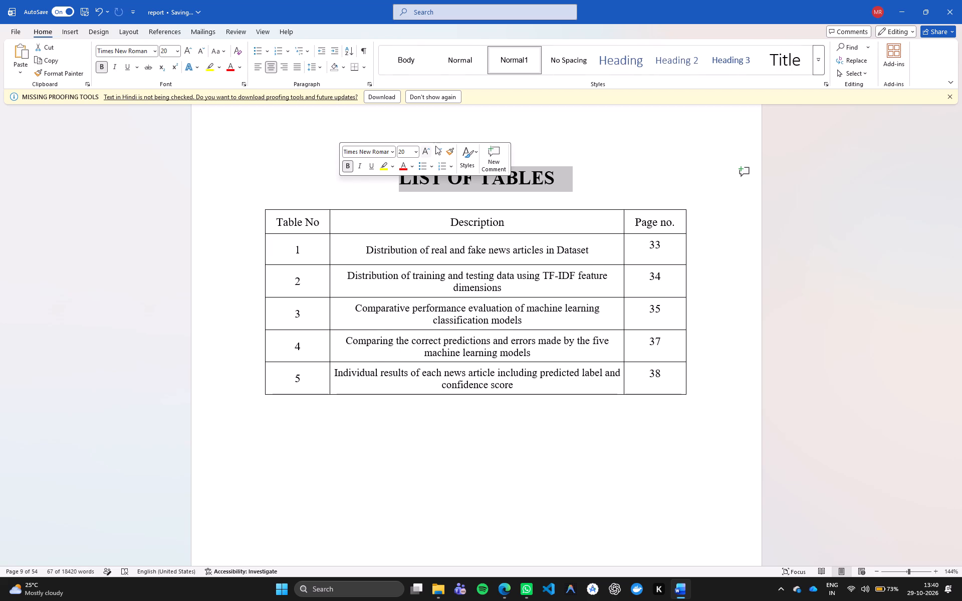
double_click(435, 147)
left_click(517, 456)
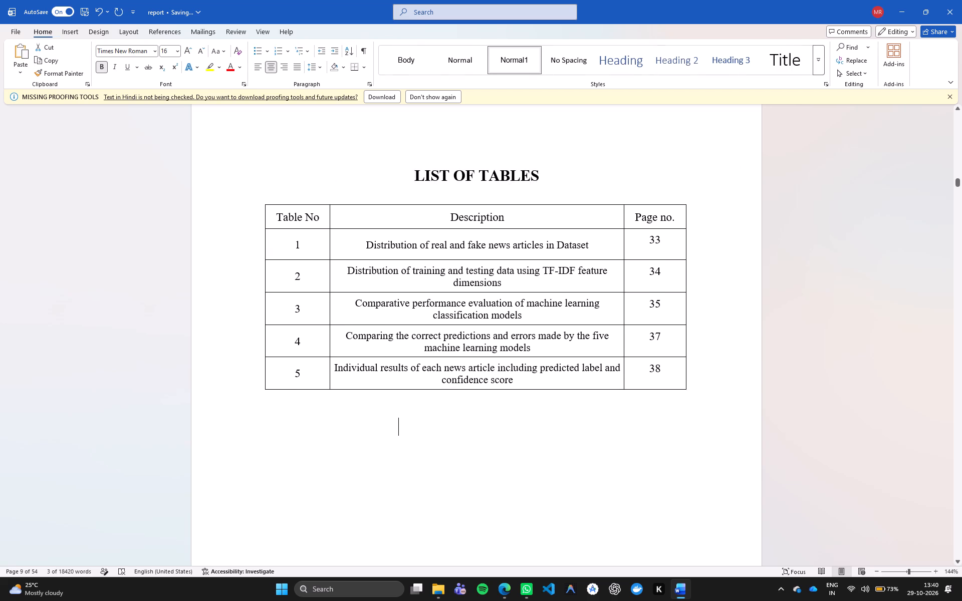
Review the layout of the List of Tables page and the preceding List of Figures page.
scroll(517, 456, "down", 12)
scroll(517, 454, "up", 3)
scroll(517, 454, "down", 1)
scroll(517, 454, "up", 4)
scroll(517, 454, "down", 1)
scroll(517, 454, "up", 9)
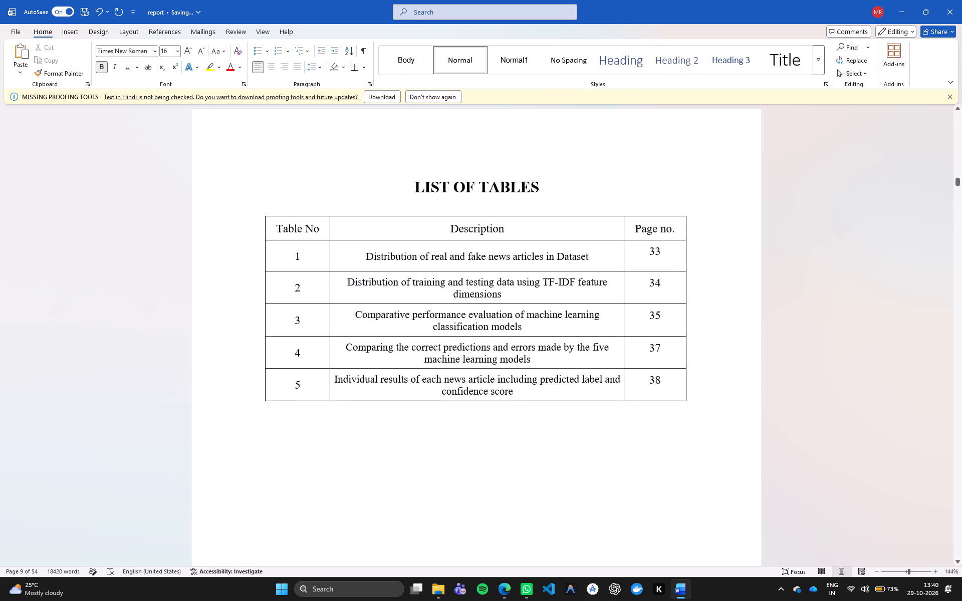
scroll(517, 454, "up", 9)
scroll(517, 454, "down", 2)
scroll(517, 454, "up", 10)
scroll(504, 419, "down", 3)
scroll(504, 419, "up", 5)
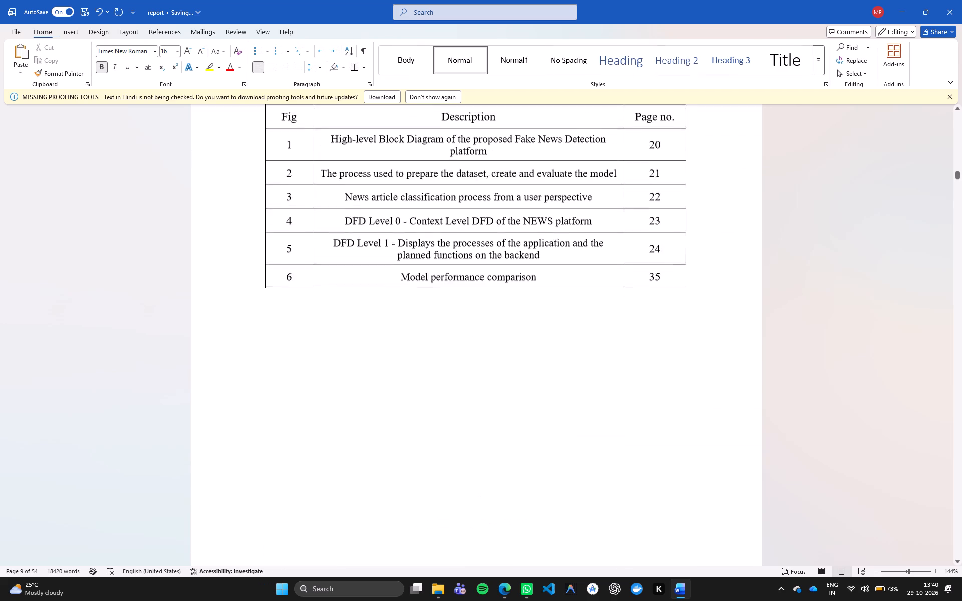
scroll(492, 392, "up", 7)
Place the text cursor before "Fig" in the header row of the List of Figures table.
left_click(269, 361)
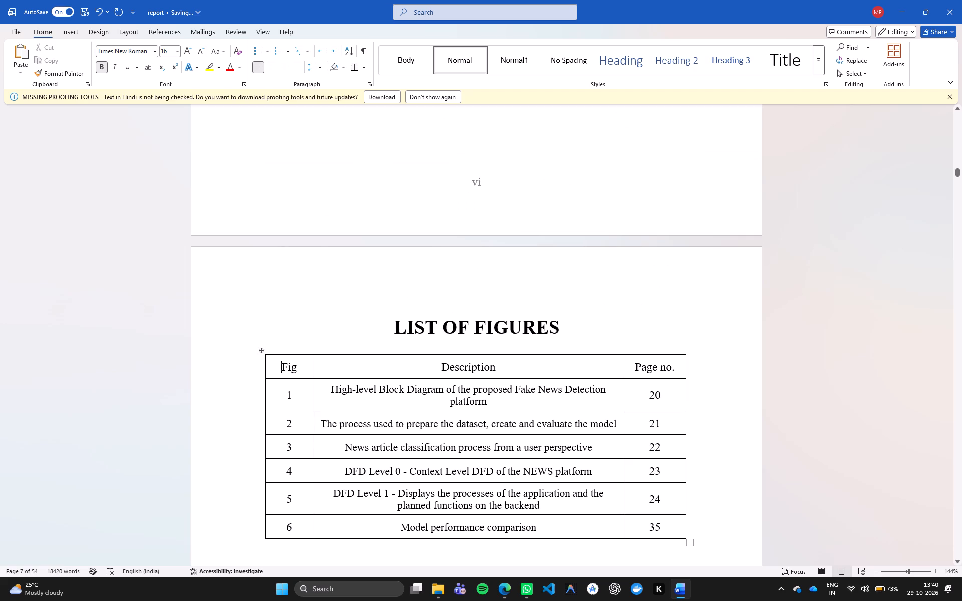
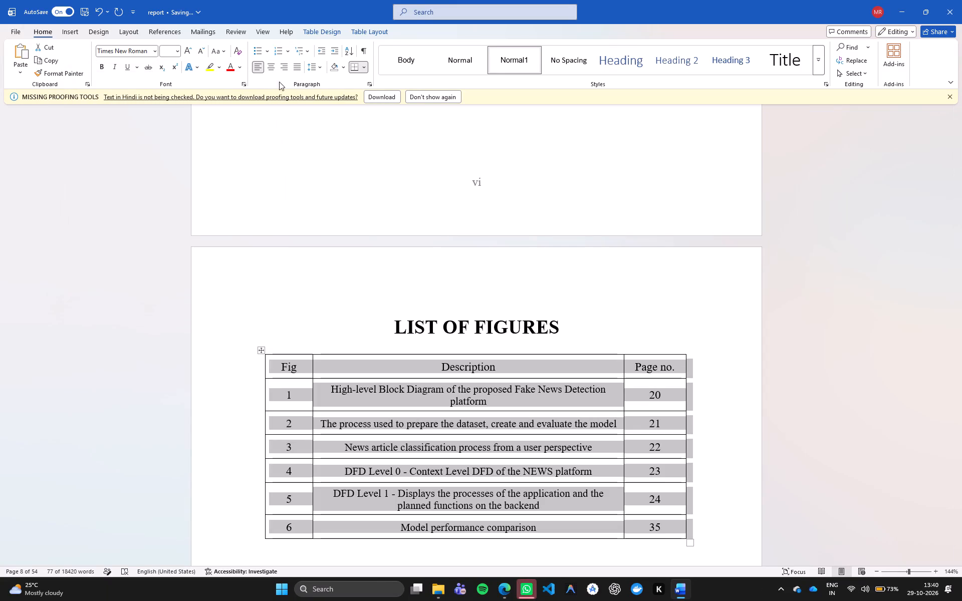
Reduce the font size of the LIST OF FIGURES heading to 16.
left_click_drag(589, 325, 338, 323)
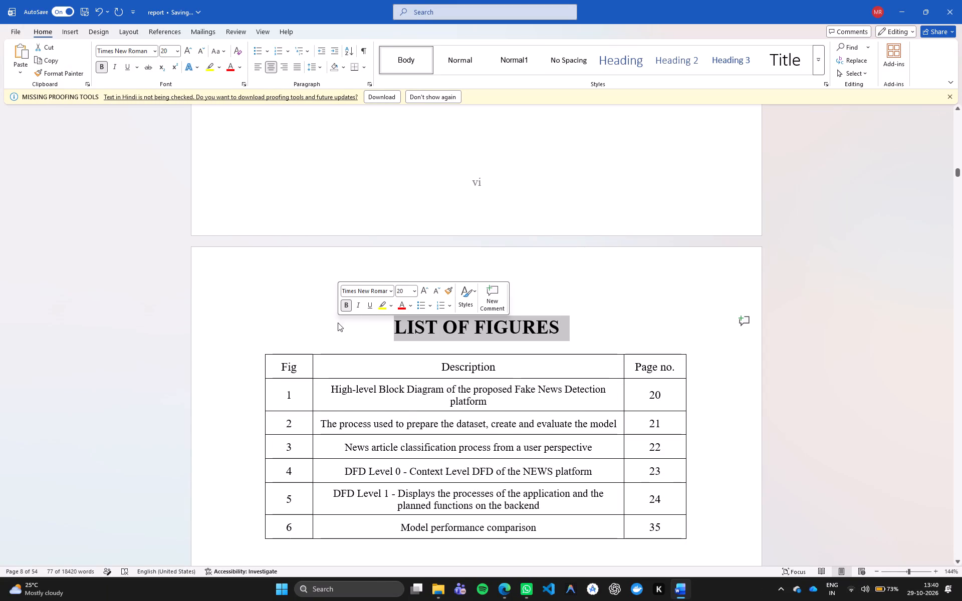
left_click(433, 290)
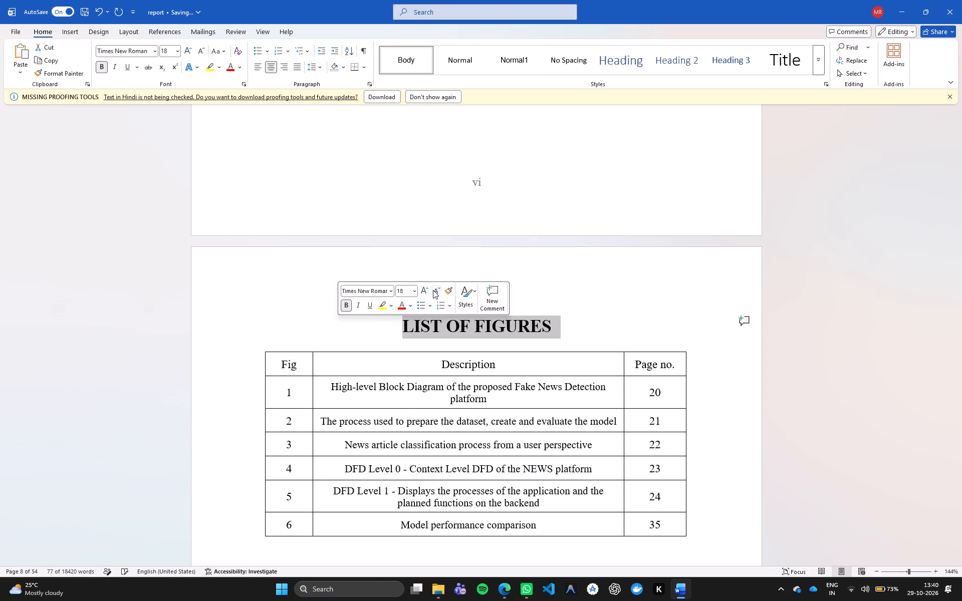
left_click(433, 290)
scroll(449, 384, "up", 5)
scroll(451, 387, "down", 12)
left_click(466, 437)
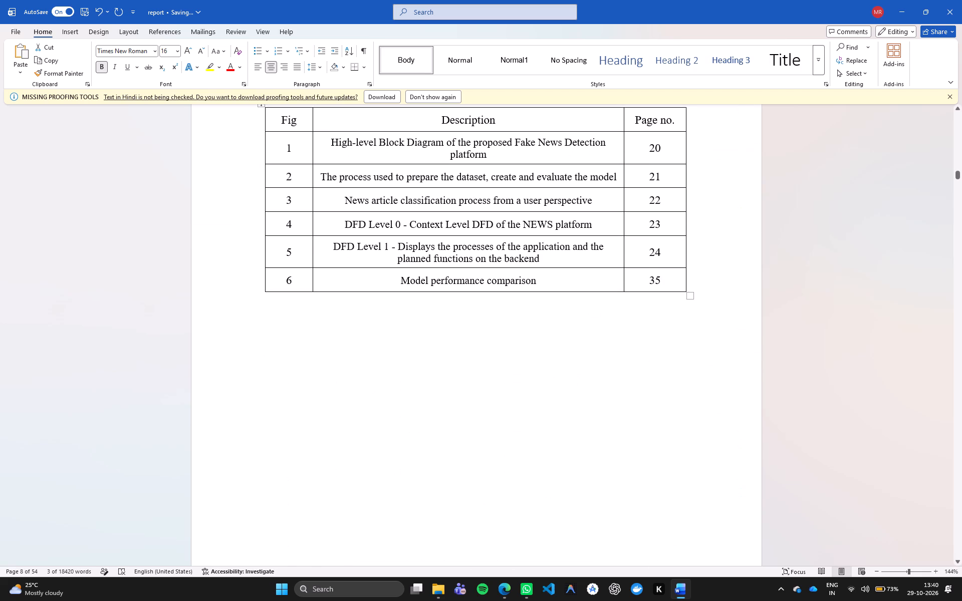
Review the heading and table formatting on the List of Figures, List of Tables and Table of Content pages.
scroll(467, 436, "down", 1)
scroll(467, 436, "up", 2)
scroll(467, 436, "down", 14)
scroll(467, 436, "down", 17)
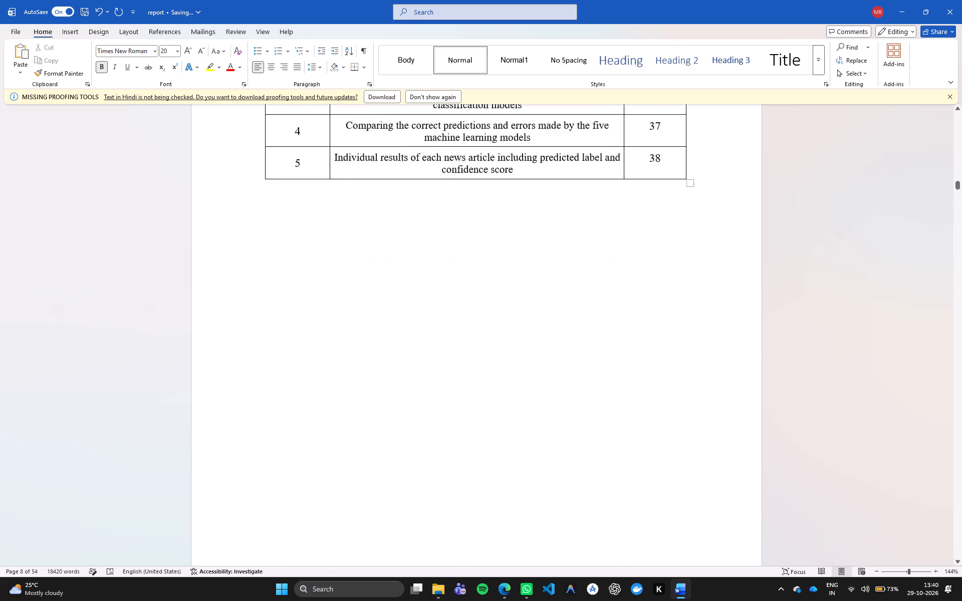
scroll(467, 436, "down", 8)
scroll(467, 436, "up", 2)
scroll(467, 436, "down", 11)
scroll(467, 436, "up", 3)
scroll(467, 436, "down", 1)
scroll(467, 436, "up", 15)
scroll(472, 397, "down", 1)
scroll(472, 397, "up", 4)
scroll(472, 397, "down", 8)
scroll(472, 396, "up", 1)
scroll(473, 396, "down", 1)
scroll(473, 396, "up", 2)
scroll(473, 396, "down", 3)
scroll(474, 396, "up", 1)
scroll(474, 396, "down", 4)
left_click(490, 384)
scroll(490, 384, "down", 2)
scroll(490, 383, "up", 13)
scroll(493, 383, "down", 2)
scroll(493, 383, "up", 1)
scroll(493, 383, "down", 2)
scroll(493, 383, "up", 20)
scroll(493, 383, "up", 1)
scroll(493, 383, "down", 5)
scroll(493, 383, "up", 2)
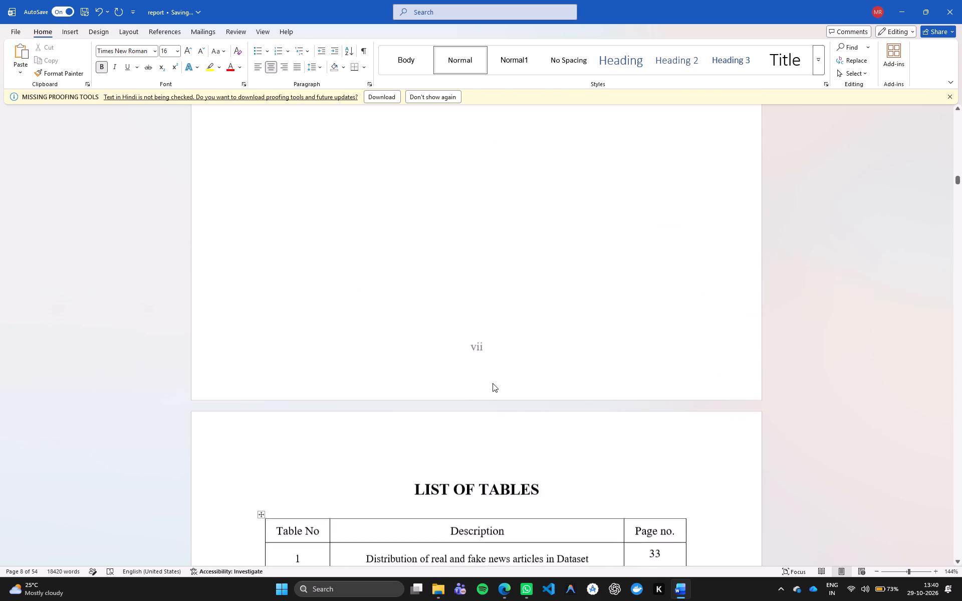
scroll(493, 383, "up", 12)
scroll(493, 383, "down", 2)
scroll(493, 383, "up", 18)
scroll(494, 383, "down", 2)
scroll(494, 383, "up", 14)
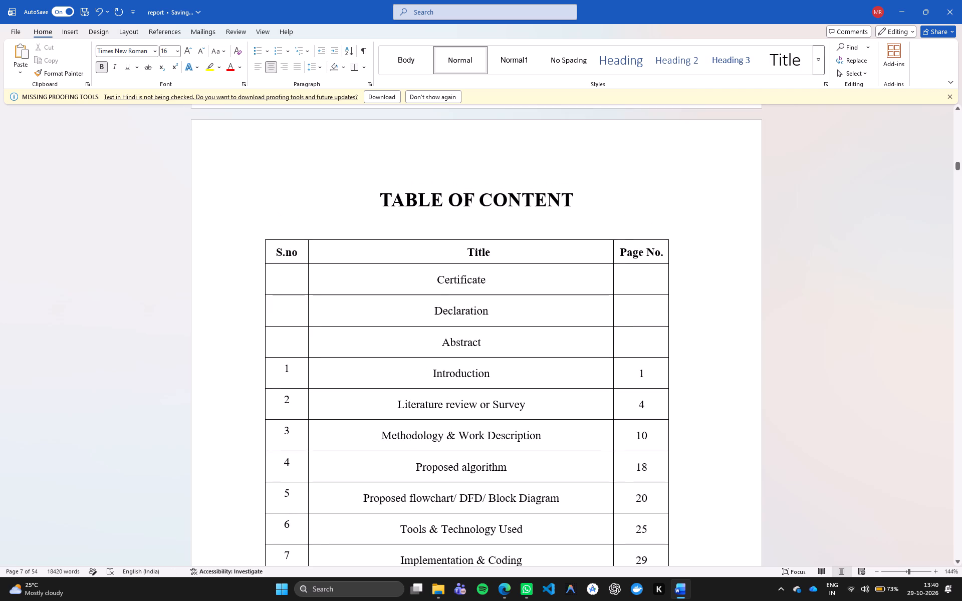
Review the front pages from the Table of Content back through Area of Work to the Acknowledgement.
left_click(463, 257)
left_click_drag(567, 254, 284, 249)
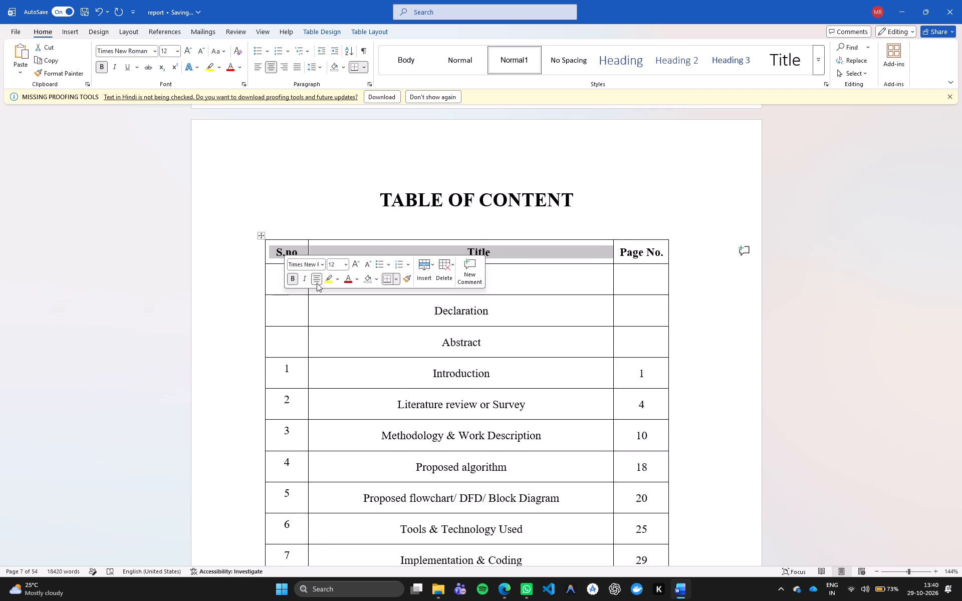
scroll(475, 447, "up", 13)
scroll(474, 447, "down", 1)
scroll(474, 447, "up", 2)
scroll(475, 447, "down", 2)
scroll(476, 447, "up", 7)
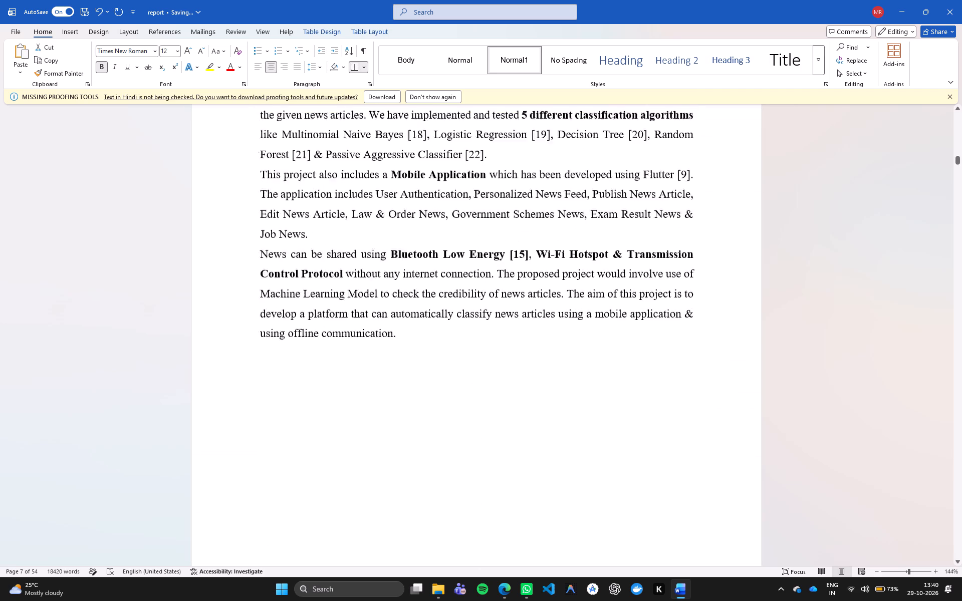
scroll(484, 445, "up", 6)
scroll(485, 445, "down", 4)
scroll(486, 444, "up", 2)
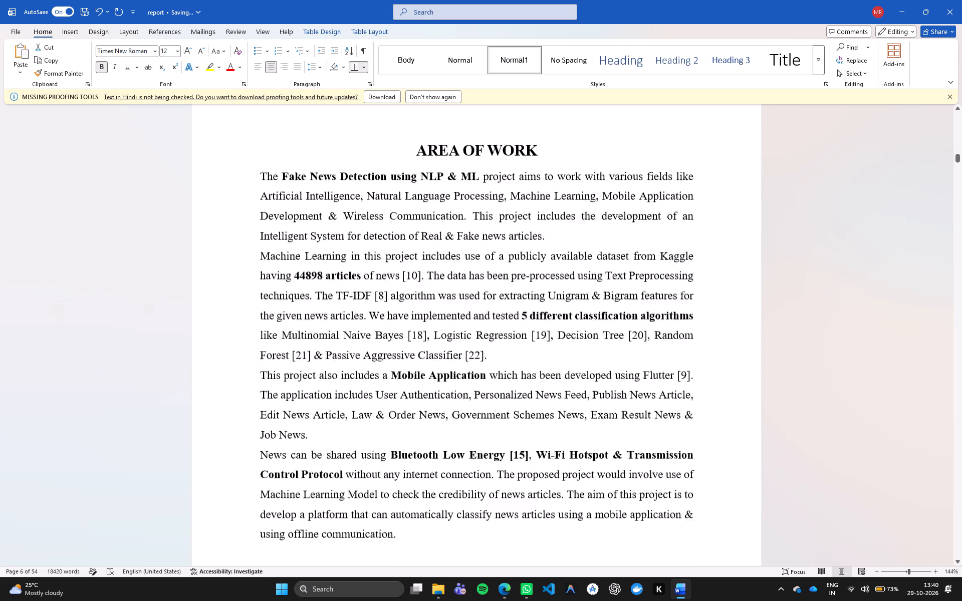
scroll(486, 444, "up", 4)
left_click(534, 312)
scroll(532, 312, "down", 1)
scroll(532, 312, "up", 2)
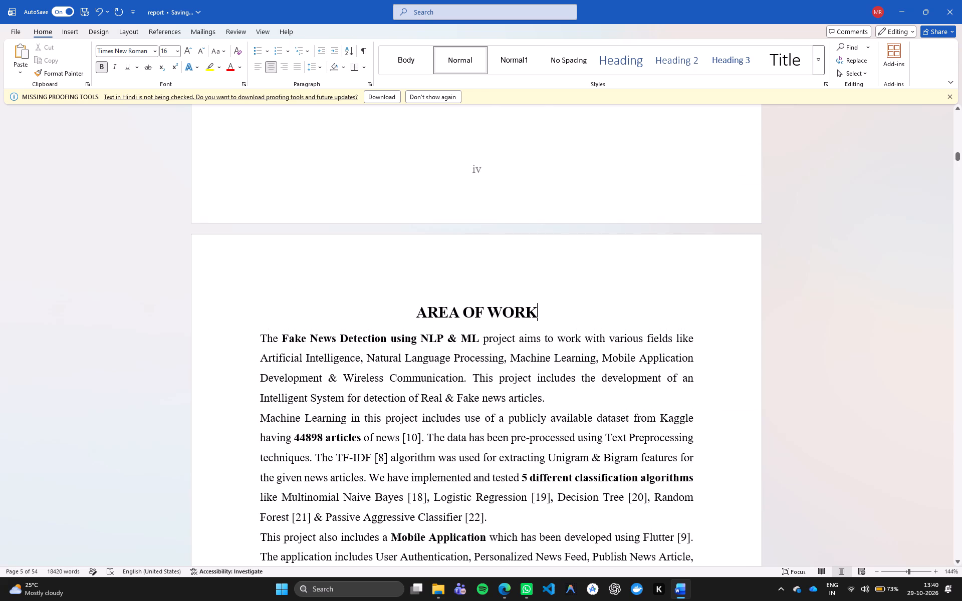
scroll(532, 312, "up", 17)
scroll(530, 316, "down", 1)
scroll(530, 316, "up", 3)
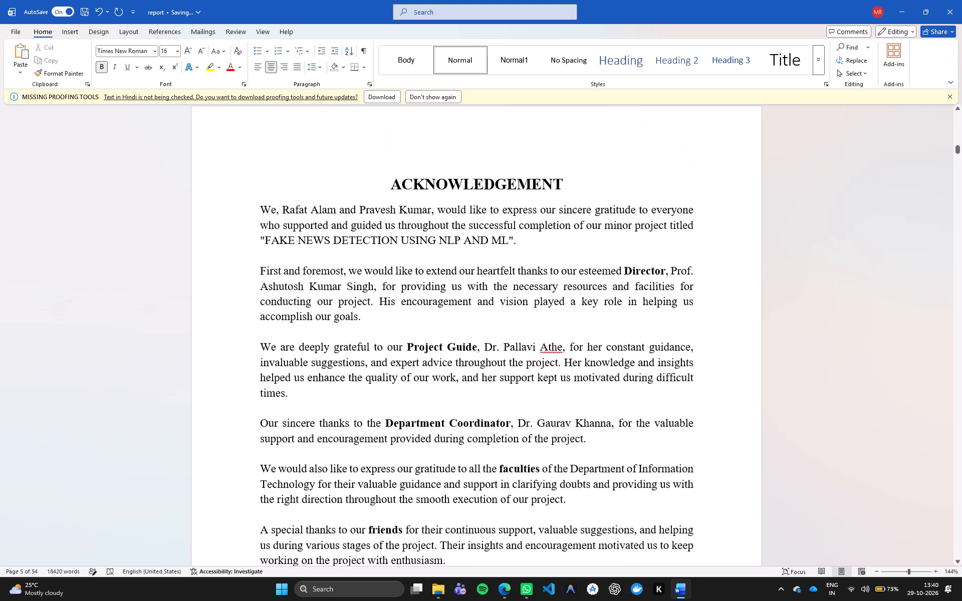
Delete the title "Mr." before both student names at the end of the Acknowledgement page.
scroll(519, 326, "down", 8)
scroll(519, 328, "up", 6)
scroll(518, 329, "down", 5)
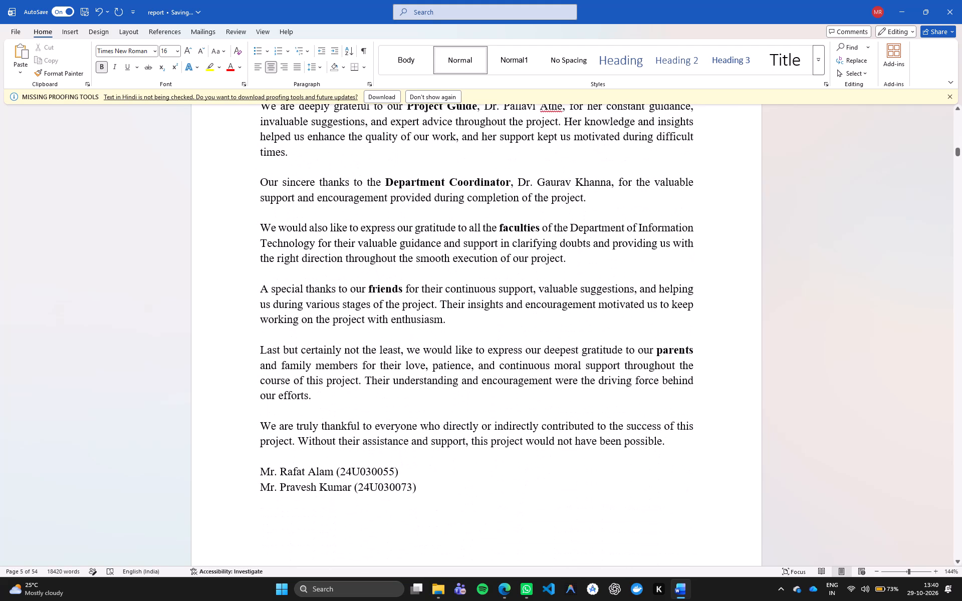
left_click(280, 471)
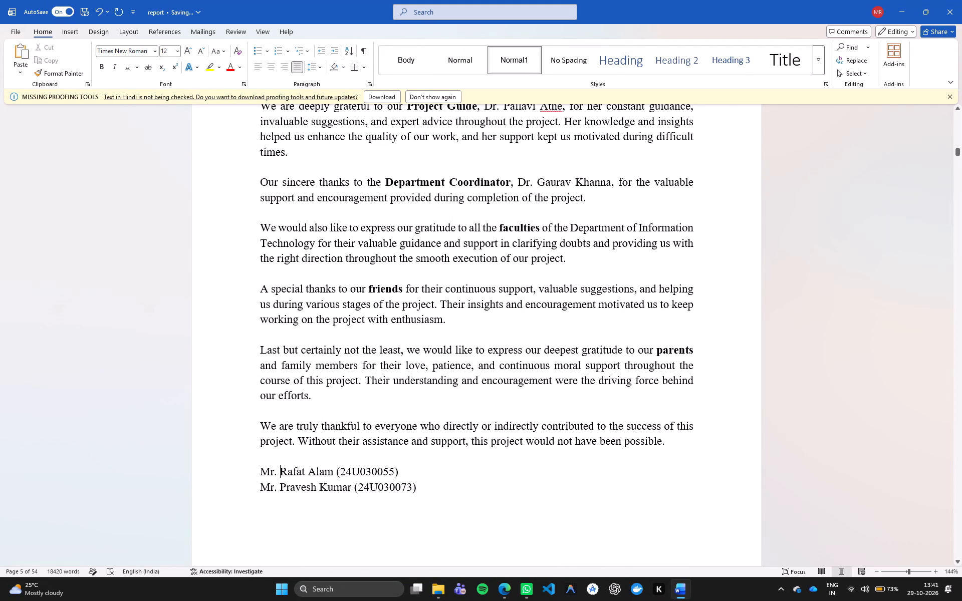
key("BackSpace")
key("BackSpace")
key("BackSpace")
key("BackSpace")
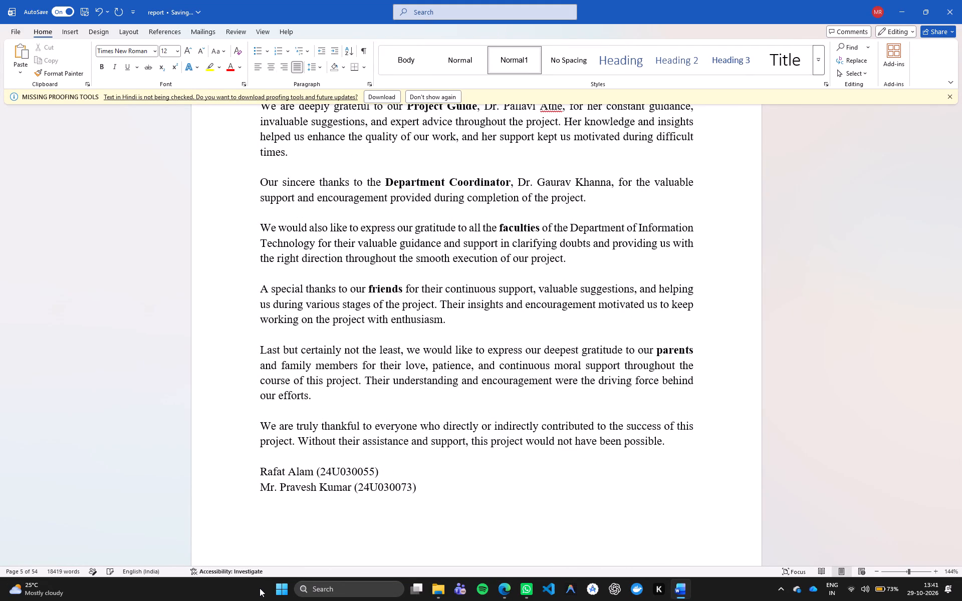
left_click(280, 484)
key("BackSpace")
key("BackSpace")
key("BackSpace")
key("BackSpace")
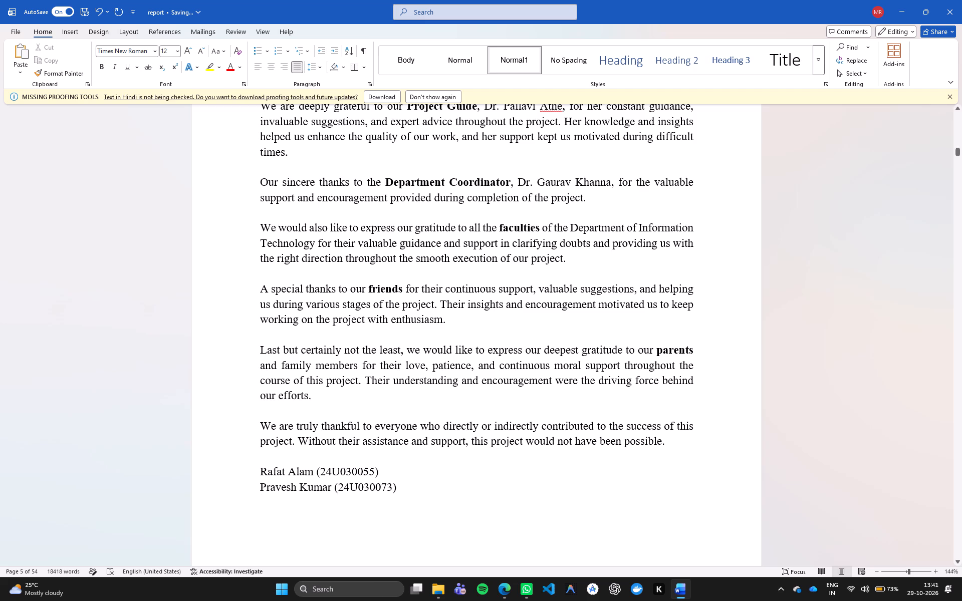
Delete the title "Mr." before both student names in the signature lines of the Declaration page, keeping the names on separate lines.
scroll(358, 384, "down", 8)
scroll(359, 384, "up", 19)
scroll(362, 388, "down", 2)
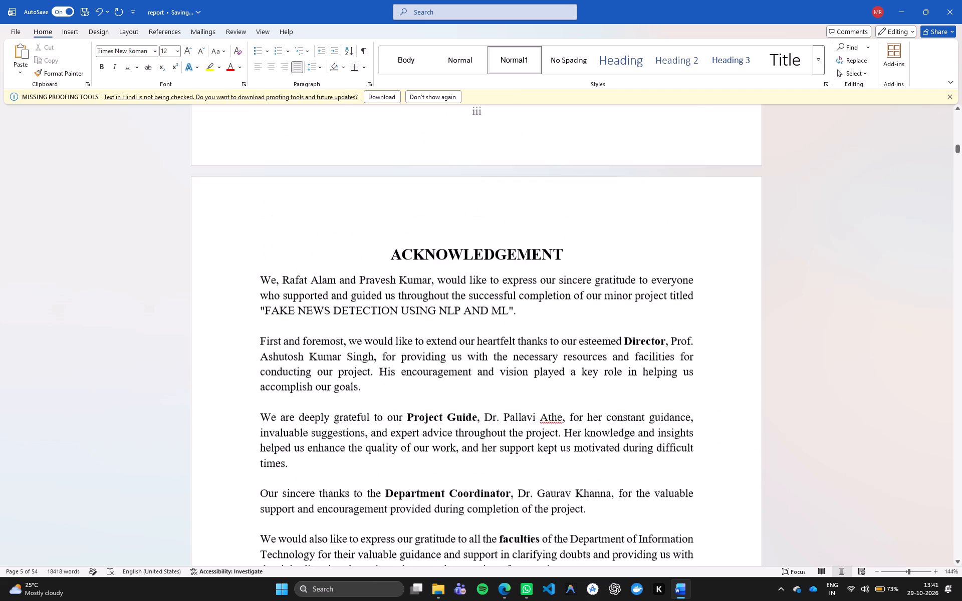
scroll(362, 388, "up", 1)
scroll(363, 389, "down", 6)
scroll(363, 389, "up", 8)
scroll(363, 389, "down", 8)
scroll(363, 389, "up", 6)
scroll(363, 389, "down", 1)
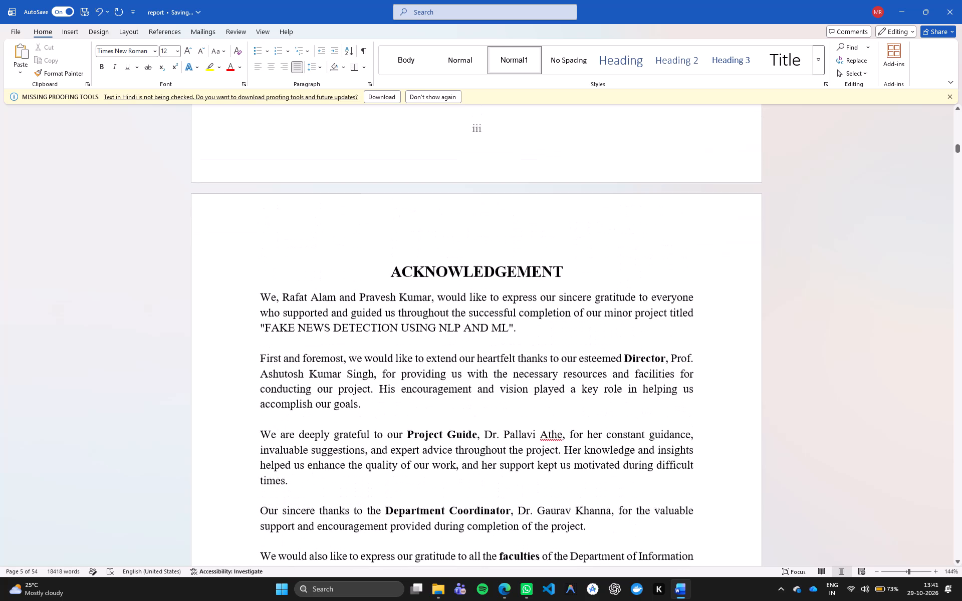
scroll(363, 389, "up", 18)
scroll(358, 406, "down", 1)
scroll(358, 406, "up", 1)
scroll(358, 406, "down", 1)
scroll(311, 469, "down", 1)
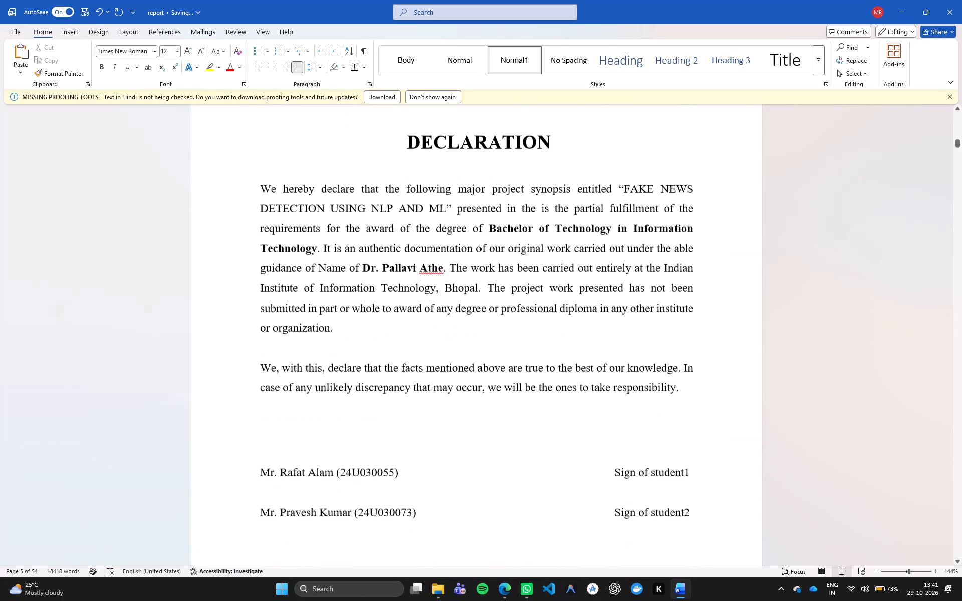
left_click(282, 464)
key("BackSpace")
key("BackSpace")
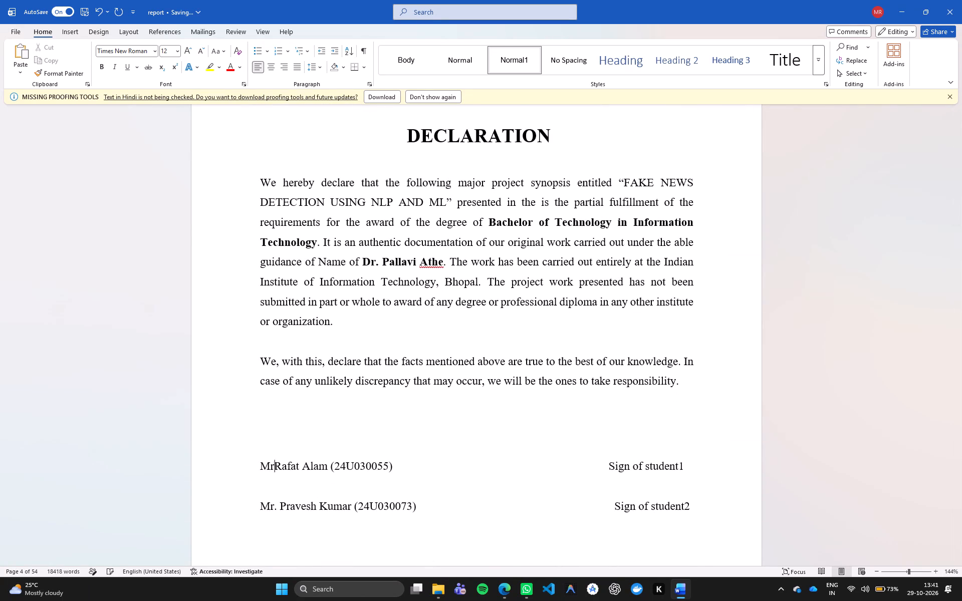
key("BackSpace")
key("BackSpace")
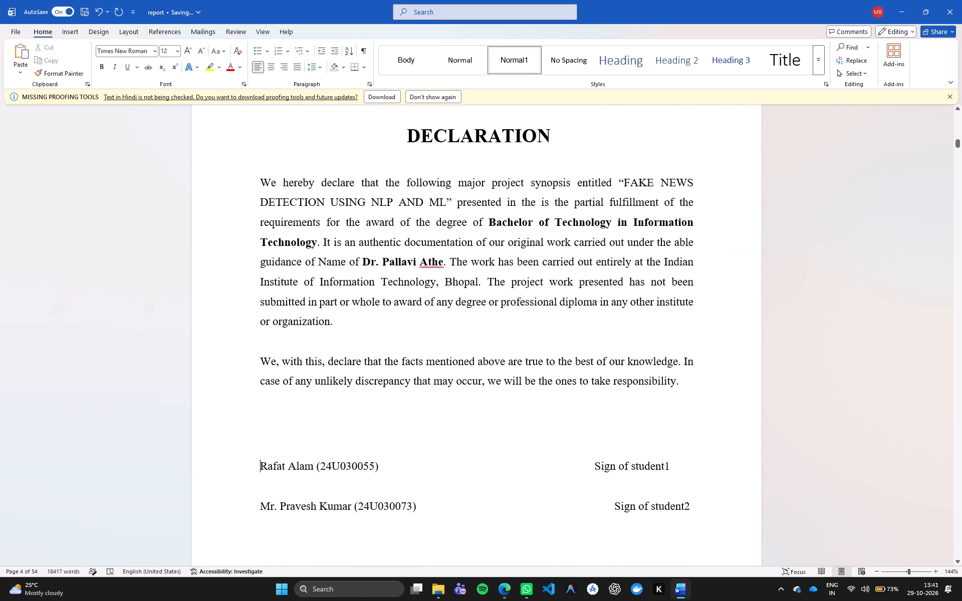
left_click(279, 507)
key("BackSpace")
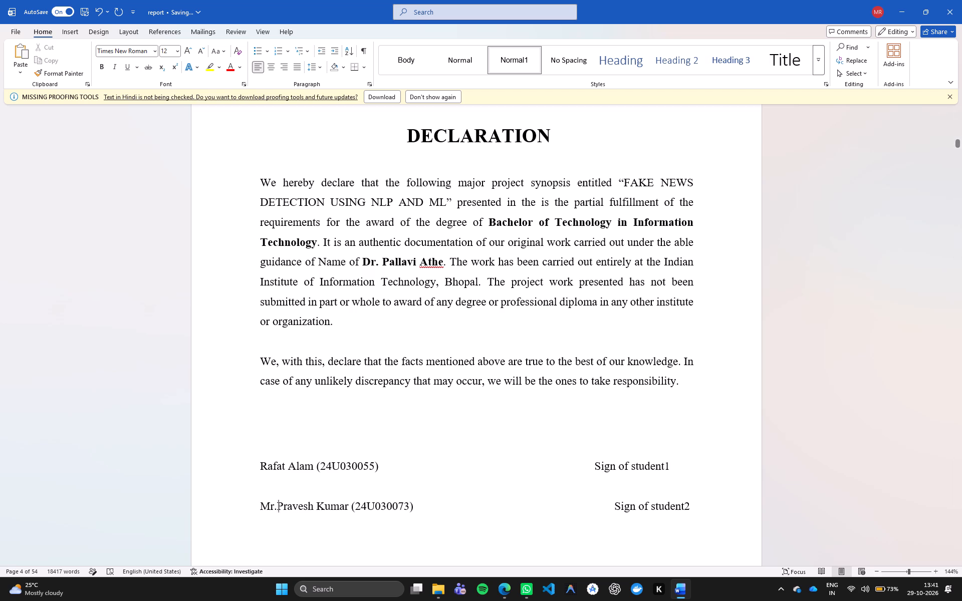
key("BackSpace")
key("BackSpace")
key("BackSpace")
key("BackSpace")
key("Return")
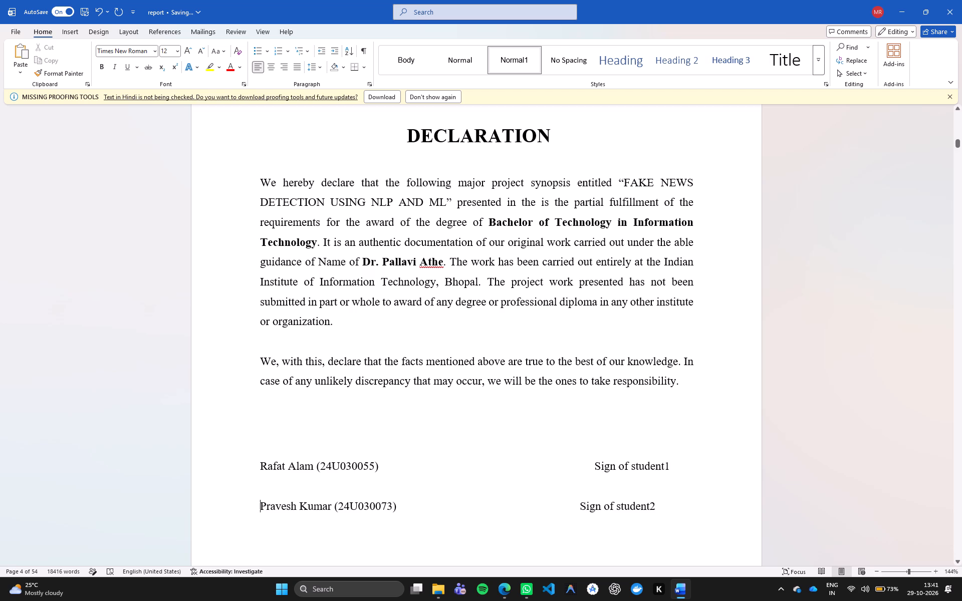
Add spaces before "Sign of student2" on the Declaration page so it lines up under "Sign of student1".
left_click(583, 505)
left_click(581, 504)
key("space")
key("space")
key("space")
key("space")
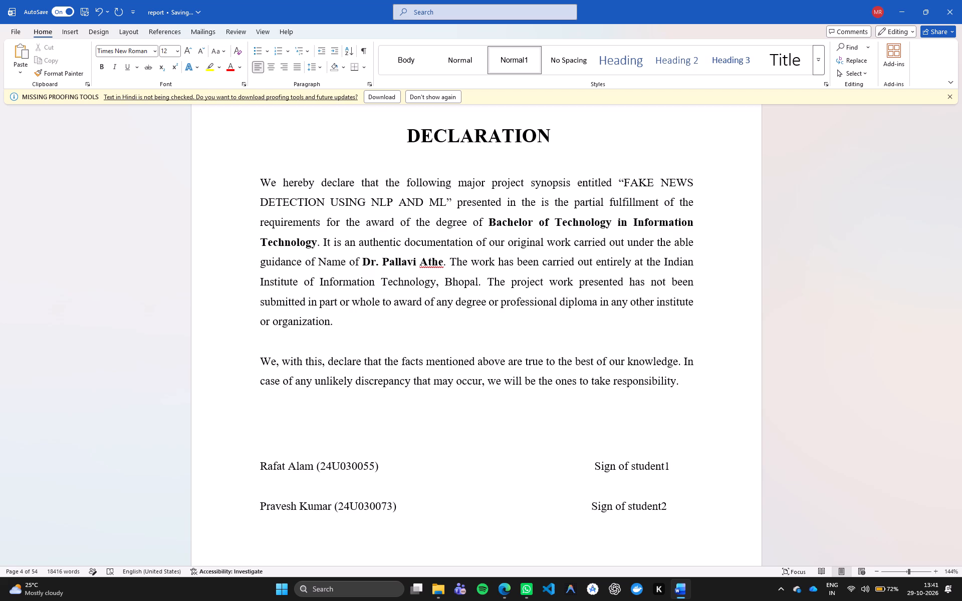
key("space")
key("BackSpace")
left_click(594, 461)
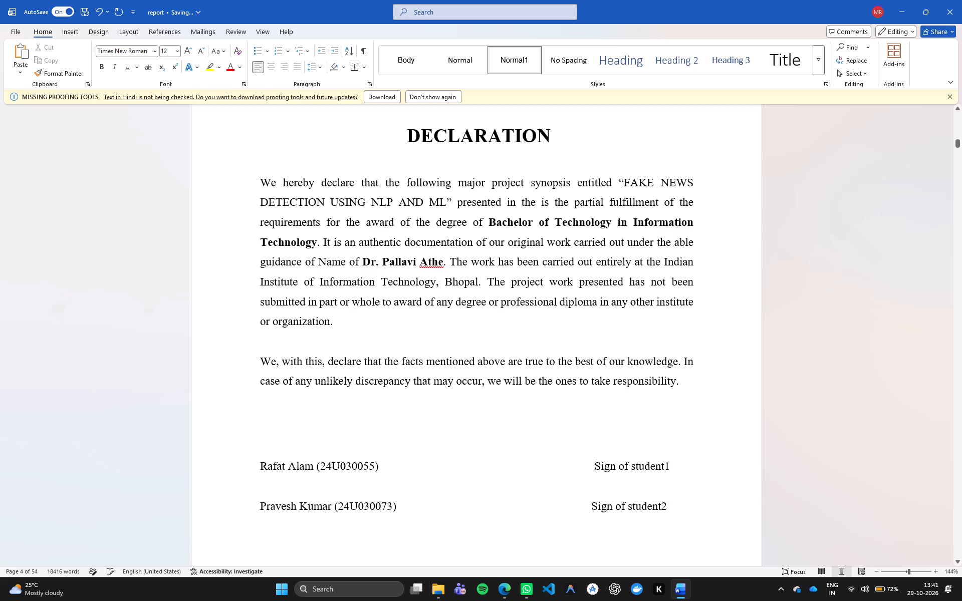
left_click(592, 469)
left_click_drag(584, 468, 591, 467)
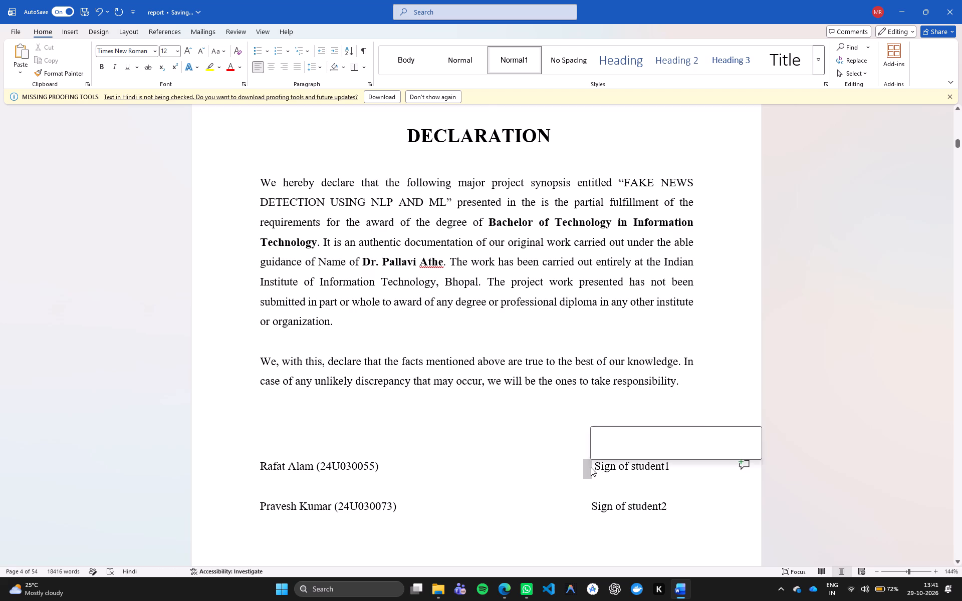
left_click(591, 467)
left_click(594, 467)
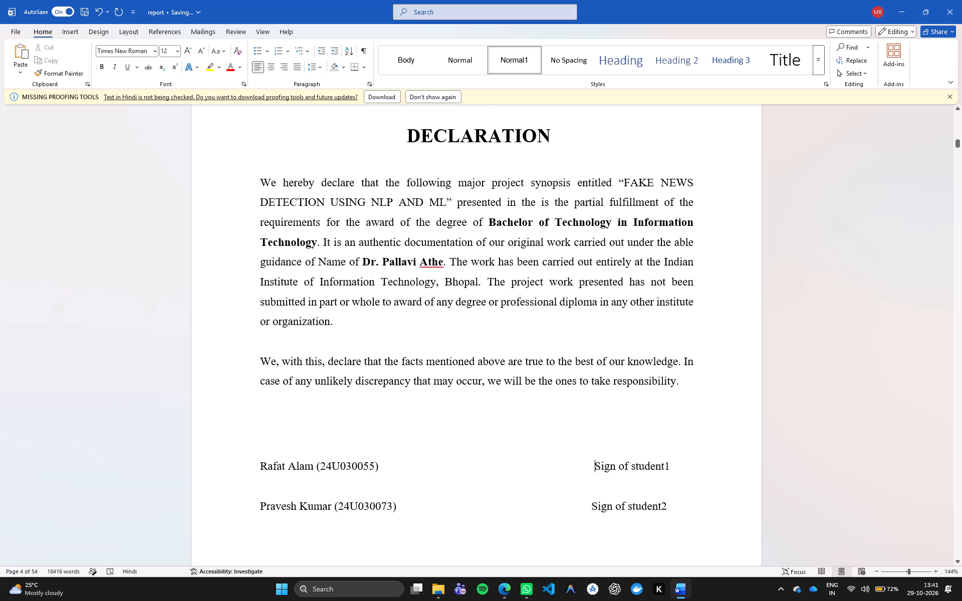
scroll(556, 534, "down", 1)
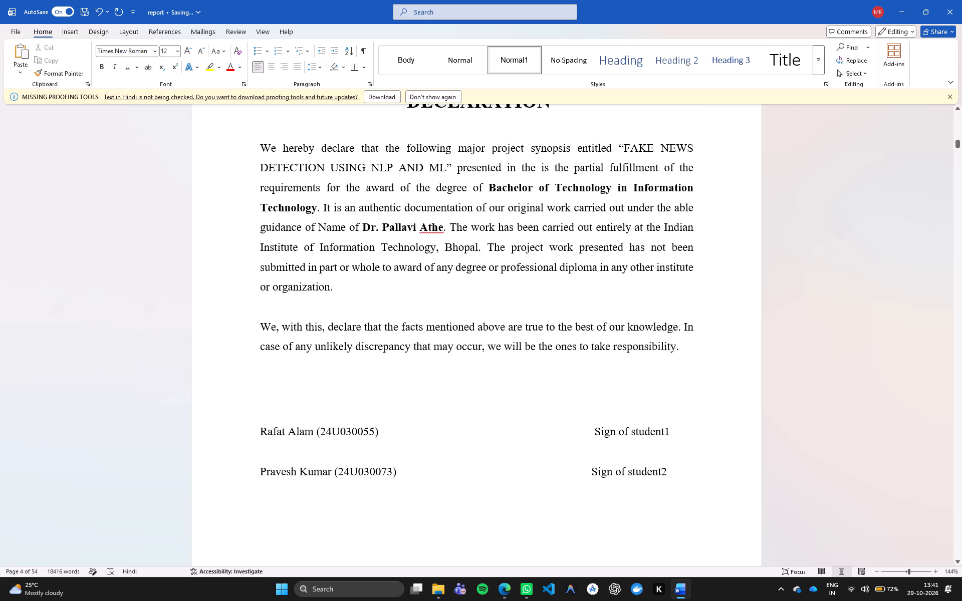
left_click(589, 468)
double_click(591, 471)
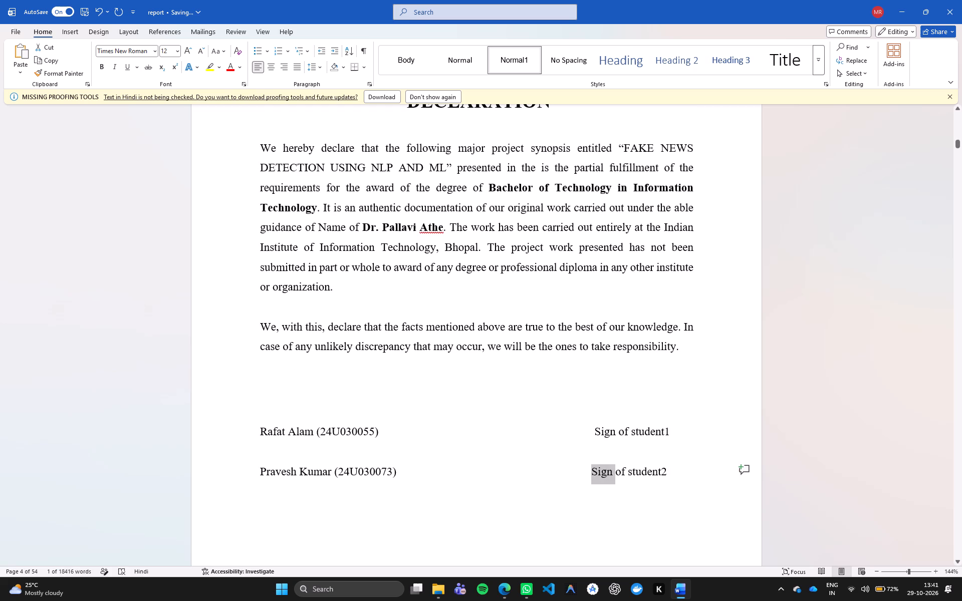
key("Left")
key("space")
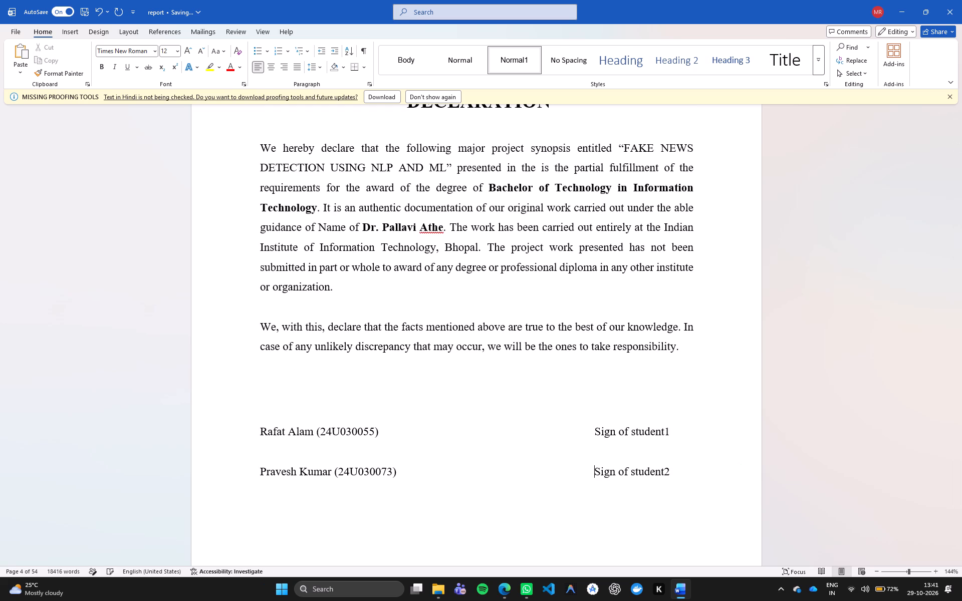
left_click(596, 427)
left_click(680, 480)
Delete the title "MR." before the student's name in the body text of the certificate on page ii.
scroll(688, 479, "up", 2)
scroll(688, 479, "down", 2)
scroll(687, 479, "up", 5)
scroll(686, 482, "down", 1)
scroll(686, 483, "up", 3)
scroll(686, 483, "down", 2)
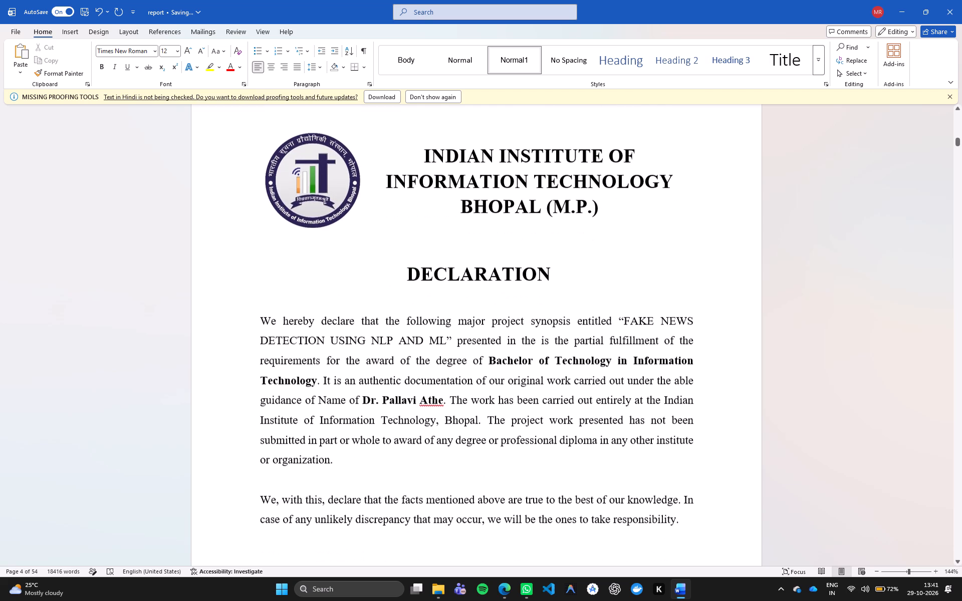
scroll(365, 382, "down", 9)
scroll(365, 382, "up", 5)
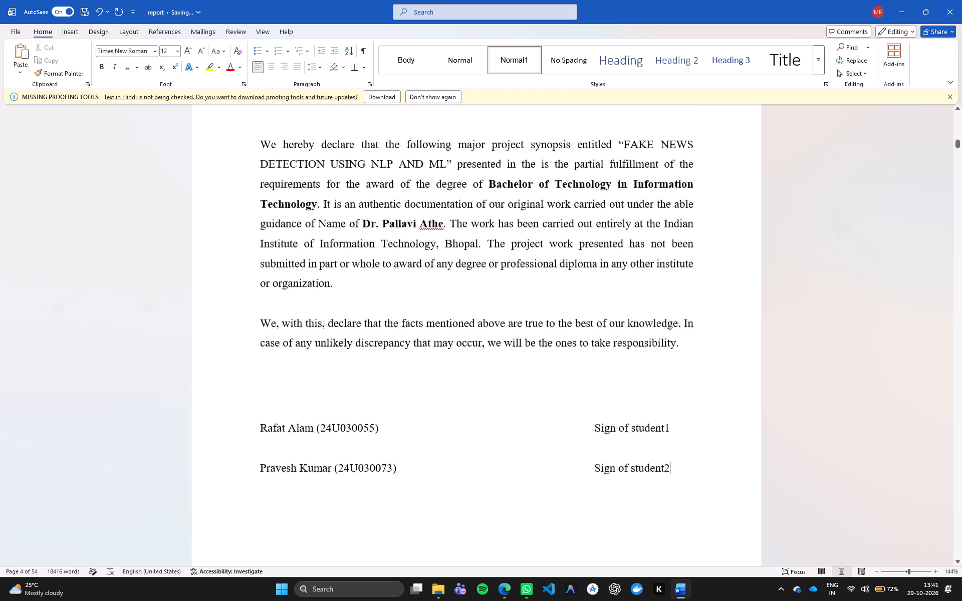
scroll(365, 382, "up", 10)
scroll(367, 374, "down", 1)
scroll(368, 374, "up", 12)
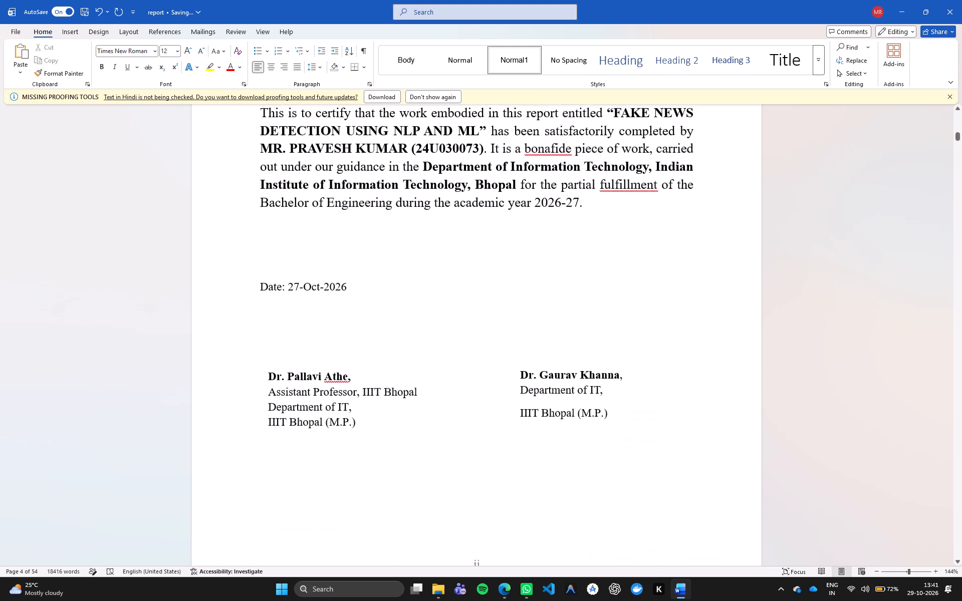
scroll(333, 389, "up", 3)
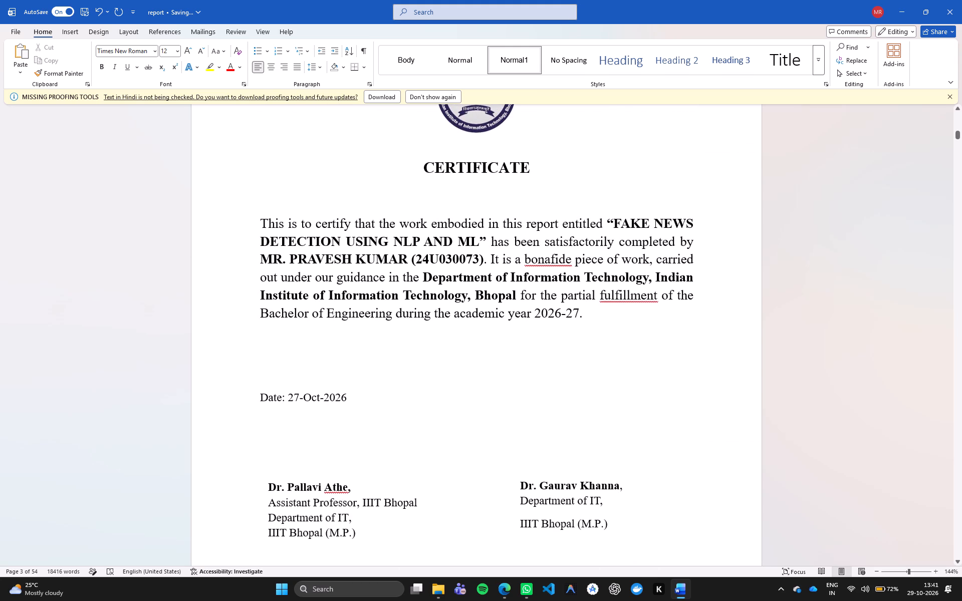
left_click(289, 256)
key("BackSpace")
key("BackSpace")
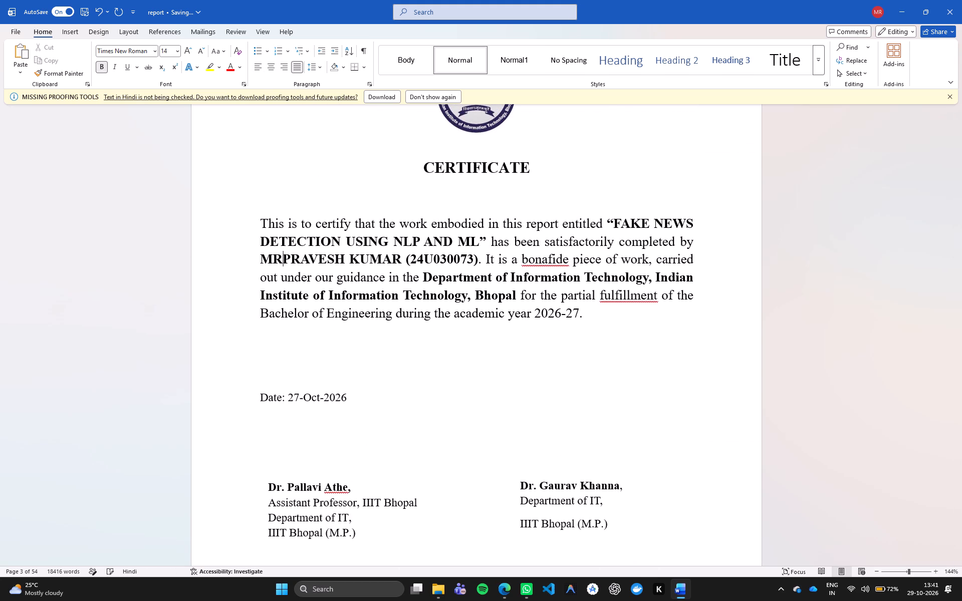
Delete the remaining letters "MR" before the student's name in the body text of the certificate on page ii.
key("BackSpace")
key("BackSpace")
Delete the title "MR." before the student's name in the body text of the certificate on page i.
scroll(333, 311, "up", 9)
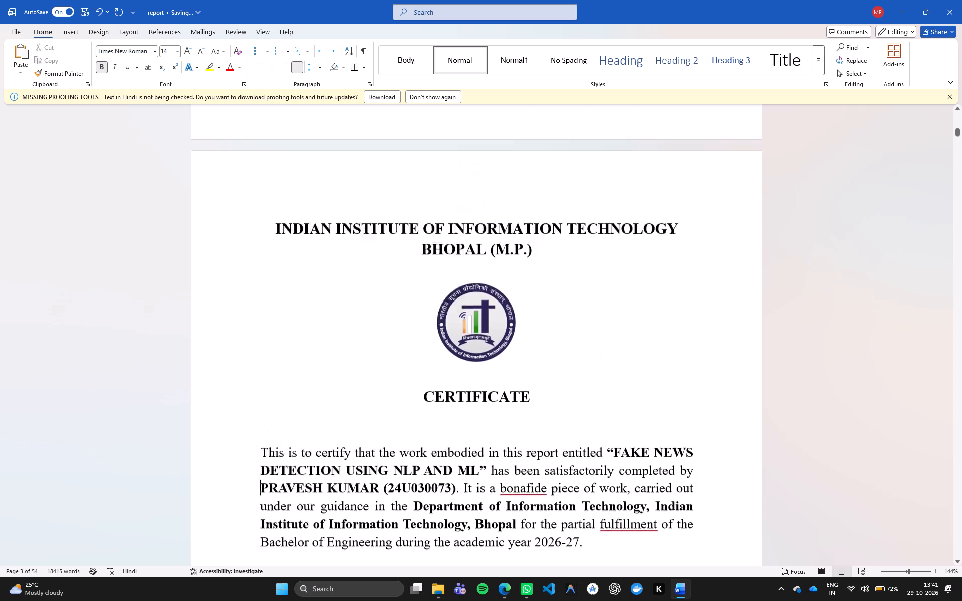
scroll(333, 311, "up", 14)
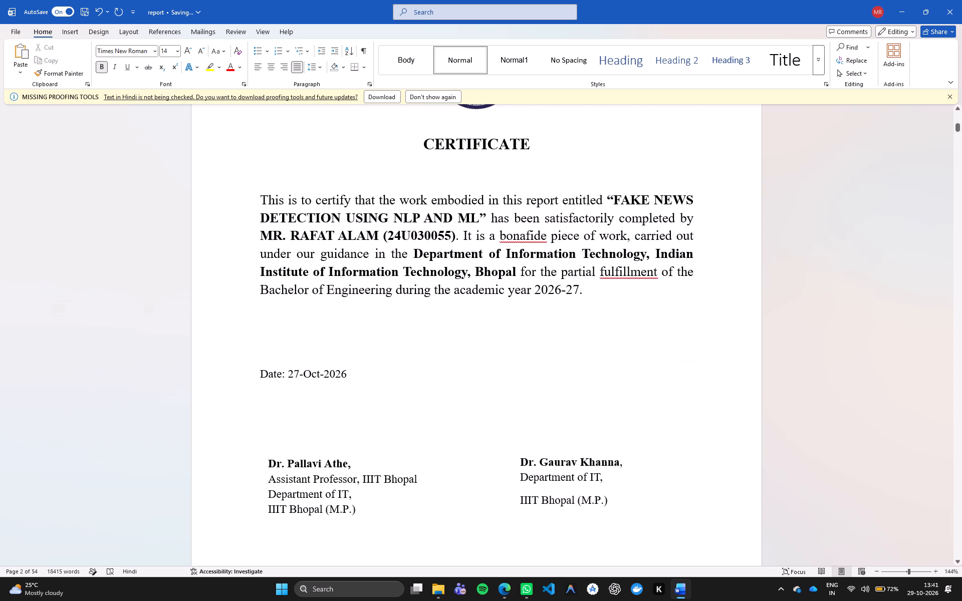
left_click(289, 238)
key("BackSpace")
key("BackSpace")
key("BackSpace")
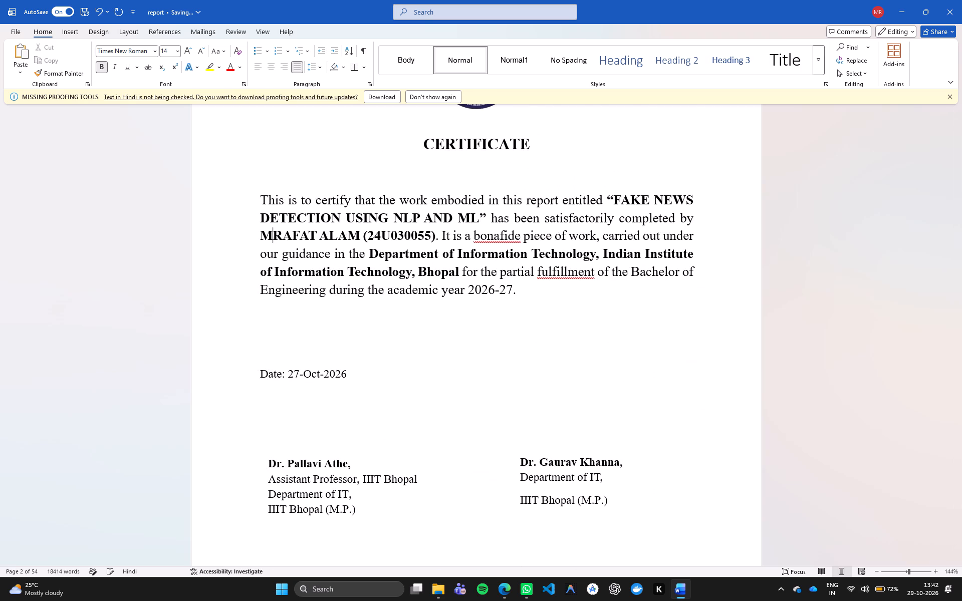
key("BackSpace")
Delete the title "Mr." before both student names under "Submitted by" on the cover page.
scroll(289, 236, "up", 1)
scroll(289, 236, "down", 1)
scroll(289, 236, "up", 10)
scroll(290, 235, "down", 2)
scroll(290, 235, "up", 5)
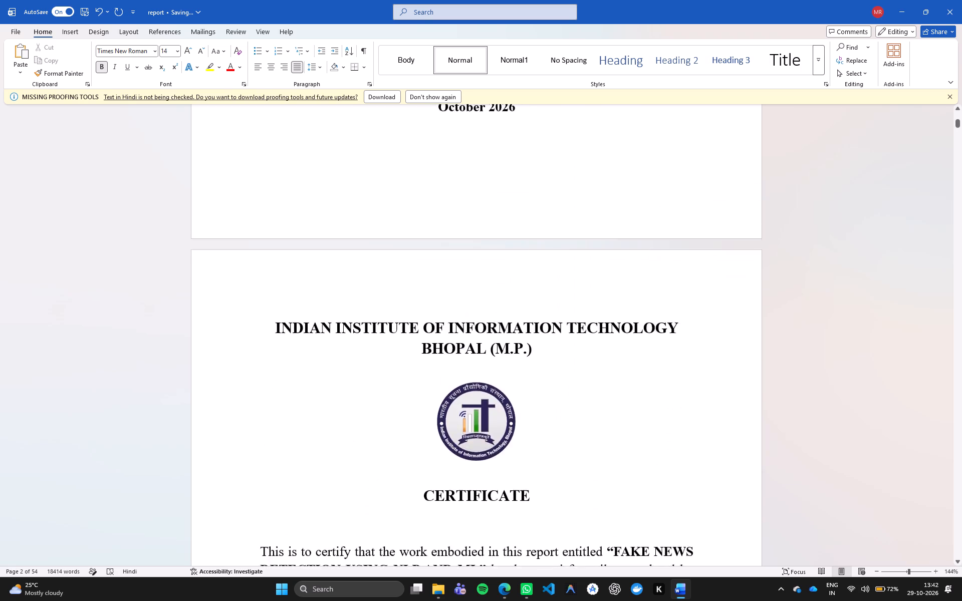
scroll(290, 235, "up", 7)
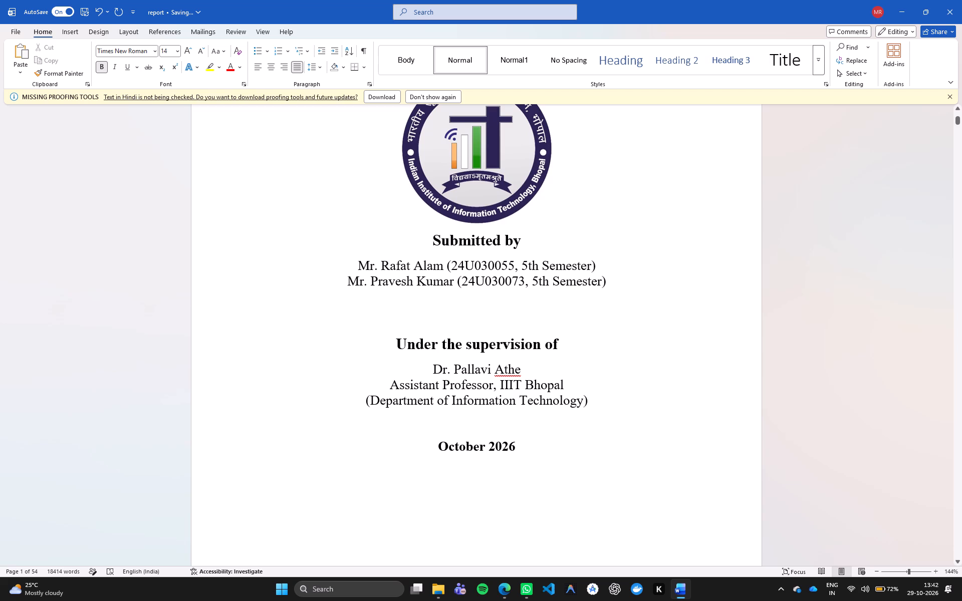
left_click(380, 265)
key("BackSpace")
key("BackSpace")
key("BackSpace")
key("BackSpace")
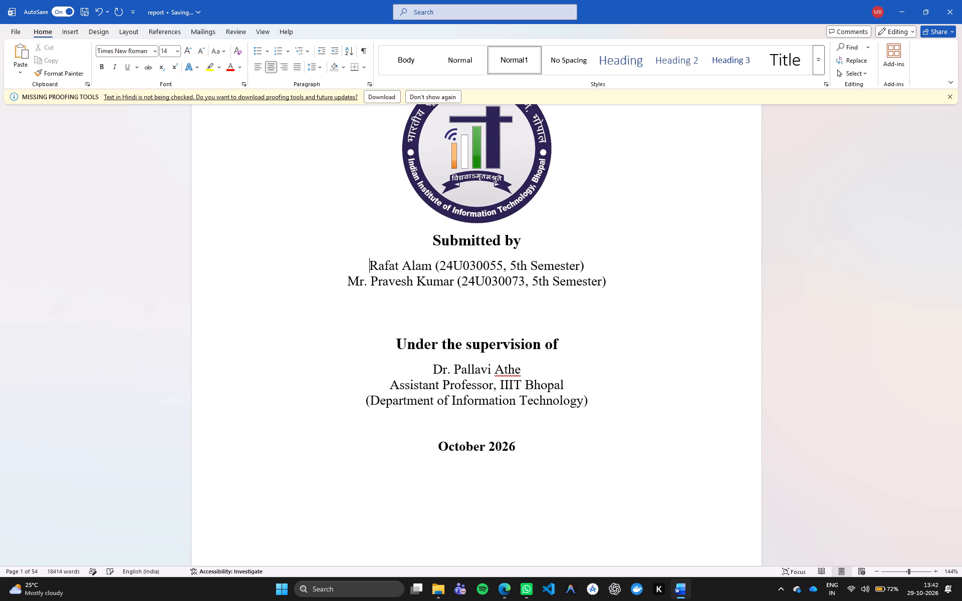
left_click(375, 279)
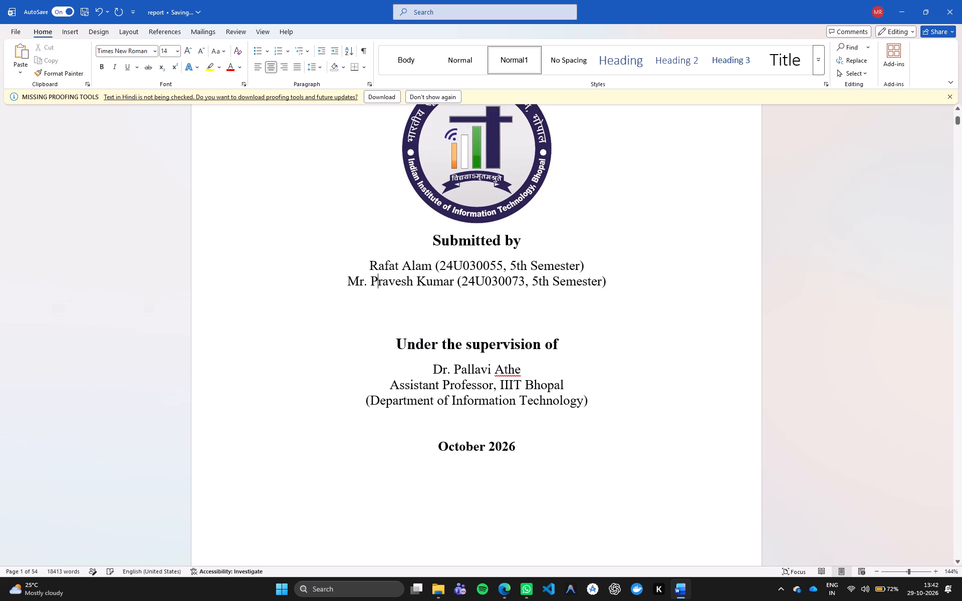
left_click(372, 279)
key("BackSpace")
key("BackSpace")
key("BackSpace")
key("BackSpace")
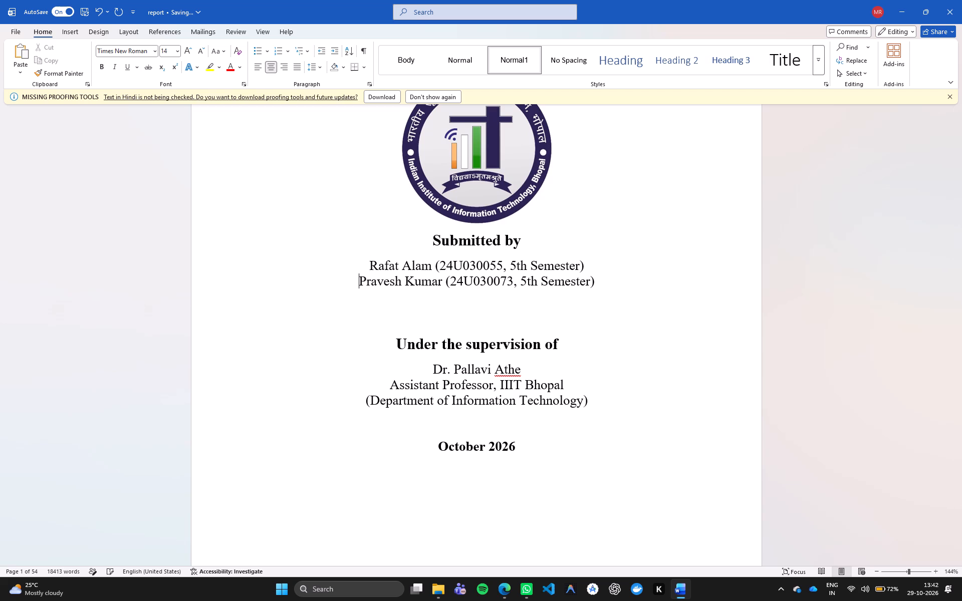
Search the whole document for any remaining "mr.".
scroll(378, 278, "up", 9)
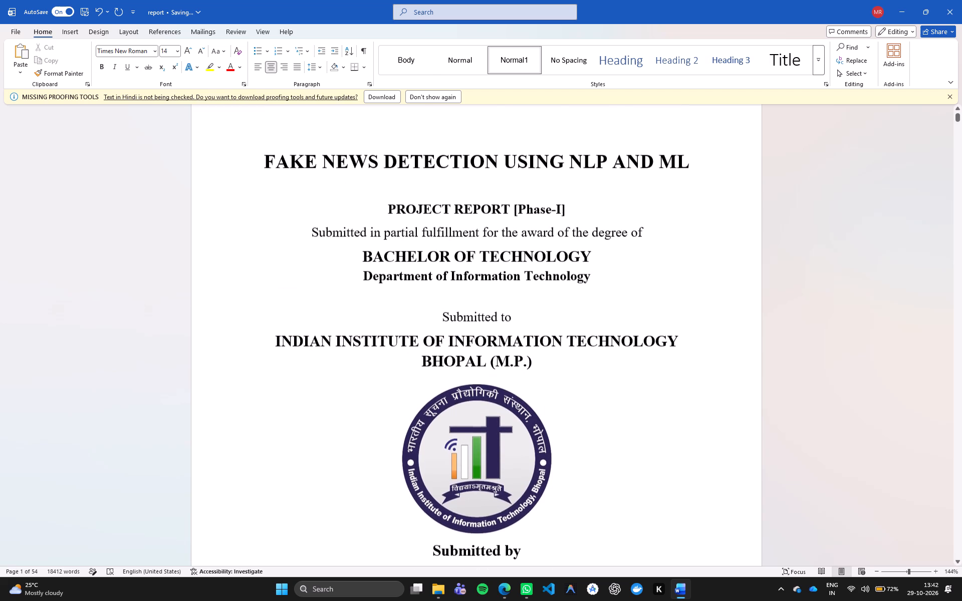
scroll(379, 278, "up", 2)
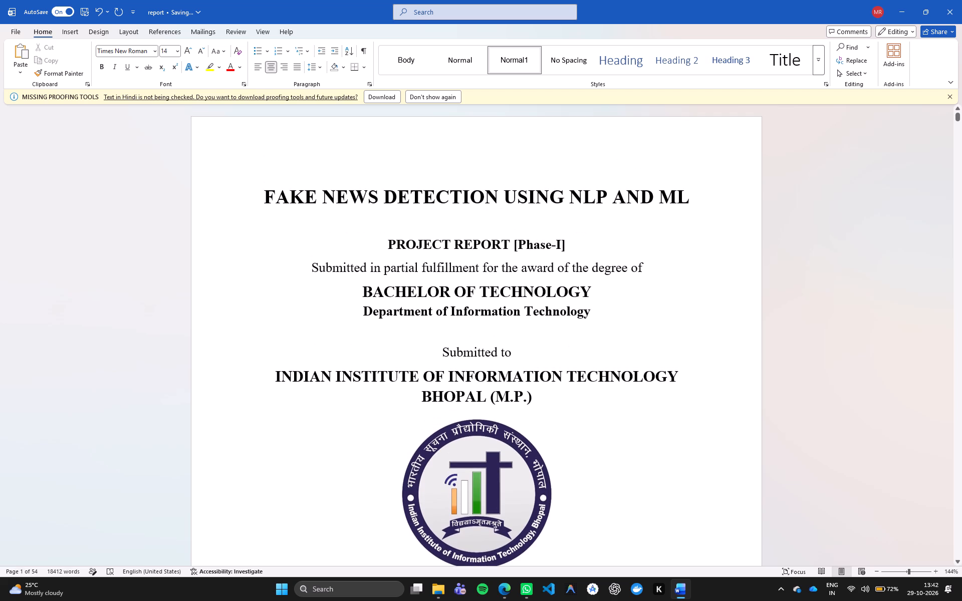
key("ctrl+f")
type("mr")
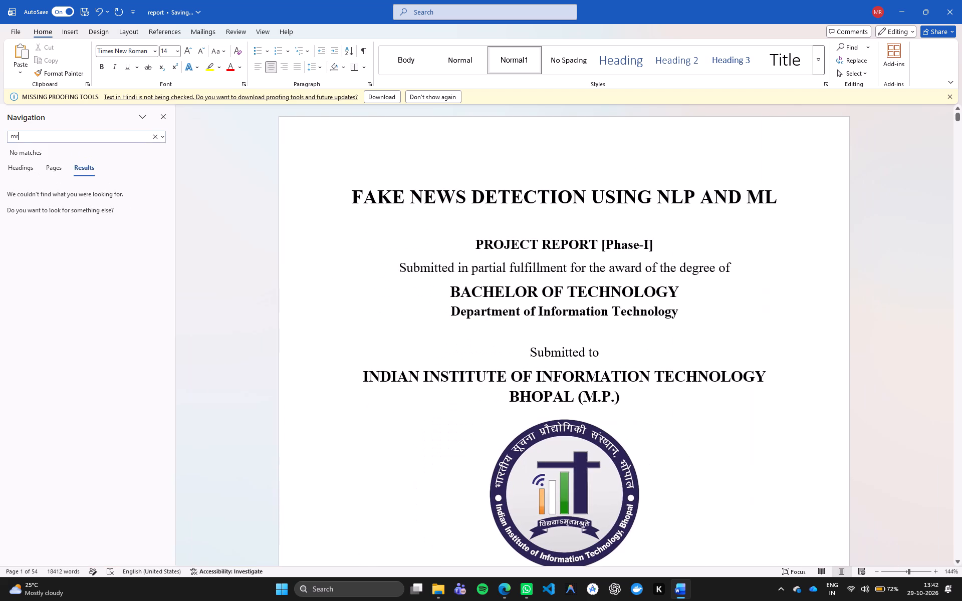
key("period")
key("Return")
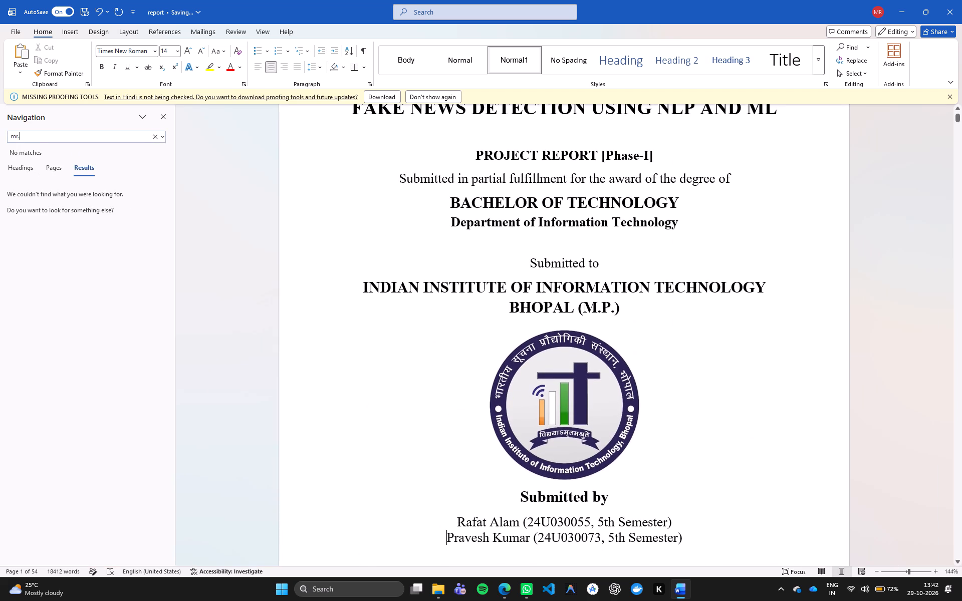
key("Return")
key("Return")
Review the student names on the cover page, both certificates and the Declaration page.
scroll(371, 335, "down", 10)
scroll(381, 421, "down", 8)
scroll(382, 423, "up", 4)
scroll(383, 431, "down", 12)
scroll(390, 462, "up", 2)
scroll(393, 461, "down", 8)
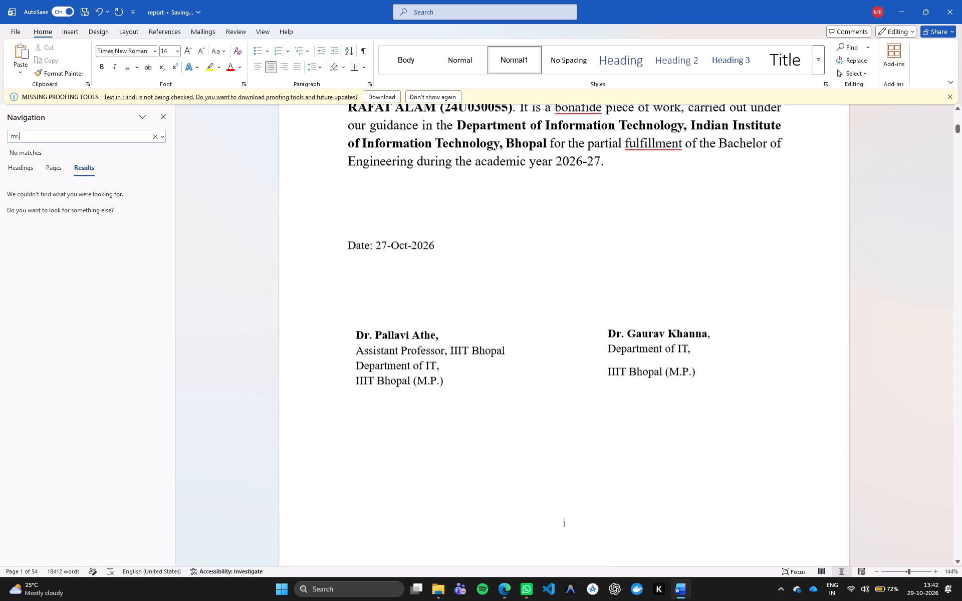
scroll(433, 456, "down", 1)
scroll(433, 456, "up", 1)
scroll(433, 456, "down", 17)
scroll(435, 459, "down", 4)
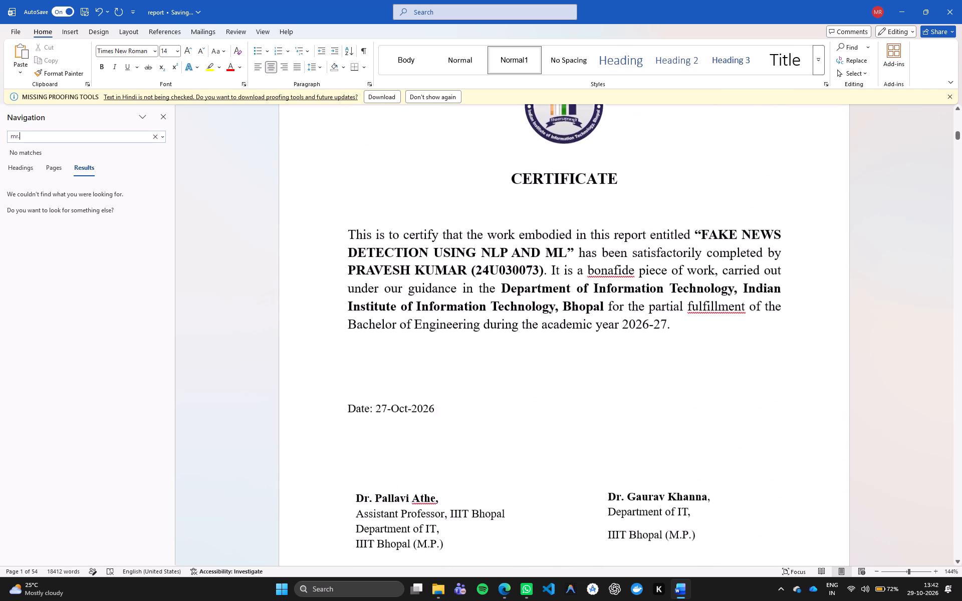
scroll(438, 461, "down", 9)
scroll(438, 461, "up", 1)
scroll(438, 461, "down", 7)
scroll(438, 461, "up", 1)
scroll(438, 461, "down", 8)
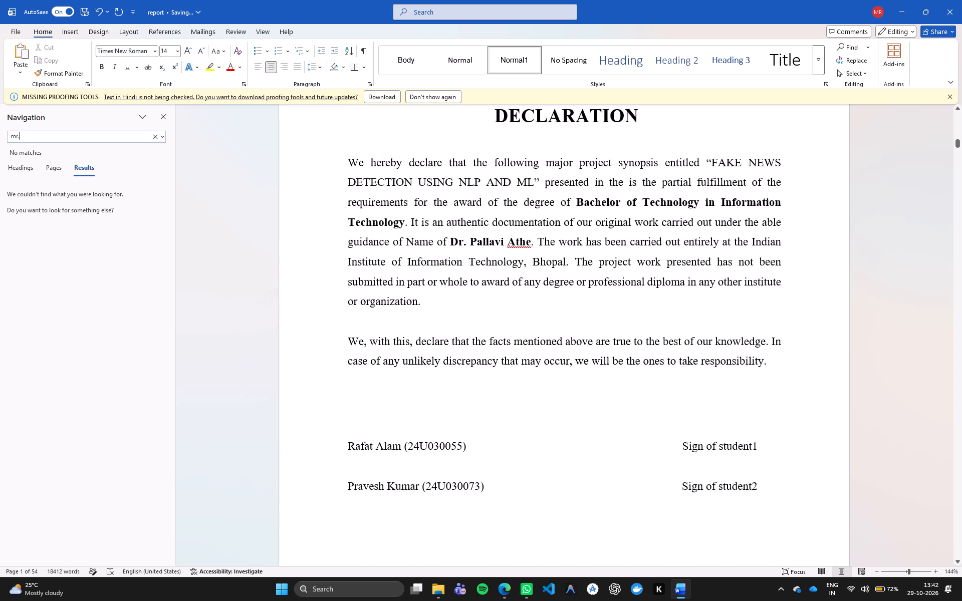
scroll(438, 461, "down", 3)
Place the text cursor at the start of "Sign of student1" on the Declaration page.
left_click(684, 345)
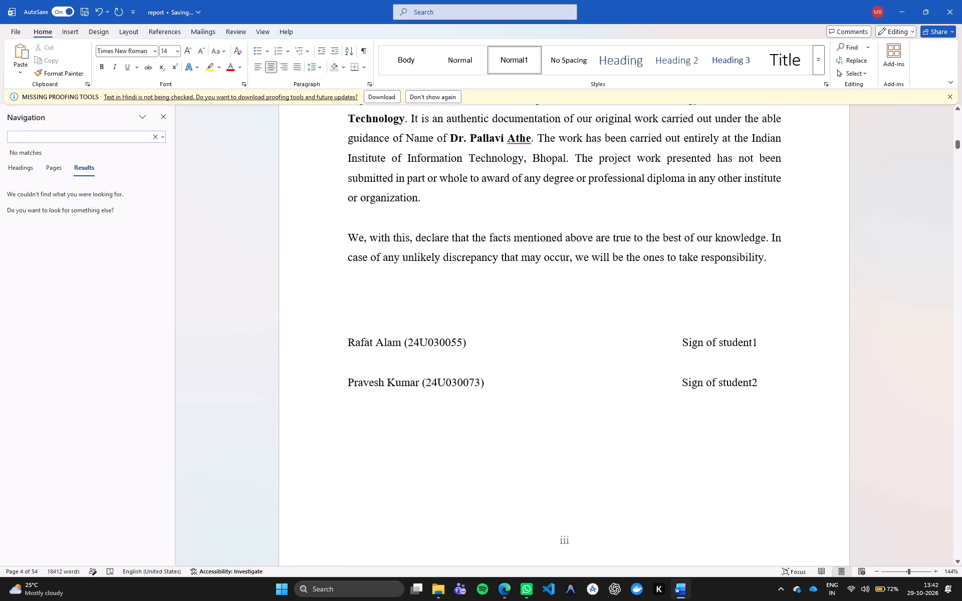
Check the alignment of the two student signature labels on the Declaration page.
left_click(702, 330)
left_click(694, 381)
left_click(685, 388)
scroll(642, 319, "down", 4)
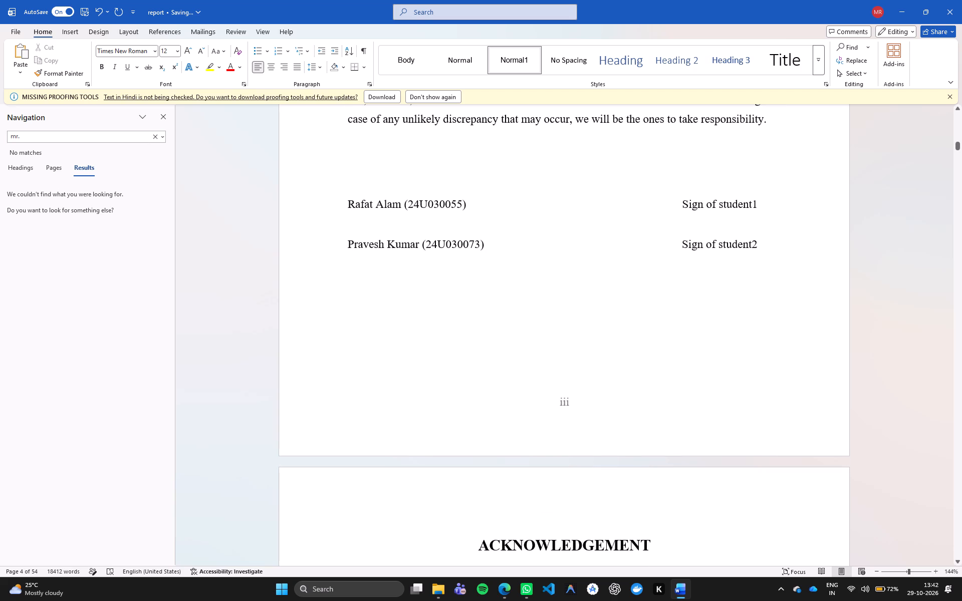
left_click(756, 202)
left_click(777, 252)
Review the Acknowledgement and Area of Work pages, including the student names and page numbers.
scroll(776, 252, "down", 4)
scroll(776, 256, "up", 4)
scroll(776, 256, "down", 9)
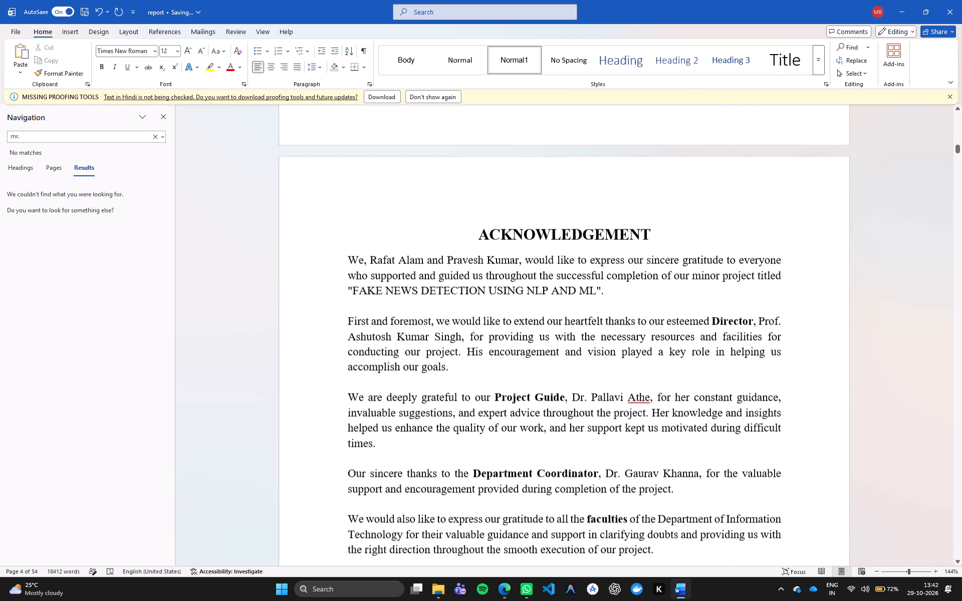
scroll(776, 256, "down", 17)
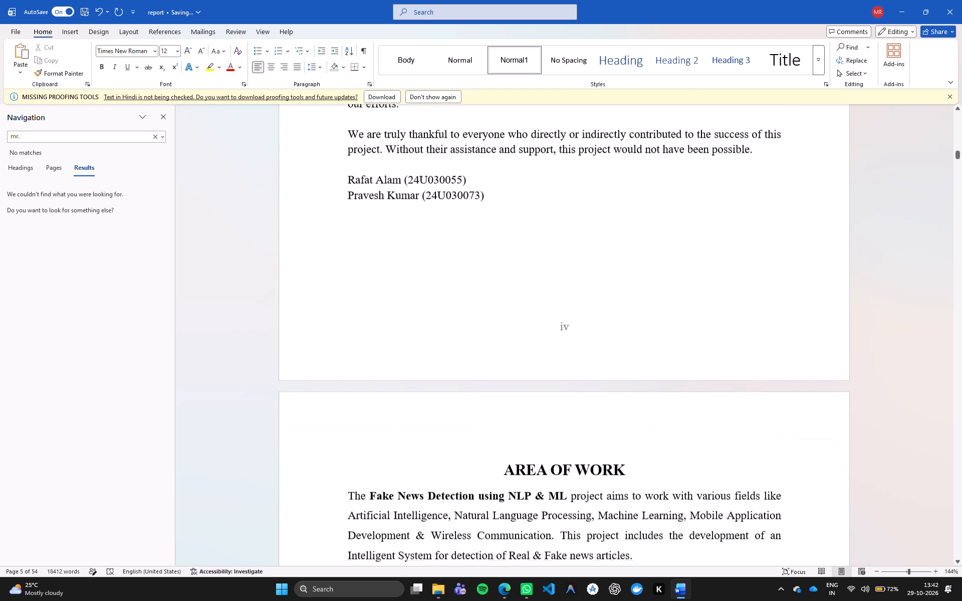
scroll(776, 256, "down", 7)
scroll(776, 256, "up", 2)
scroll(776, 257, "down", 9)
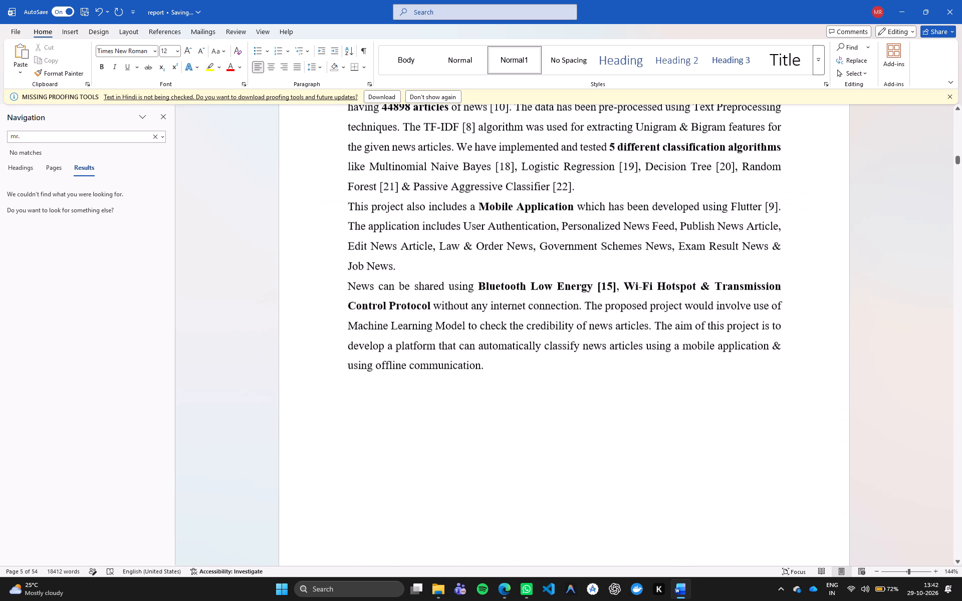
scroll(776, 257, "down", 10)
scroll(961, 193, "down", 1)
scroll(961, 179, "up", 6)
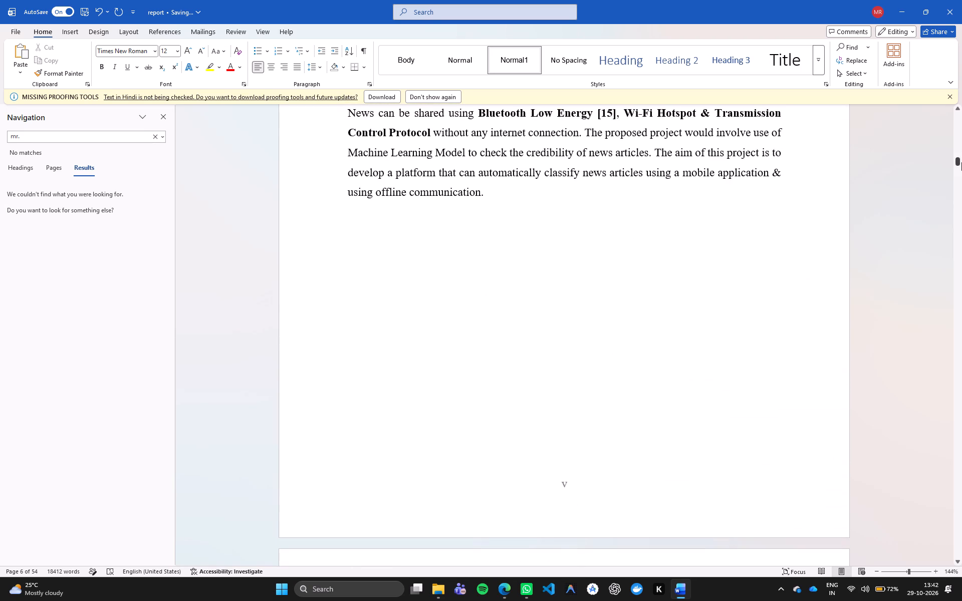
Return to the cover page and proofread its report title, degree and department lines.
left_click_drag(961, 162, 958, 118)
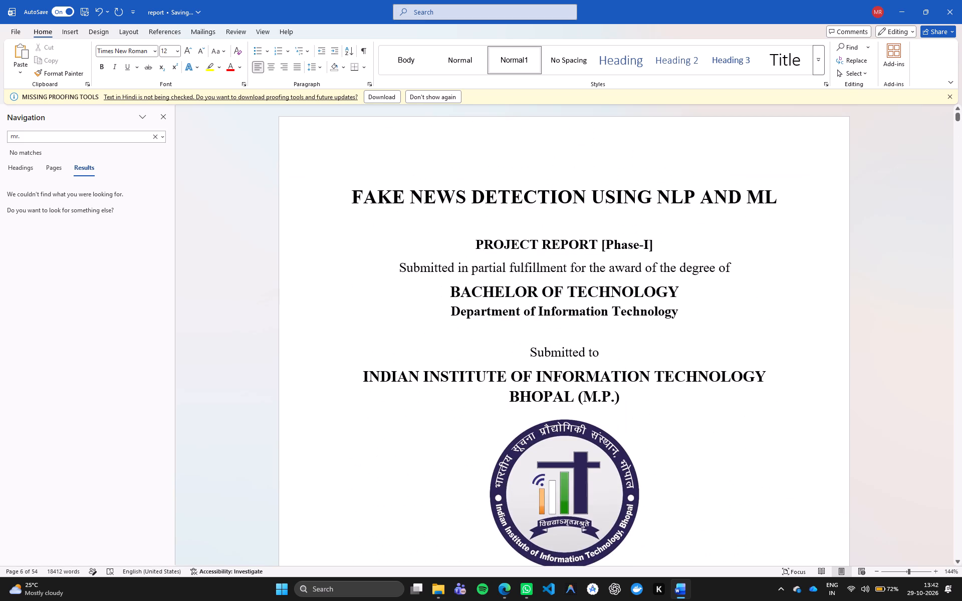
scroll(771, 260, "down", 3)
scroll(769, 263, "up", 3)
scroll(768, 263, "down", 1)
scroll(768, 263, "up", 1)
scroll(768, 263, "down", 3)
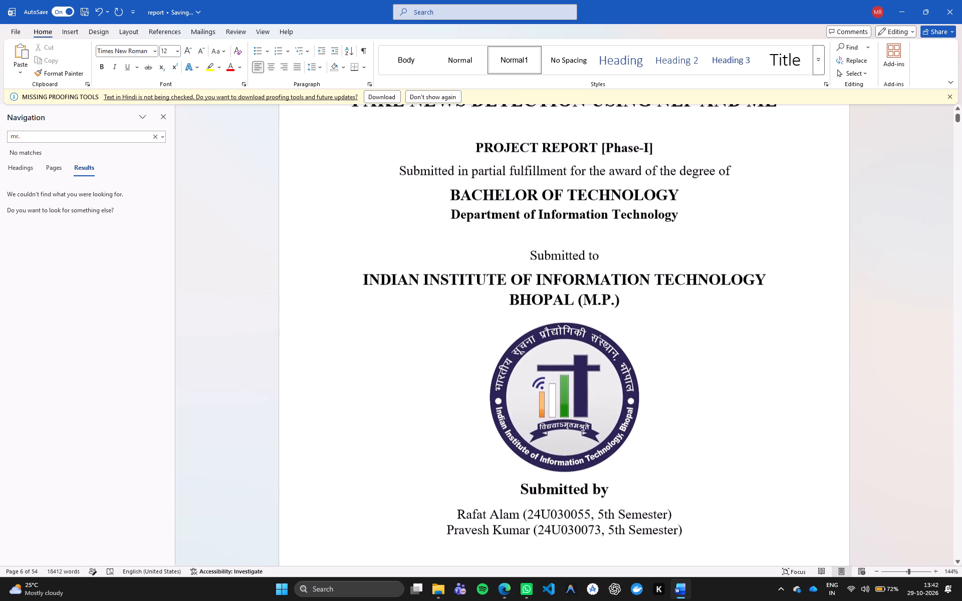
scroll(633, 132, "up", 2)
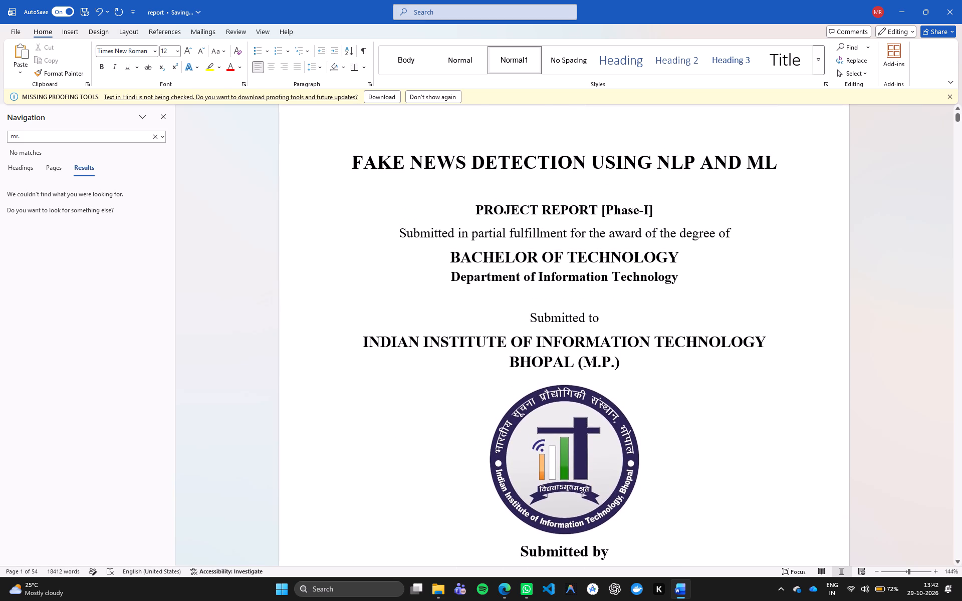
left_click_drag(602, 211, 659, 204)
left_click(659, 204)
left_click_drag(706, 204, 598, 212)
left_click(598, 212)
scroll(598, 212, "down", 1)
left_click_drag(539, 200, 565, 239)
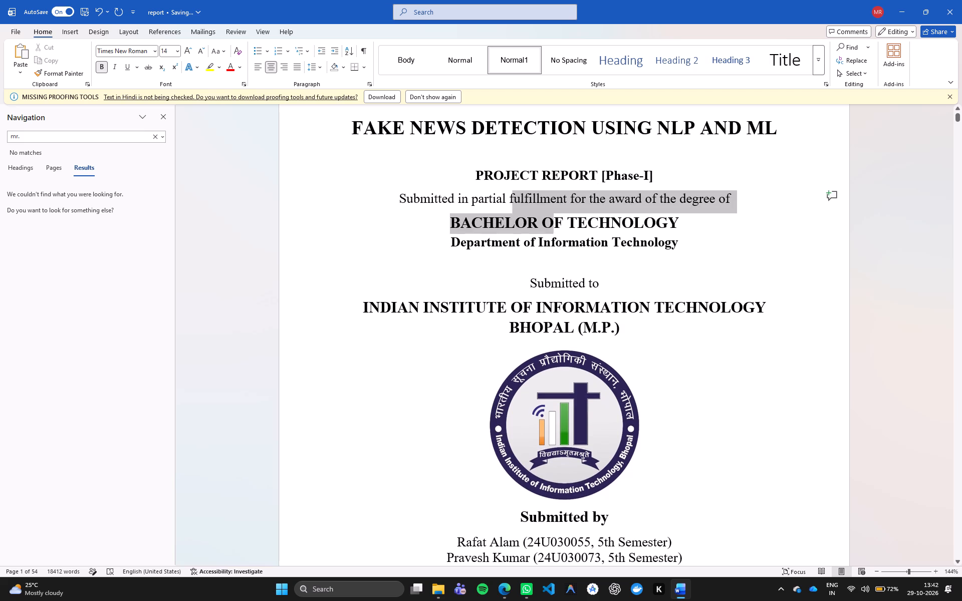
left_click_drag(565, 239, 600, 278)
left_click(600, 278)
Proofread the student entries, supervisor details and date on the lower half of the cover page.
scroll(600, 278, "down", 6)
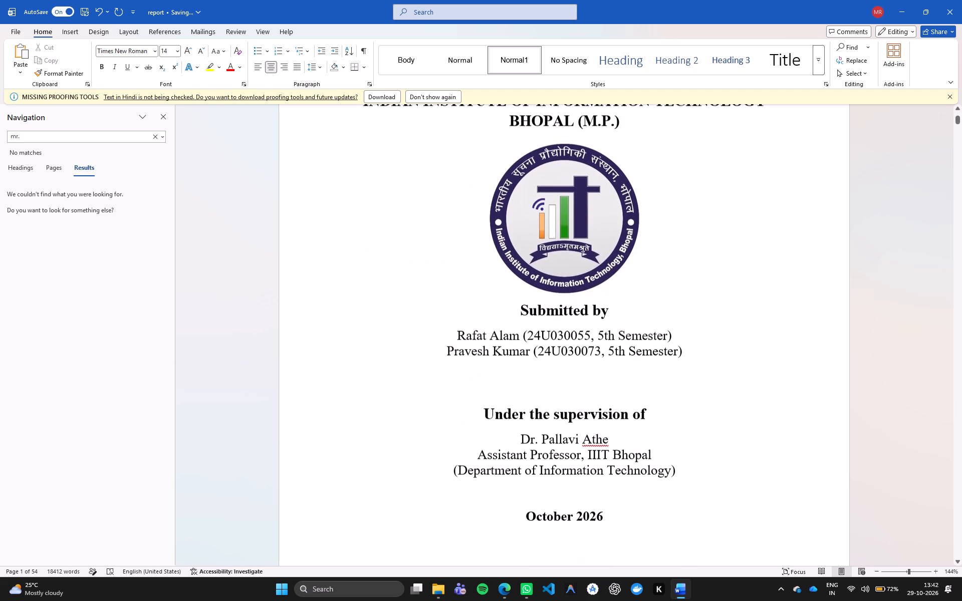
left_click(608, 348)
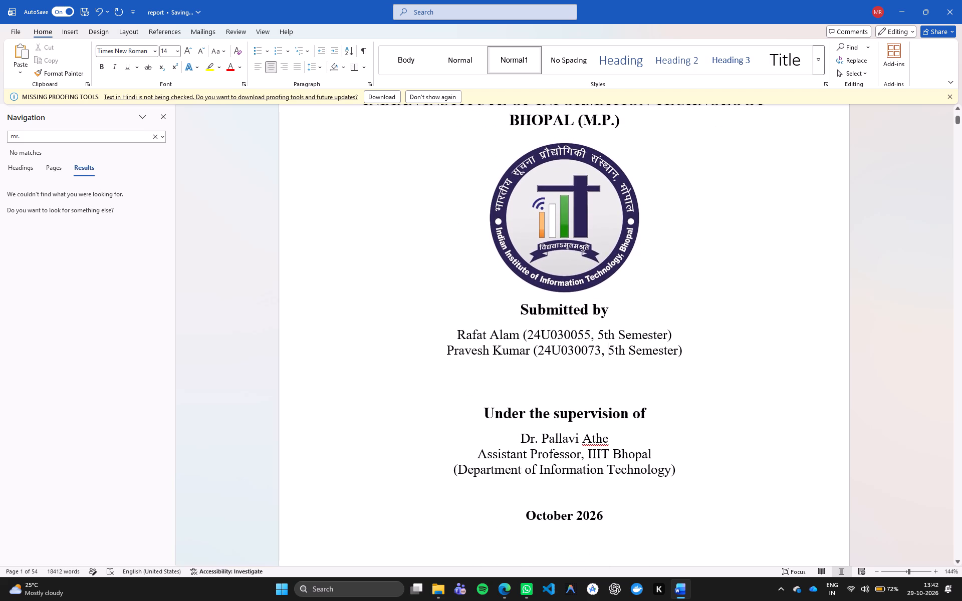
left_click(606, 353)
left_click(611, 352)
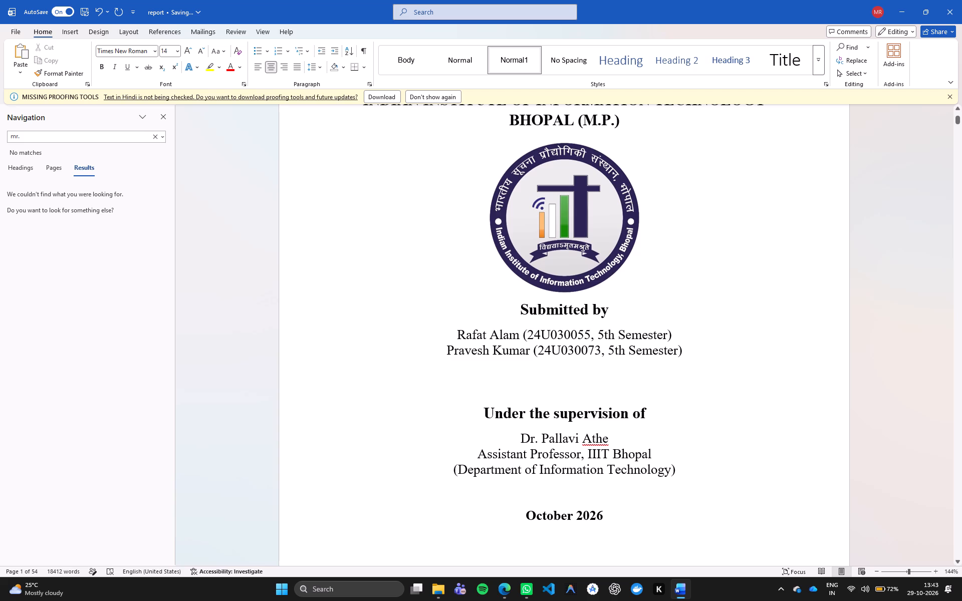
left_click(593, 338)
left_click(598, 335)
left_click(606, 380)
left_click(609, 407)
left_click(618, 440)
scroll(618, 441, "down", 1)
left_click(615, 456)
scroll(615, 456, "down", 2)
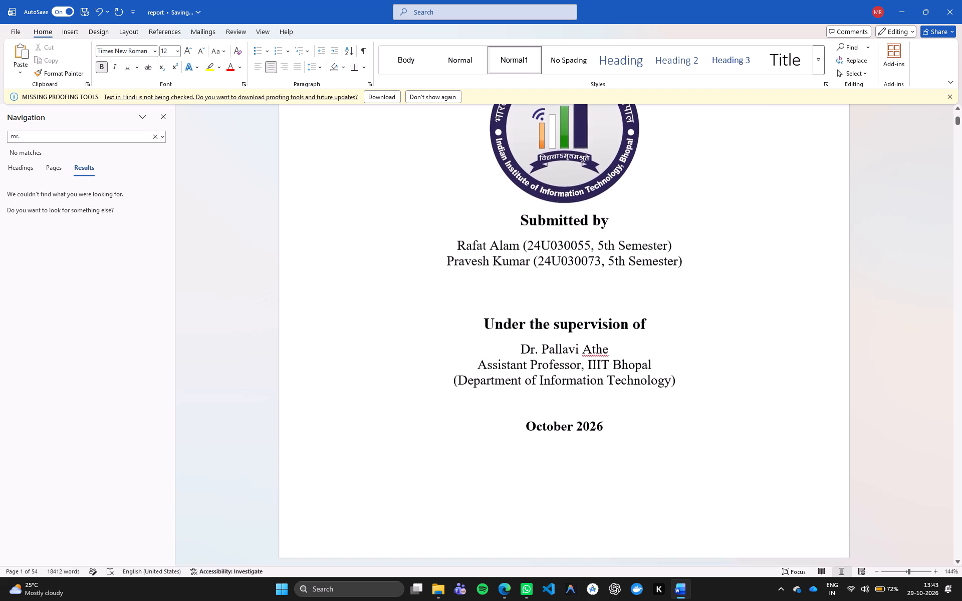
scroll(615, 456, "down", 2)
left_click(608, 410)
Look over the first certificate page and recheck the month and year at the bottom of the cover page.
scroll(608, 410, "down", 10)
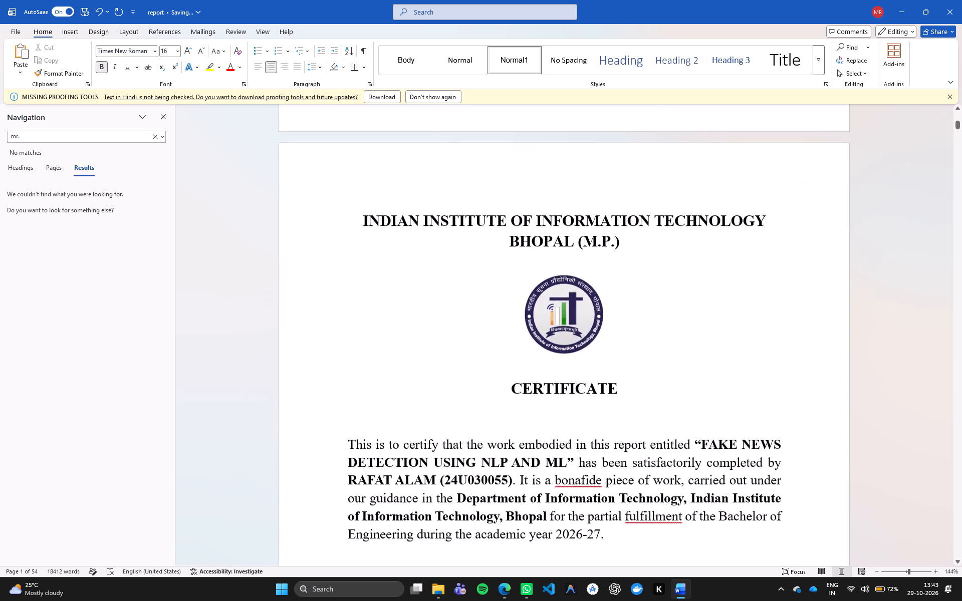
scroll(608, 410, "down", 8)
scroll(607, 404, "up", 2)
scroll(606, 402, "down", 2)
scroll(552, 278, "down", 9)
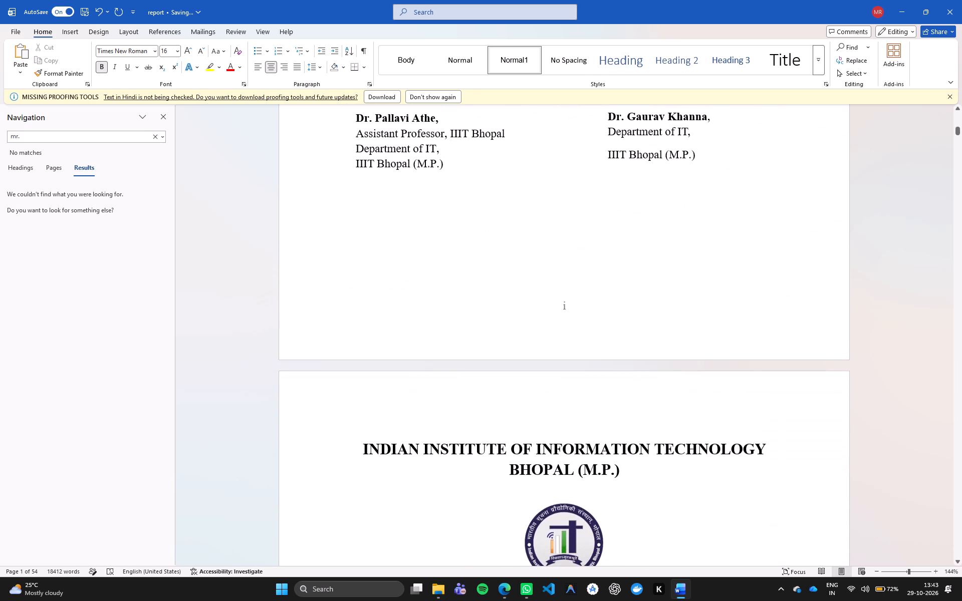
scroll(550, 279, "up", 11)
scroll(559, 275, "up", 15)
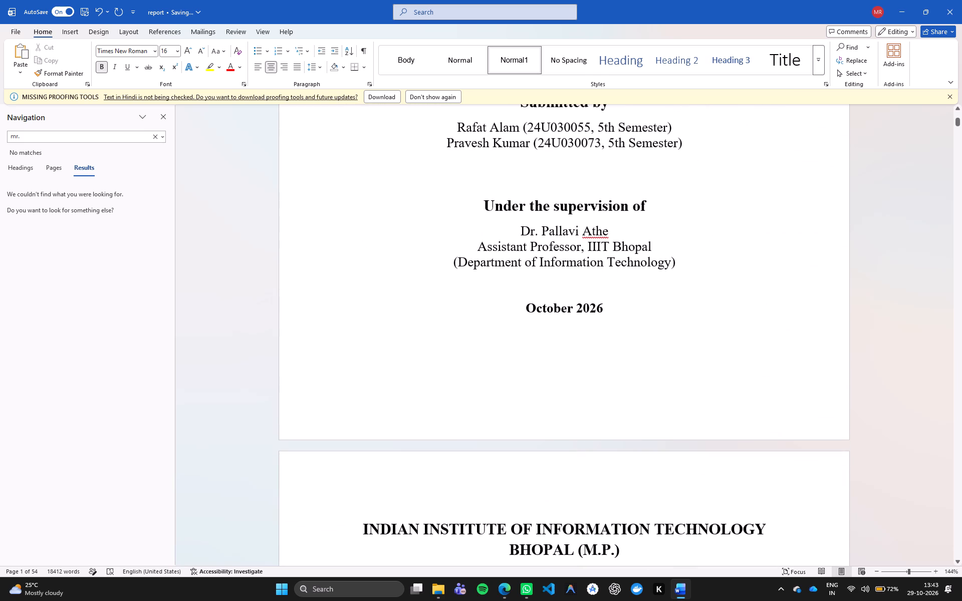
left_click_drag(578, 308, 614, 311)
left_click(614, 311)
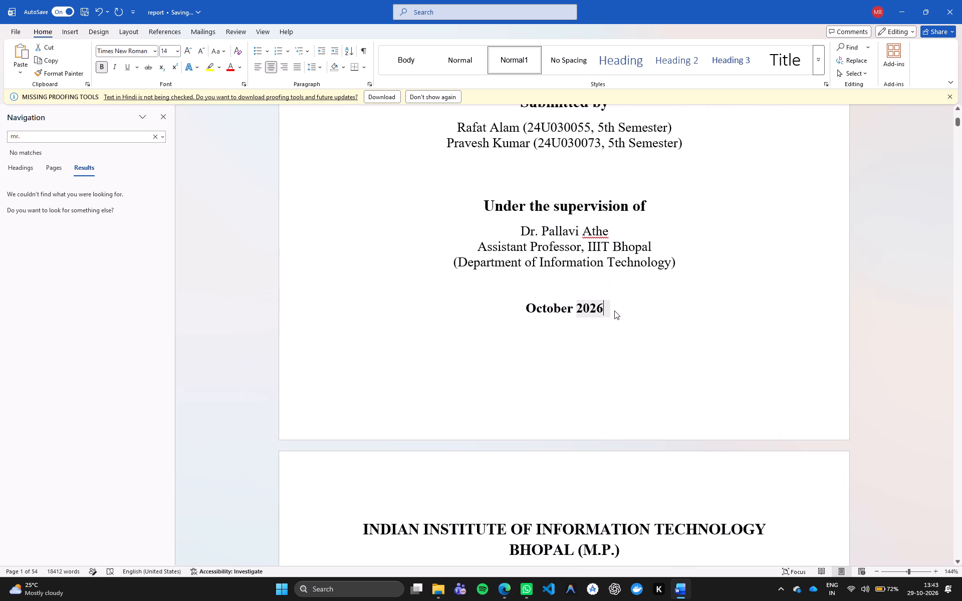
scroll(615, 310, "up", 1)
scroll(615, 310, "down", 11)
Compare the two certificate pages, checking the body text, date and signatory blocks.
scroll(615, 310, "down", 11)
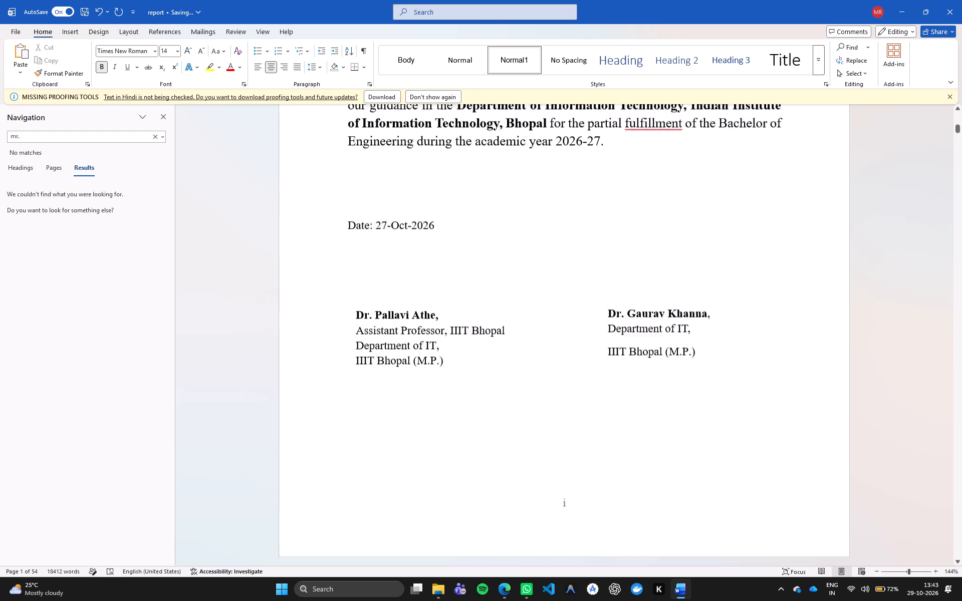
scroll(614, 307, "down", 13)
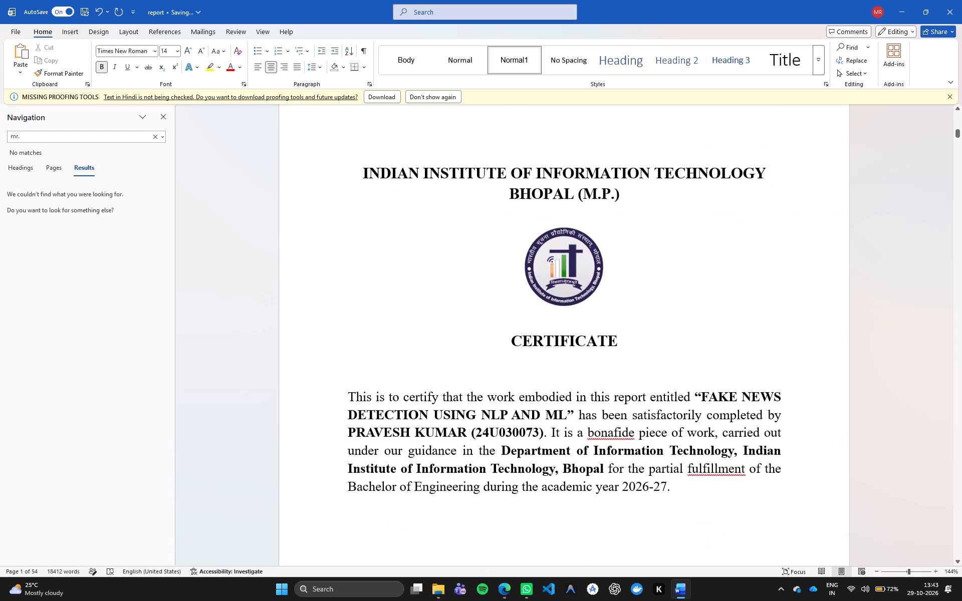
scroll(961, 80, "up", 1)
scroll(961, 90, "down", 2)
scroll(961, 117, "up", 11)
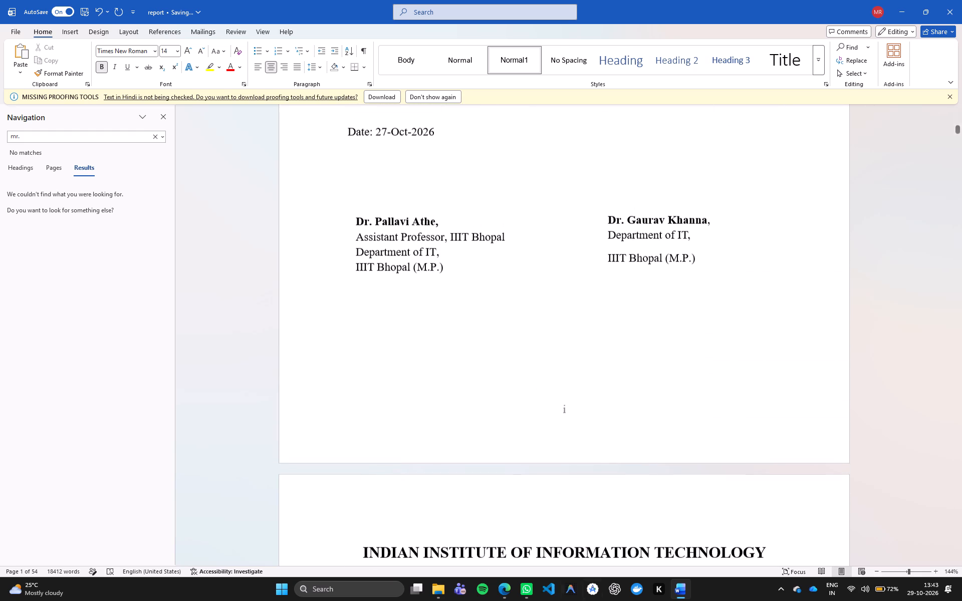
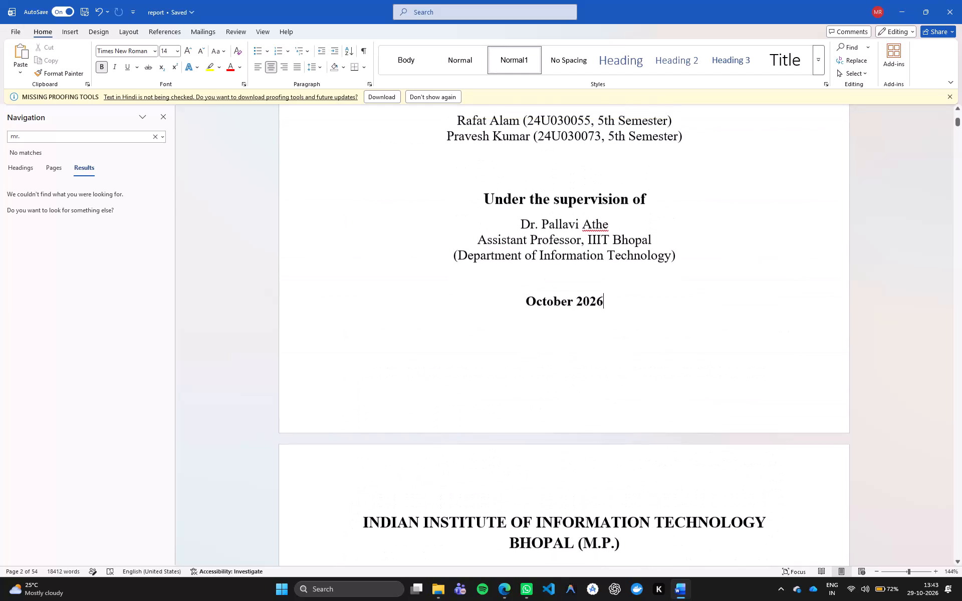
Recheck the student entries, supervisor details and date on the lower half of the cover page.
scroll(696, 253, "up", 3)
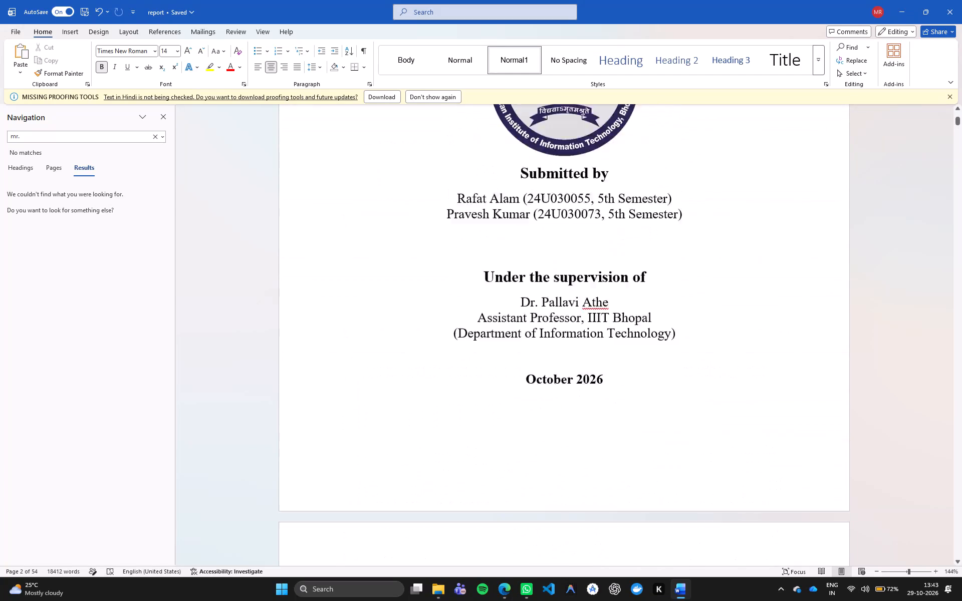
scroll(695, 253, "up", 3)
left_click_drag(521, 327, 609, 518)
left_click(609, 518)
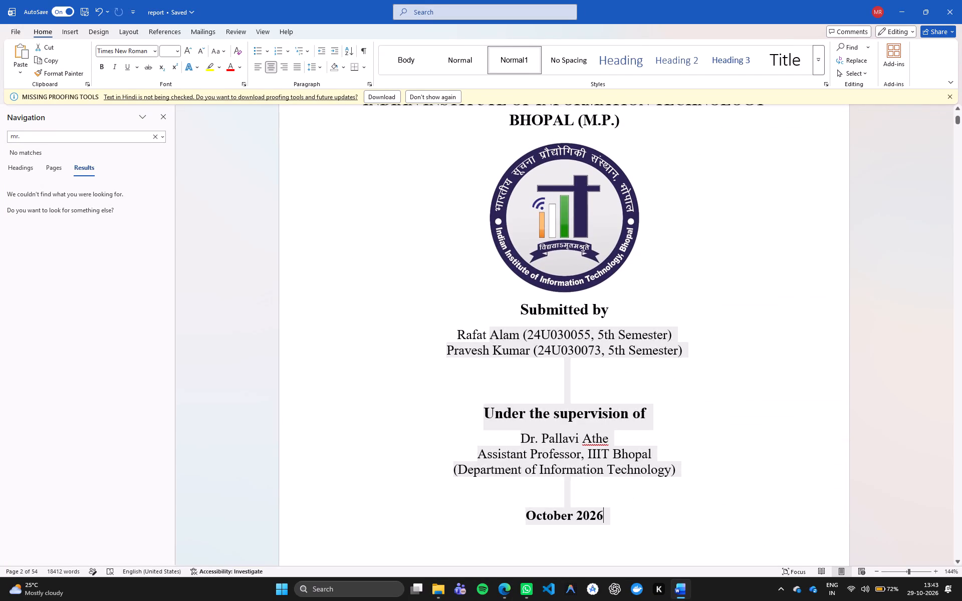
Review the first certificate's body text, date and signatory blocks, and the opening of the second certificate.
scroll(609, 516, "down", 3)
scroll(609, 513, "up", 1)
scroll(610, 509, "down", 15)
scroll(607, 497, "up", 5)
scroll(607, 497, "down", 1)
scroll(561, 538, "down", 11)
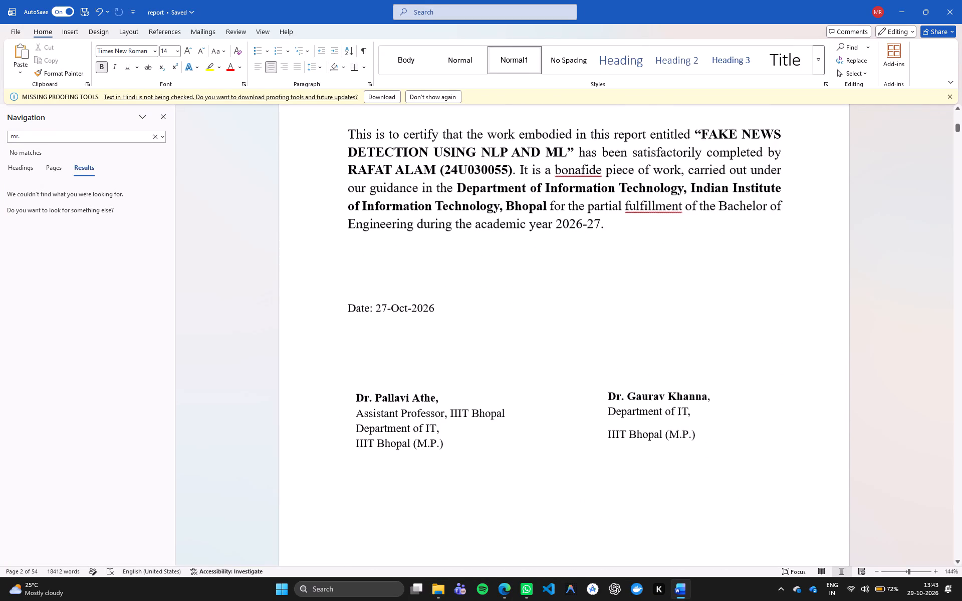
scroll(538, 553, "down", 1)
scroll(538, 553, "up", 2)
scroll(538, 553, "down", 7)
scroll(538, 553, "up", 1)
scroll(538, 553, "down", 10)
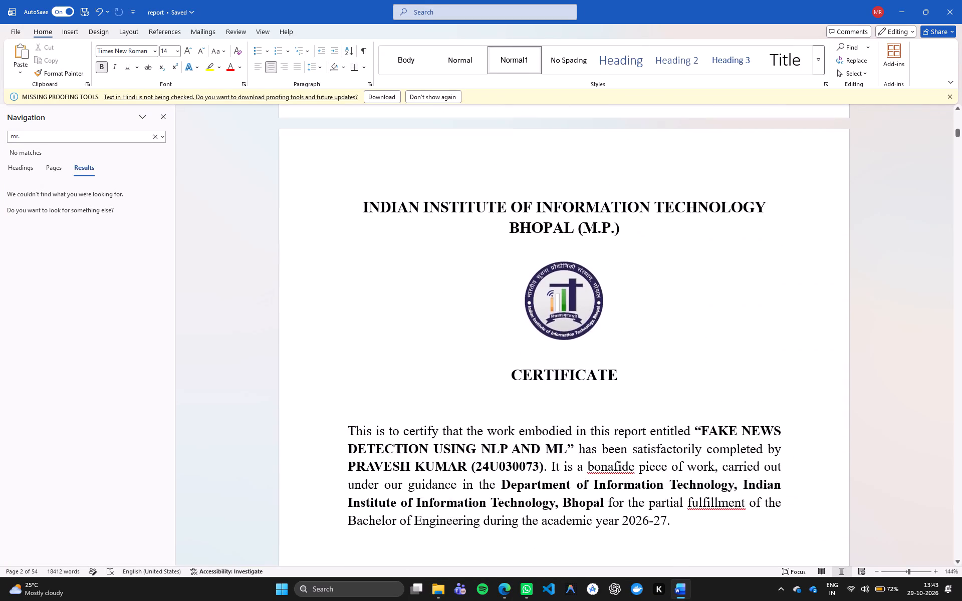
Look over the rest of the second certificate and the pages that follow, up to the acknowledgement.
scroll(538, 554, "down", 11)
scroll(539, 556, "down", 13)
scroll(539, 556, "up", 1)
scroll(539, 556, "down", 3)
scroll(539, 557, "up", 3)
scroll(539, 557, "down", 2)
scroll(539, 557, "up", 1)
scroll(539, 557, "down", 13)
scroll(539, 559, "up", 1)
scroll(539, 559, "down", 14)
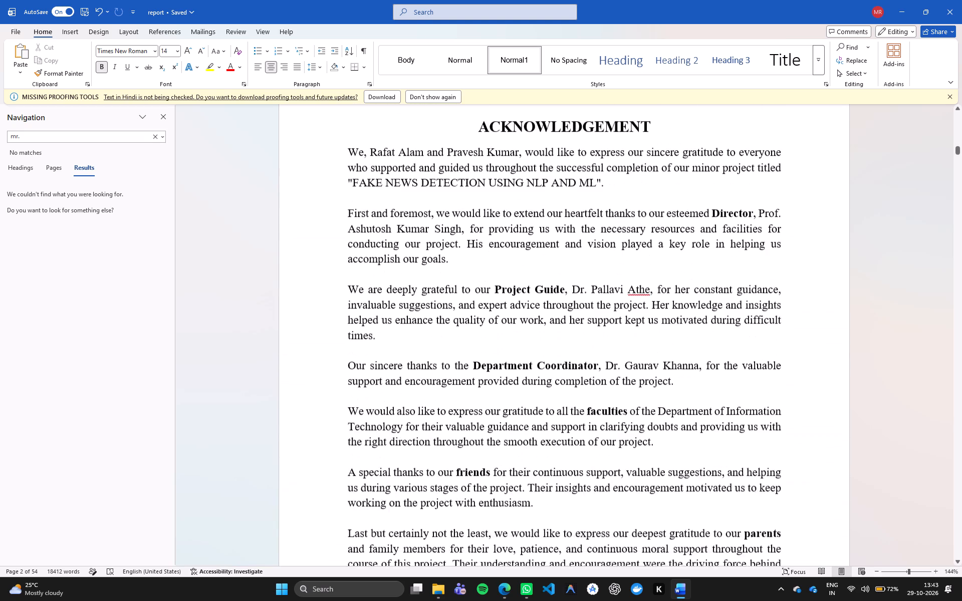
Read through the acknowledgement and go on to the table of contents to check its headings and layout.
scroll(539, 559, "down", 13)
scroll(539, 559, "up", 3)
scroll(539, 559, "down", 14)
scroll(539, 559, "up", 1)
scroll(539, 559, "down", 2)
scroll(539, 559, "up", 2)
scroll(539, 559, "down", 16)
scroll(539, 560, "down", 5)
scroll(539, 560, "up", 4)
scroll(539, 560, "down", 11)
scroll(540, 564, "up", 6)
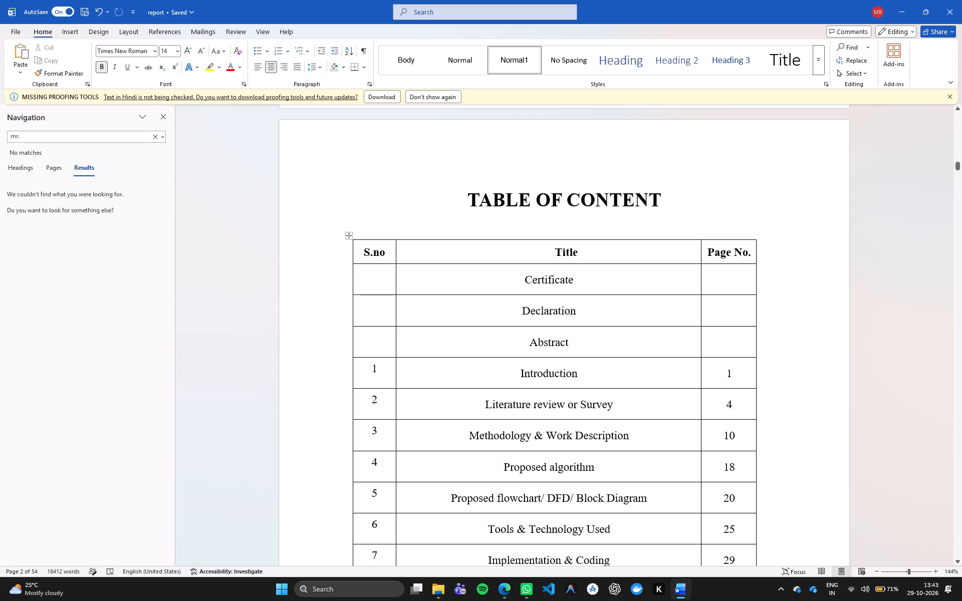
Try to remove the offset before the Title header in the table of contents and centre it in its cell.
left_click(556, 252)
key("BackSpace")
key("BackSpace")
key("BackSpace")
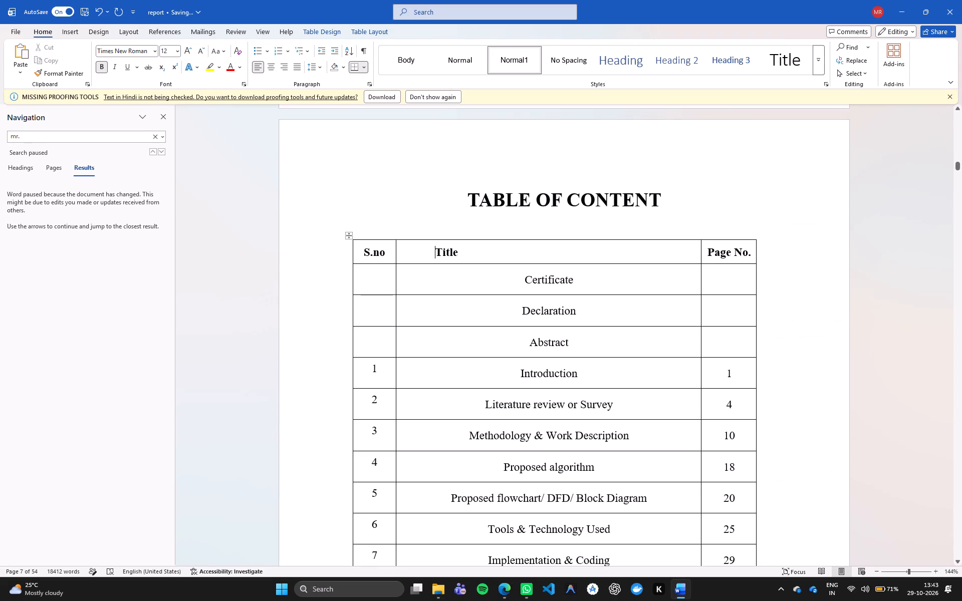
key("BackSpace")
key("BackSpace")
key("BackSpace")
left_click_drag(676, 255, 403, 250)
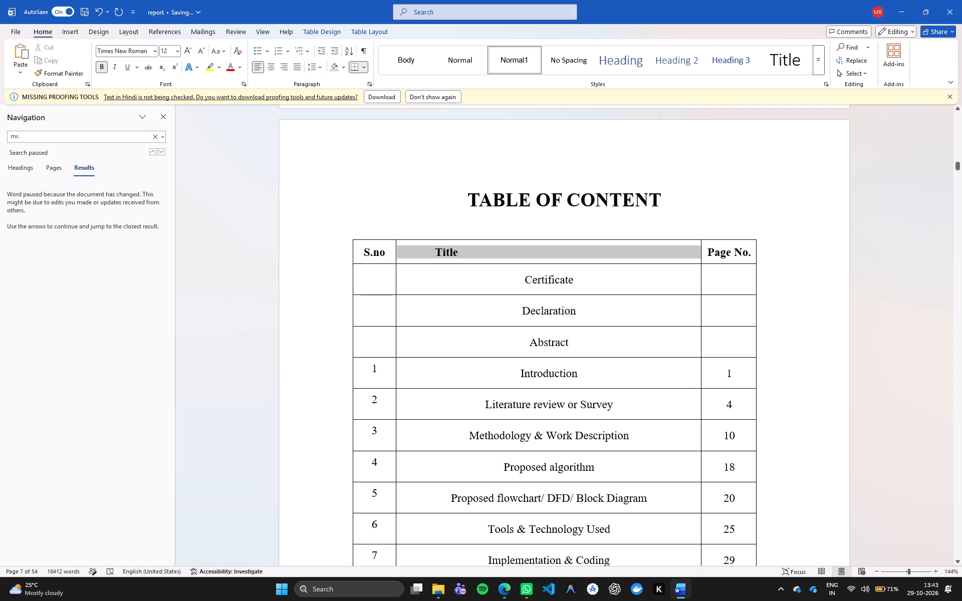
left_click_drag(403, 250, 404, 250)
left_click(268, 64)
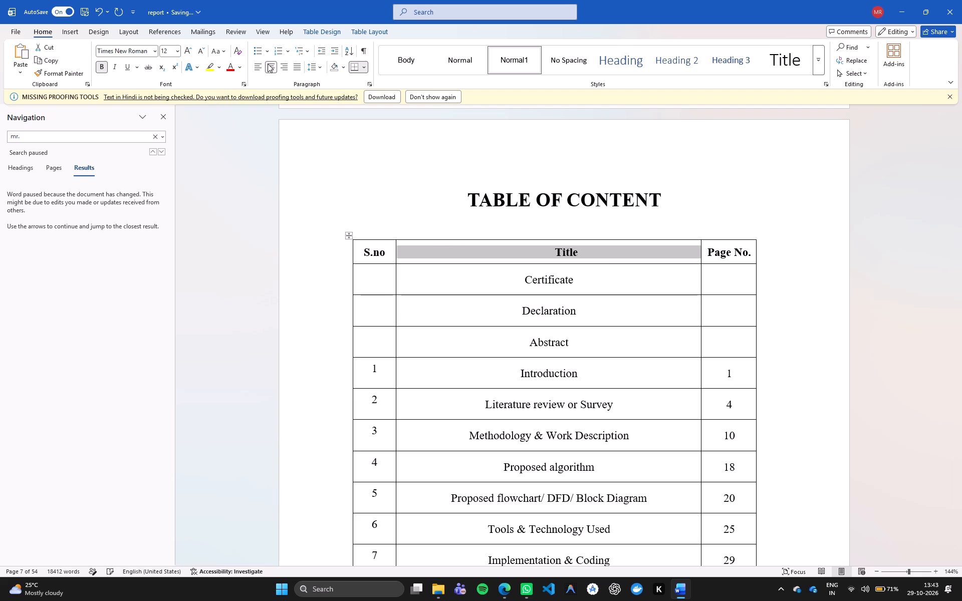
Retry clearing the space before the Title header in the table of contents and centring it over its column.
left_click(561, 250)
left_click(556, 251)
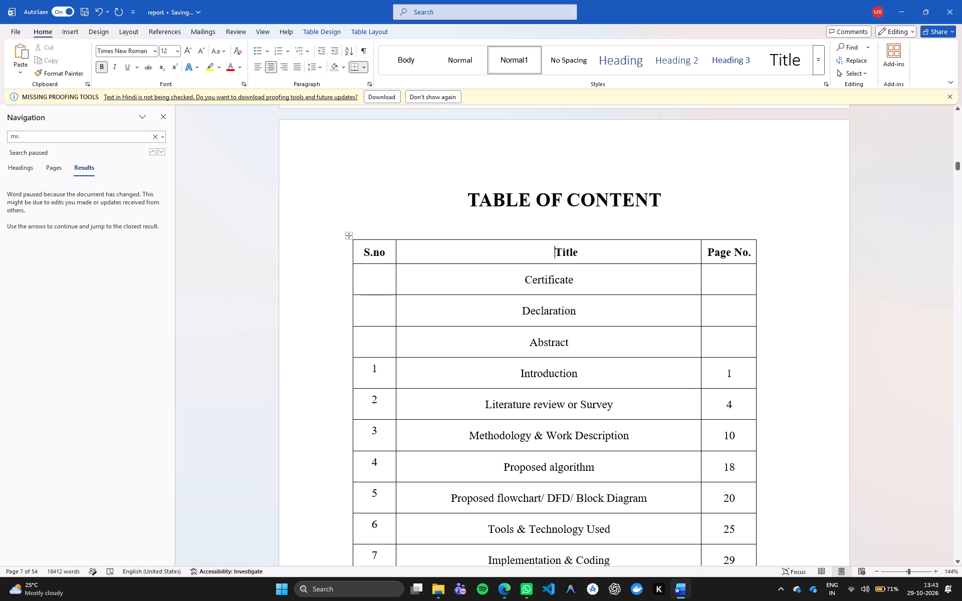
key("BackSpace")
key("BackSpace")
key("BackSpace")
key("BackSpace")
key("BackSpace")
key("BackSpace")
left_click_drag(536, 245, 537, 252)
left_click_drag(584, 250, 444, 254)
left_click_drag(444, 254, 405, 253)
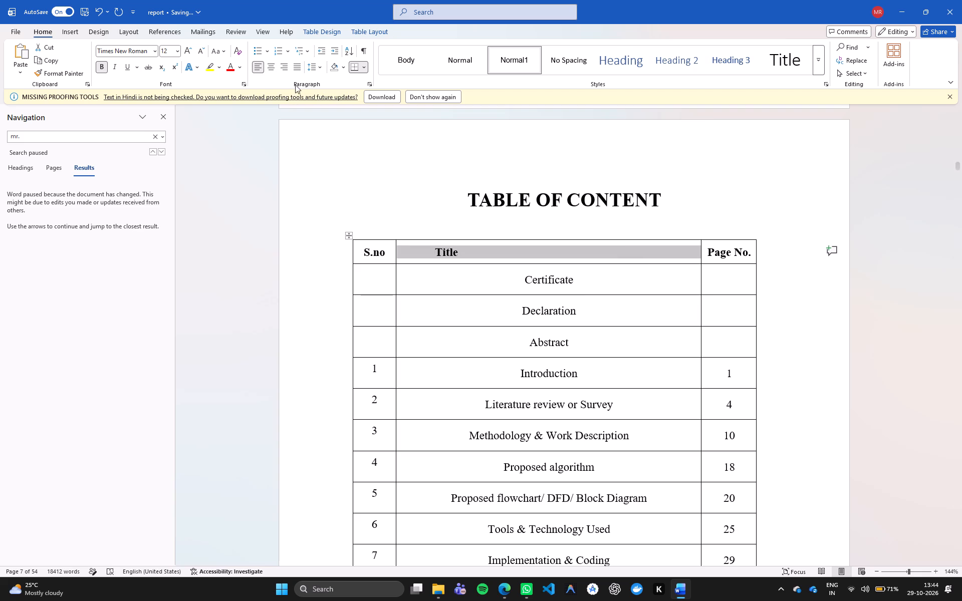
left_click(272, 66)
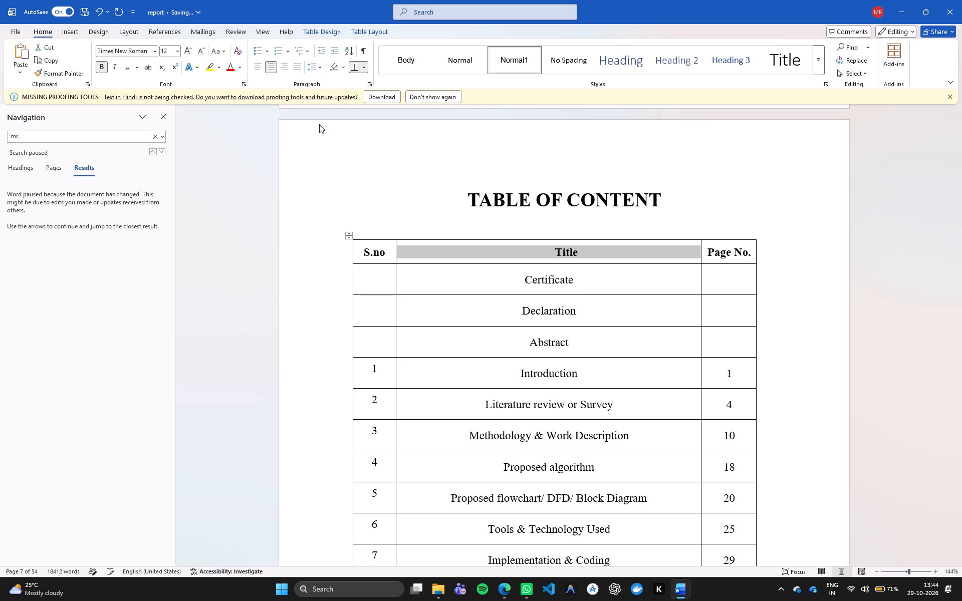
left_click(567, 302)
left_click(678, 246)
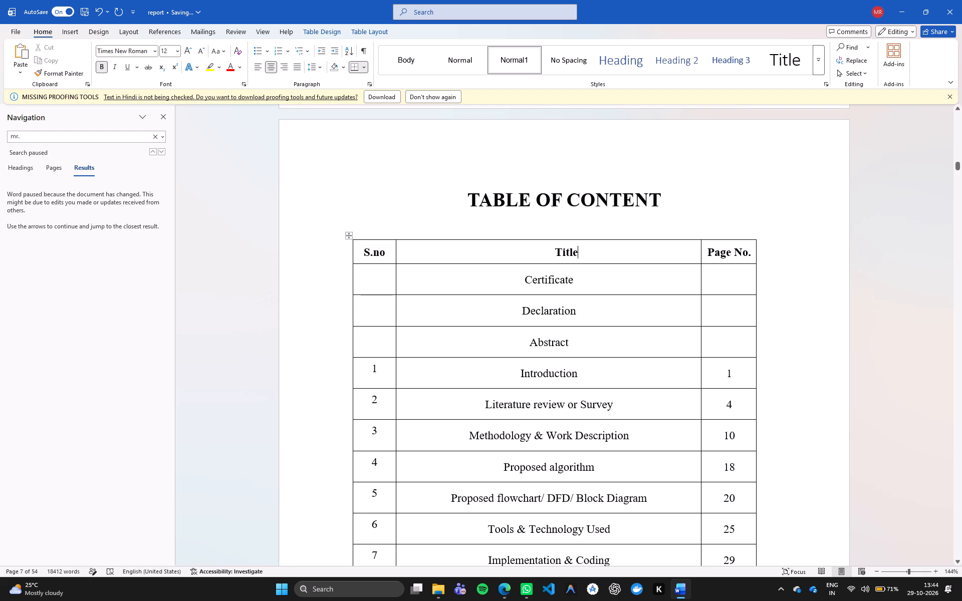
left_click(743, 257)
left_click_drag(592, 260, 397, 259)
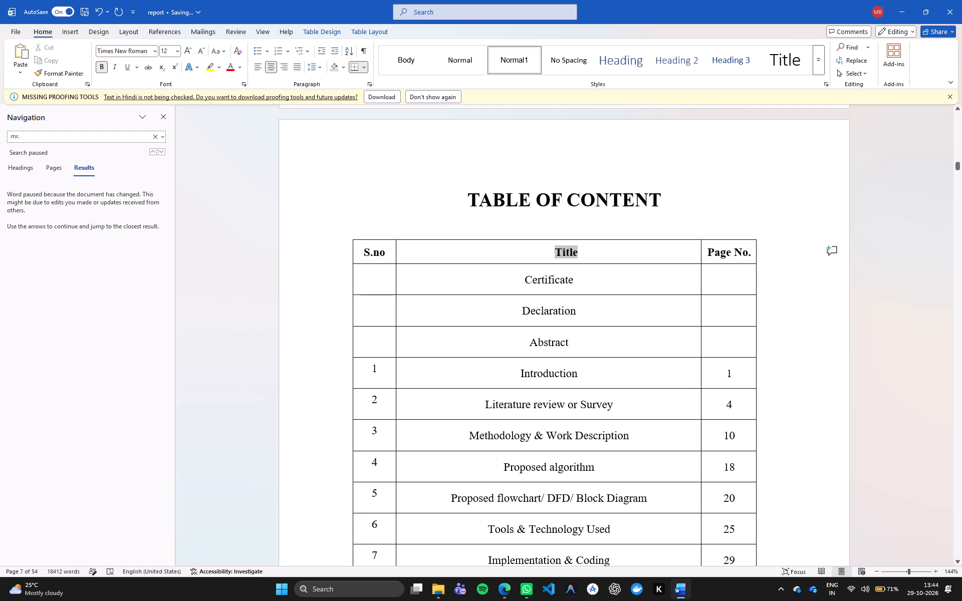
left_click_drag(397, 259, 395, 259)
Make the header row of the List of Figures table bold.
scroll(395, 259, "down", 3)
scroll(395, 259, "up", 1)
scroll(396, 259, "down", 10)
scroll(397, 259, "up", 1)
scroll(398, 259, "down", 2)
scroll(430, 321, "down", 13)
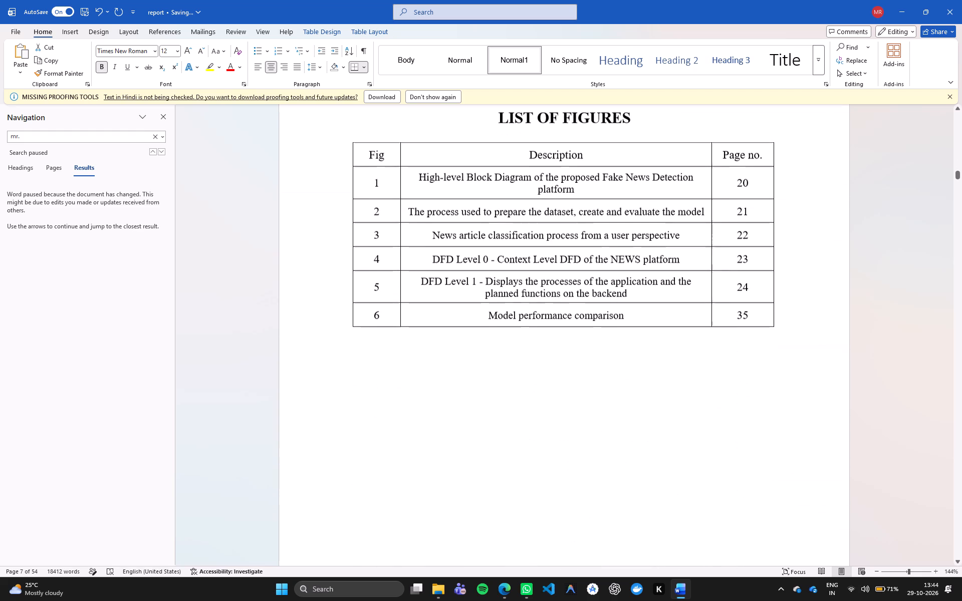
scroll(423, 295, "up", 4)
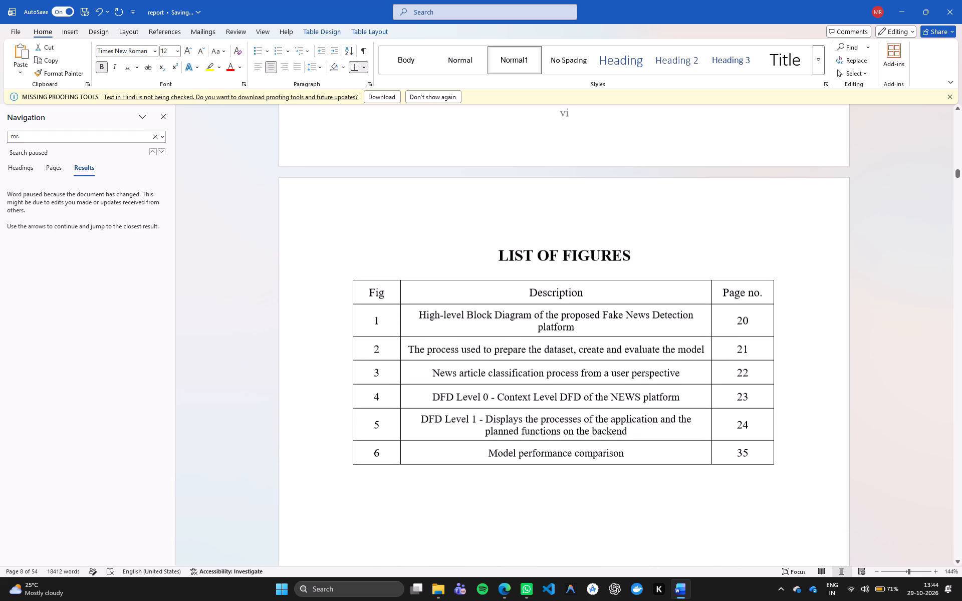
left_click_drag(768, 289, 333, 293)
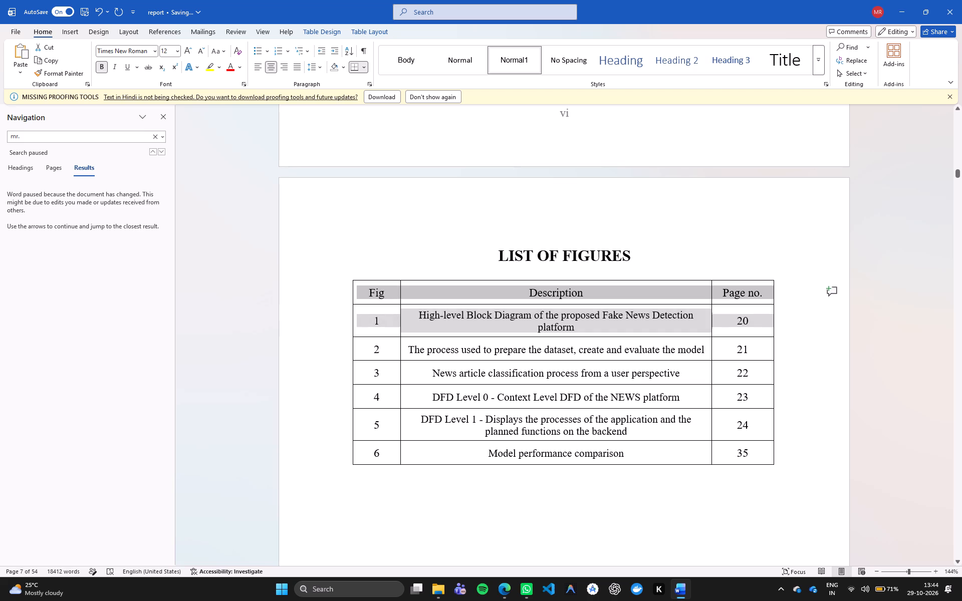
left_click_drag(333, 293, 337, 292)
left_click(346, 260)
Make the header row of the List of Tables bold, covering Table No, Description and Page no.
scroll(415, 378, "down", 2)
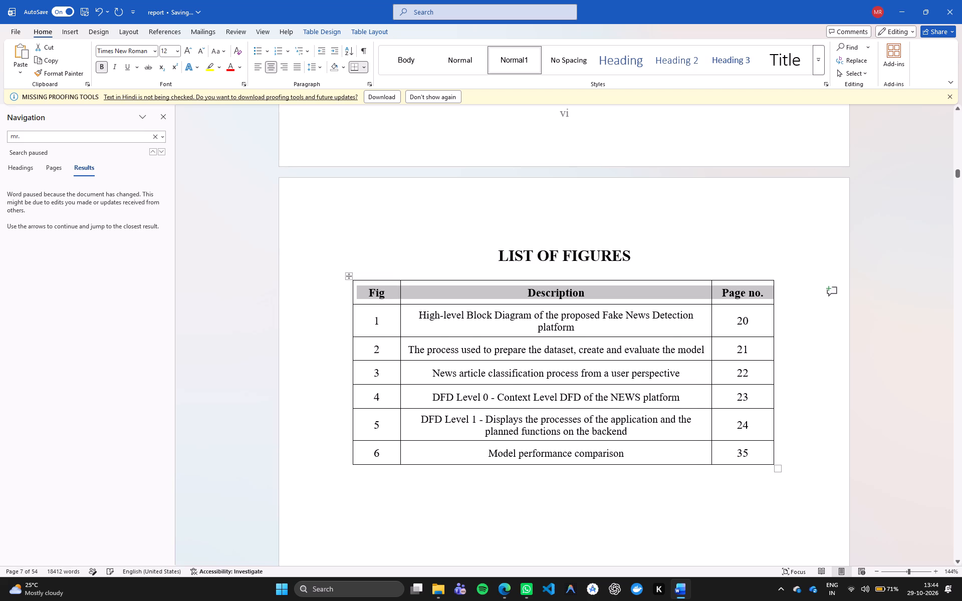
scroll(415, 378, "down", 16)
scroll(423, 392, "up", 2)
scroll(423, 394, "down", 3)
scroll(423, 442, "down", 2)
scroll(423, 442, "up", 1)
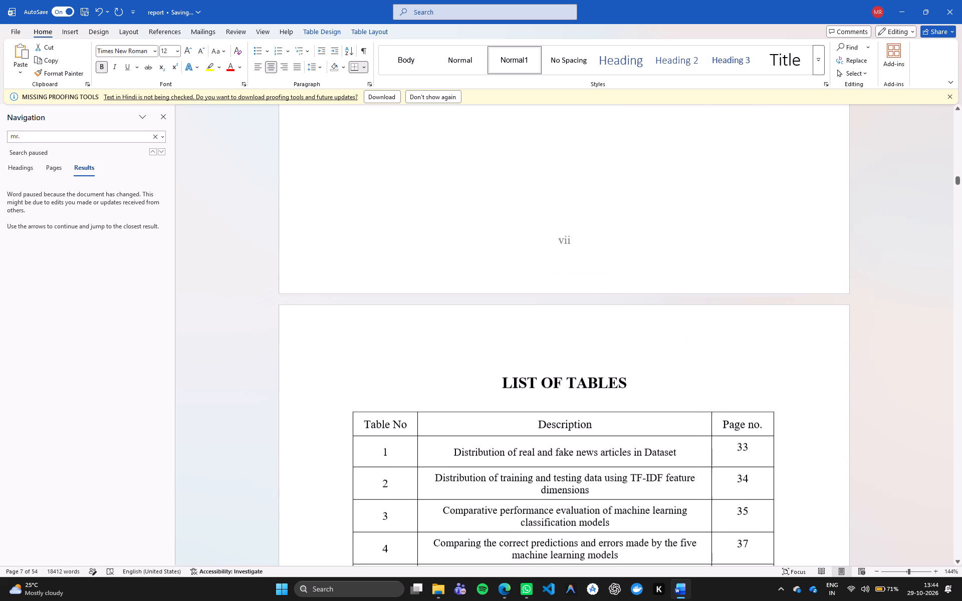
left_click_drag(766, 427, 589, 446)
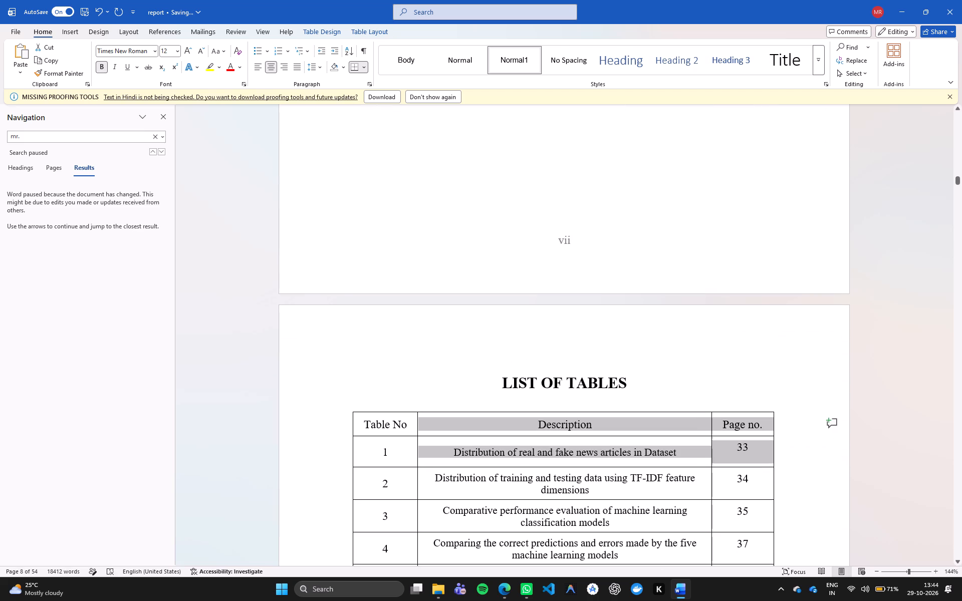
left_click_drag(589, 446, 368, 423)
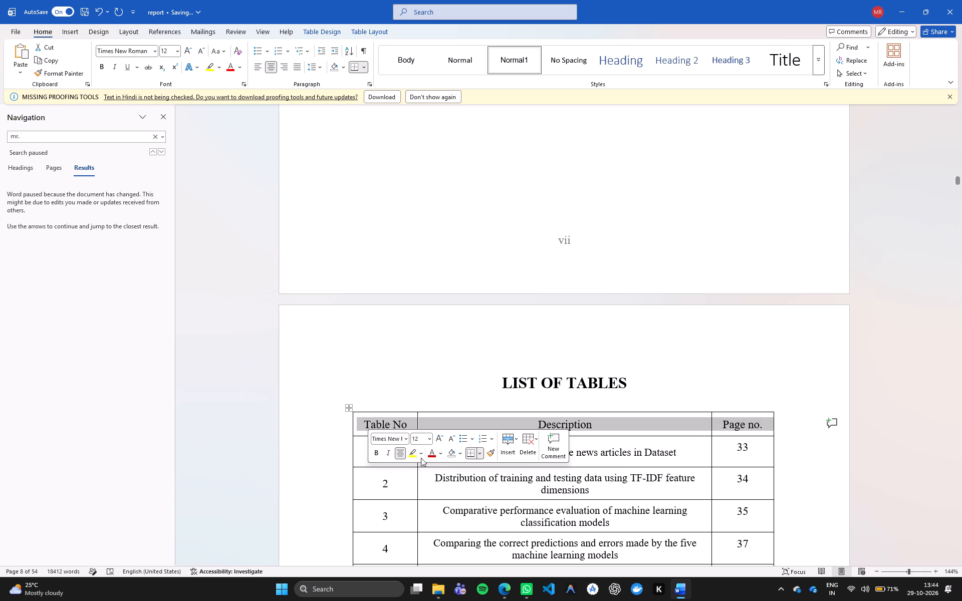
left_click(380, 453)
Look over the rest of the List of Tables page and the start of the abstract, and recheck the table's header row.
scroll(386, 459, "down", 10)
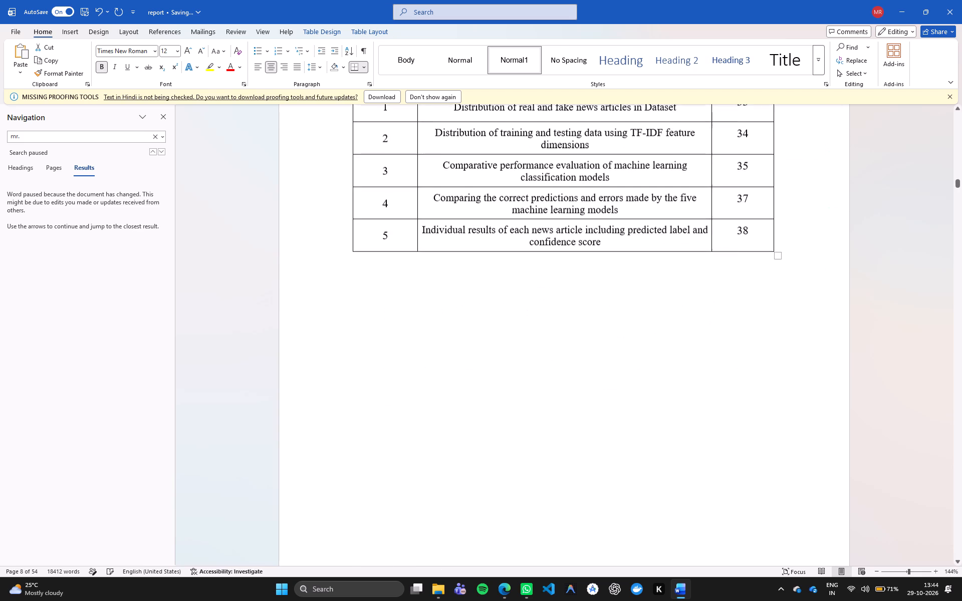
scroll(394, 481, "down", 3)
scroll(394, 481, "up", 3)
scroll(394, 481, "down", 6)
scroll(441, 544, "down", 5)
scroll(452, 554, "up", 1)
scroll(452, 554, "down", 1)
scroll(452, 552, "up", 1)
scroll(453, 552, "down", 5)
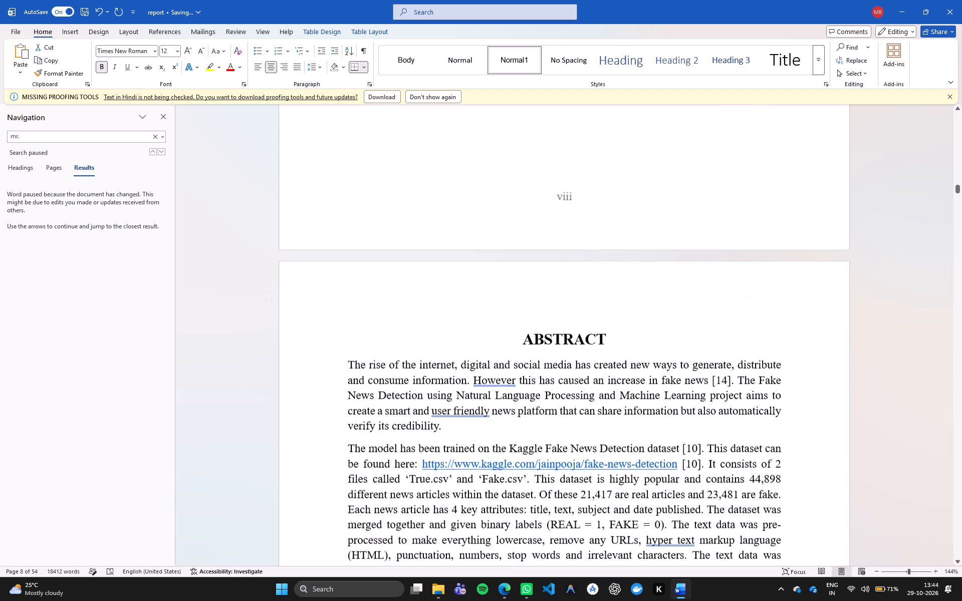
scroll(511, 513, "up", 9)
scroll(510, 512, "down", 4)
scroll(510, 511, "up", 4)
scroll(504, 463, "up", 1)
scroll(504, 463, "down", 1)
scroll(504, 463, "up", 12)
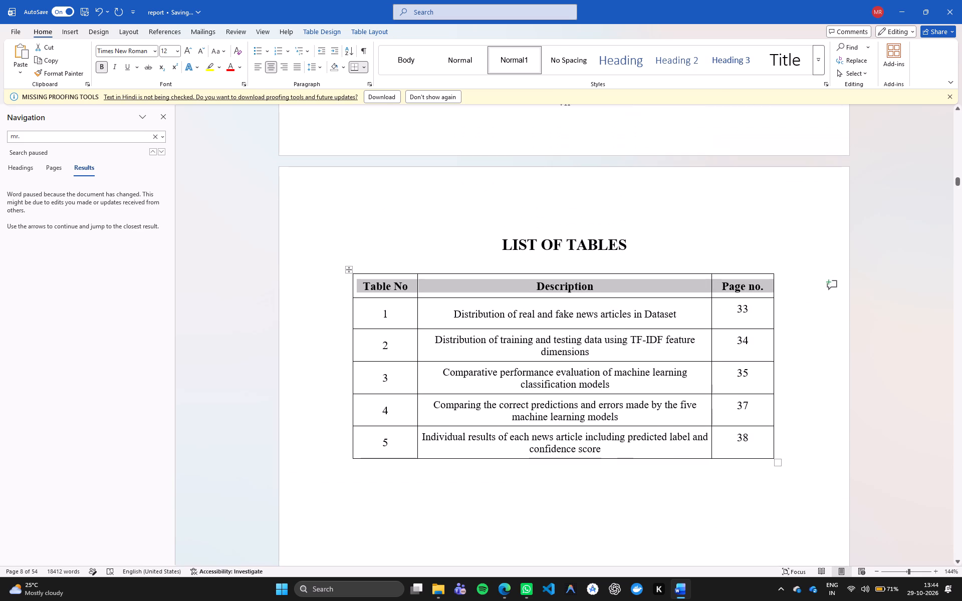
left_click(646, 472)
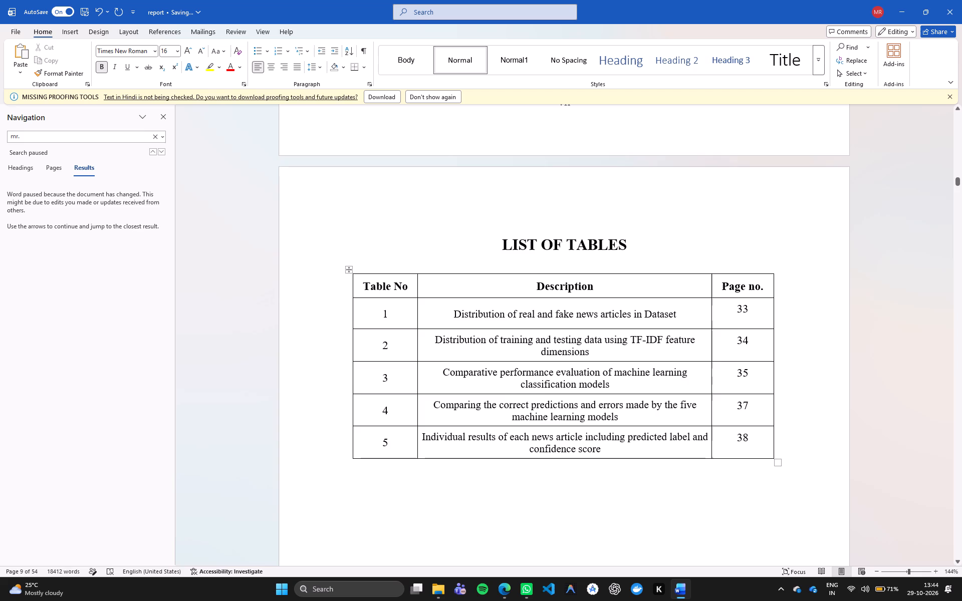
Add a period to the first column header of the List of Figures table so it reads "Fig.".
scroll(492, 443, "down", 9)
scroll(492, 444, "up", 2)
scroll(492, 444, "down", 8)
scroll(592, 381, "up", 2)
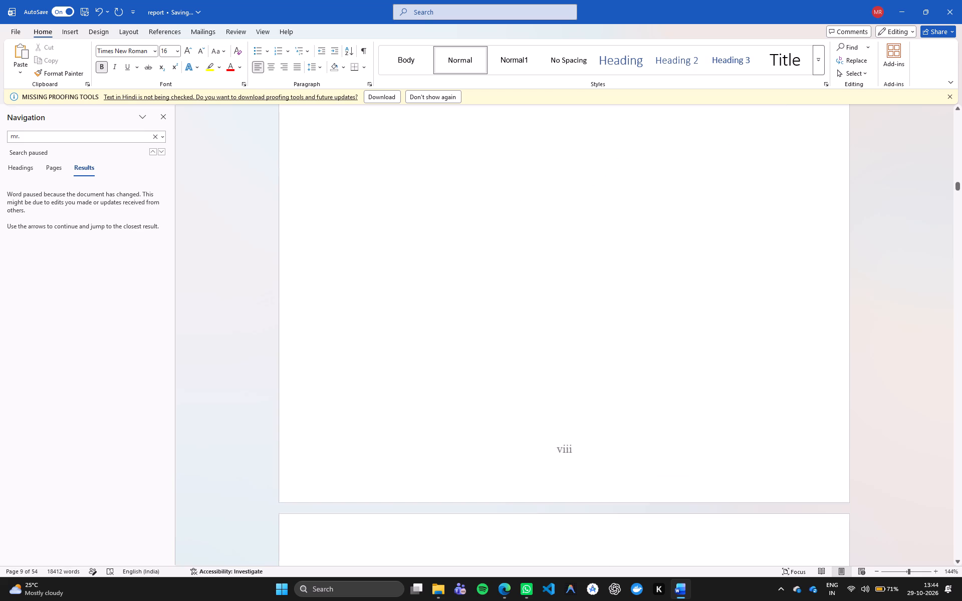
scroll(592, 381, "up", 5)
scroll(592, 381, "down", 3)
scroll(592, 381, "up", 14)
scroll(596, 381, "down", 1)
scroll(596, 381, "up", 13)
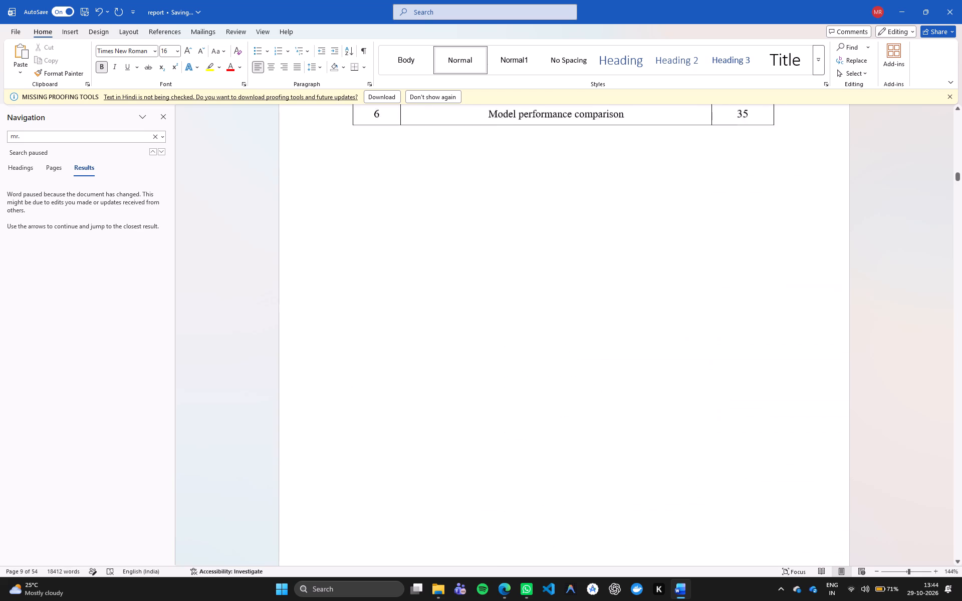
scroll(594, 382, "up", 4)
scroll(594, 382, "down", 1)
scroll(594, 382, "up", 10)
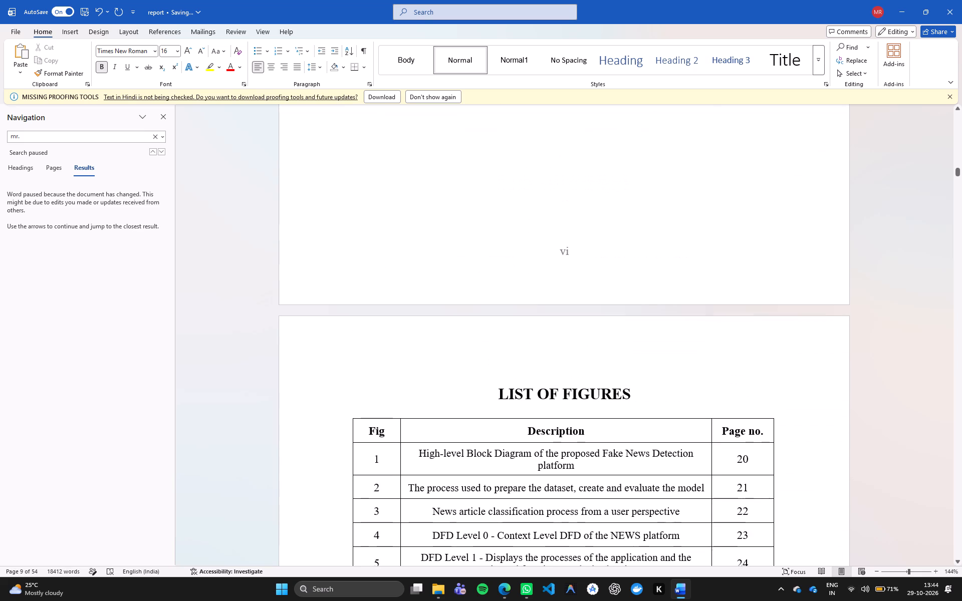
left_click(389, 429)
key("period")
Add a period to the first column header of the List of Tables so it reads "Table No.".
scroll(400, 434, "down", 6)
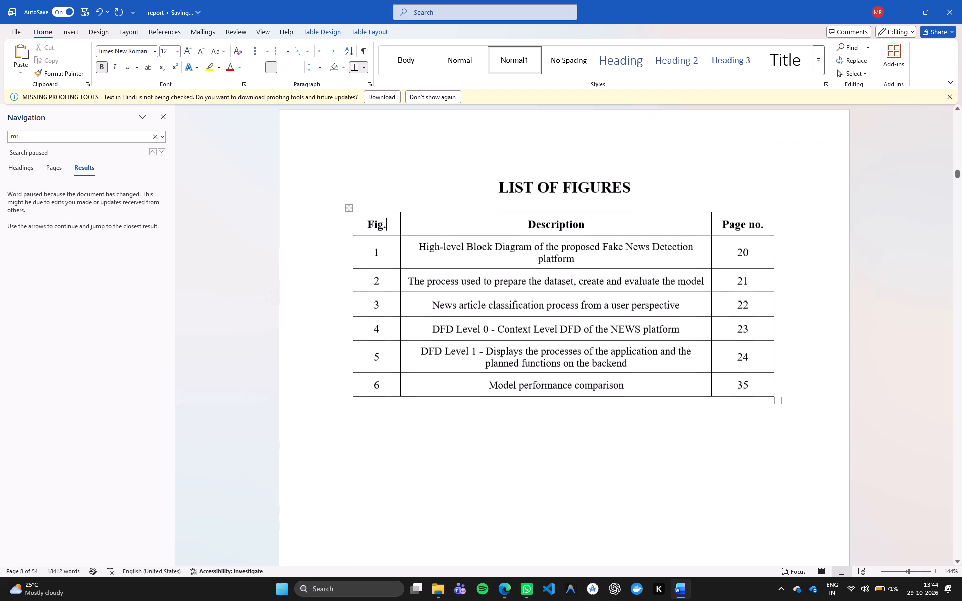
scroll(409, 430, "down", 12)
scroll(410, 431, "up", 3)
scroll(411, 431, "down", 9)
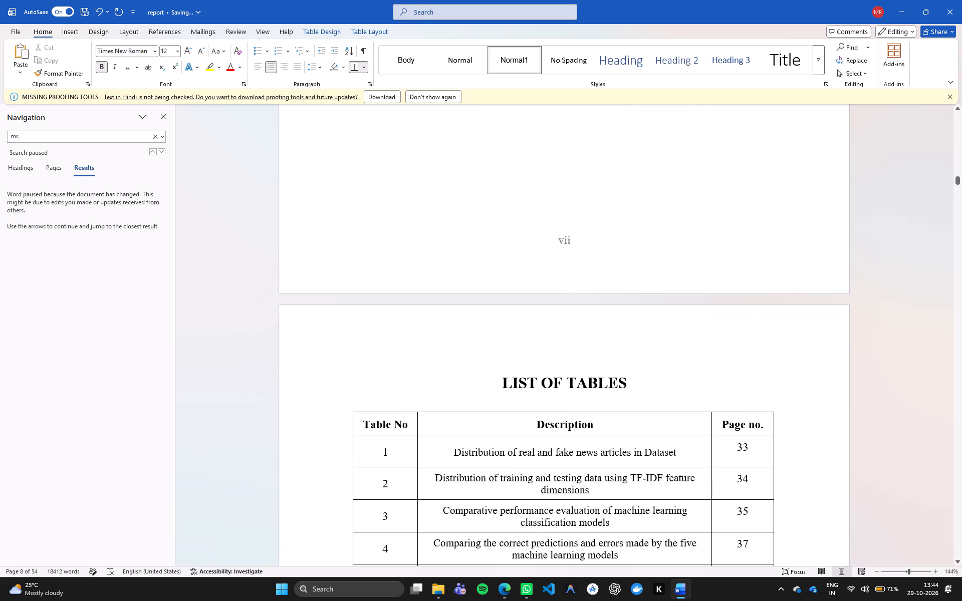
scroll(413, 432, "down", 1)
left_click(406, 385)
key("period")
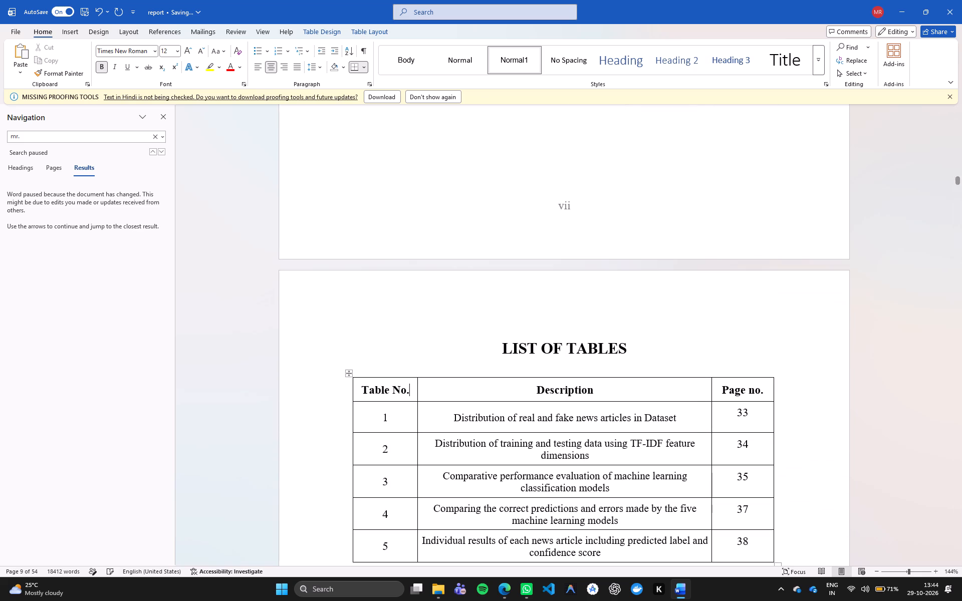
Look over the rest of the List of Tables page and recheck its header row.
scroll(505, 451, "down", 3)
scroll(506, 450, "up", 1)
scroll(506, 450, "down", 1)
scroll(506, 450, "up", 1)
scroll(506, 450, "down", 6)
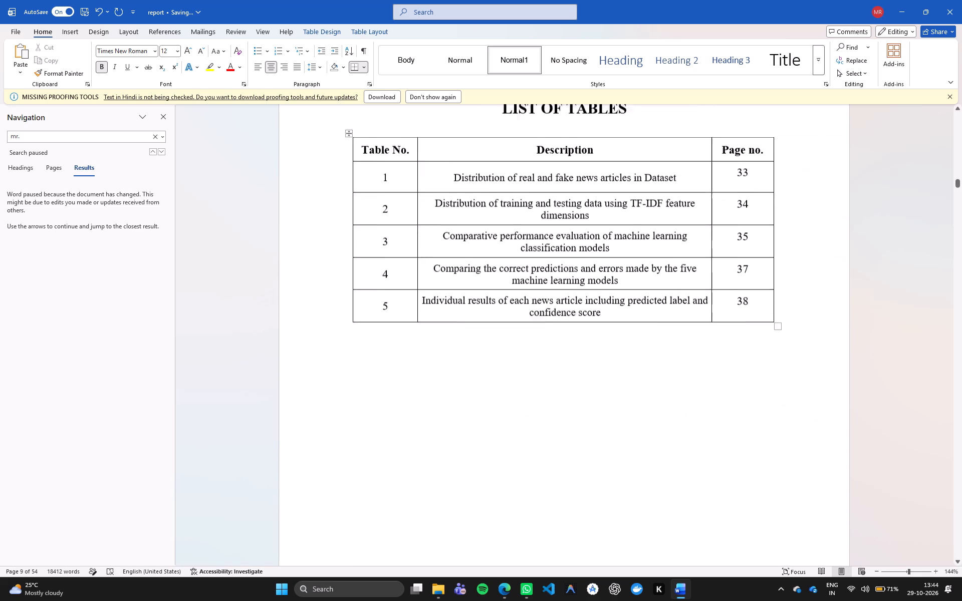
scroll(506, 450, "down", 11)
scroll(506, 451, "up", 1)
scroll(506, 451, "down", 1)
scroll(506, 451, "up", 1)
scroll(506, 451, "down", 4)
scroll(506, 451, "up", 3)
scroll(506, 451, "down", 1)
scroll(506, 451, "up", 5)
scroll(506, 451, "down", 5)
scroll(506, 451, "up", 20)
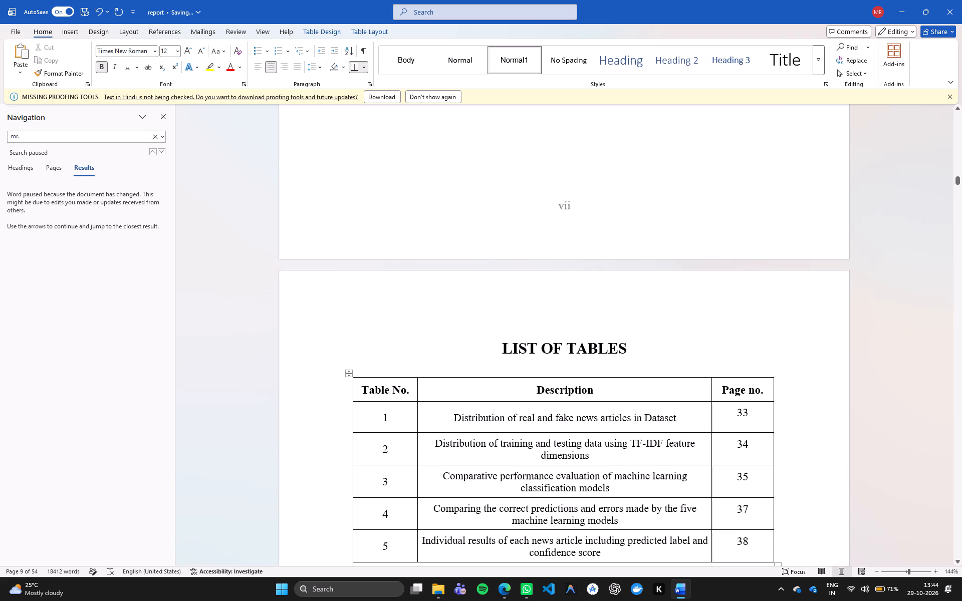
Change the first column header of the List of Figures table to "Fig No.".
scroll(494, 447, "up", 3)
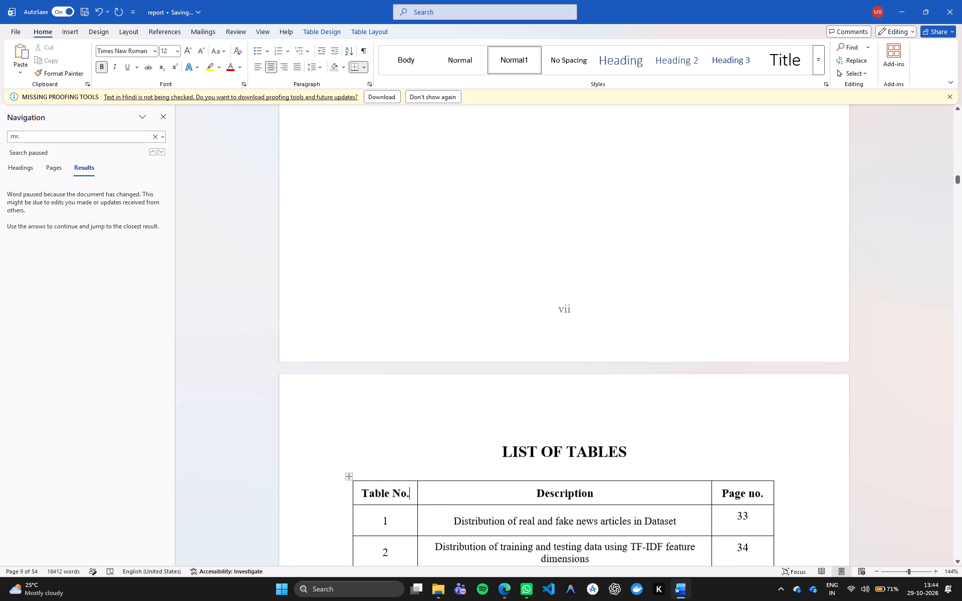
scroll(494, 447, "up", 9)
scroll(494, 431, "down", 1)
scroll(494, 431, "up", 12)
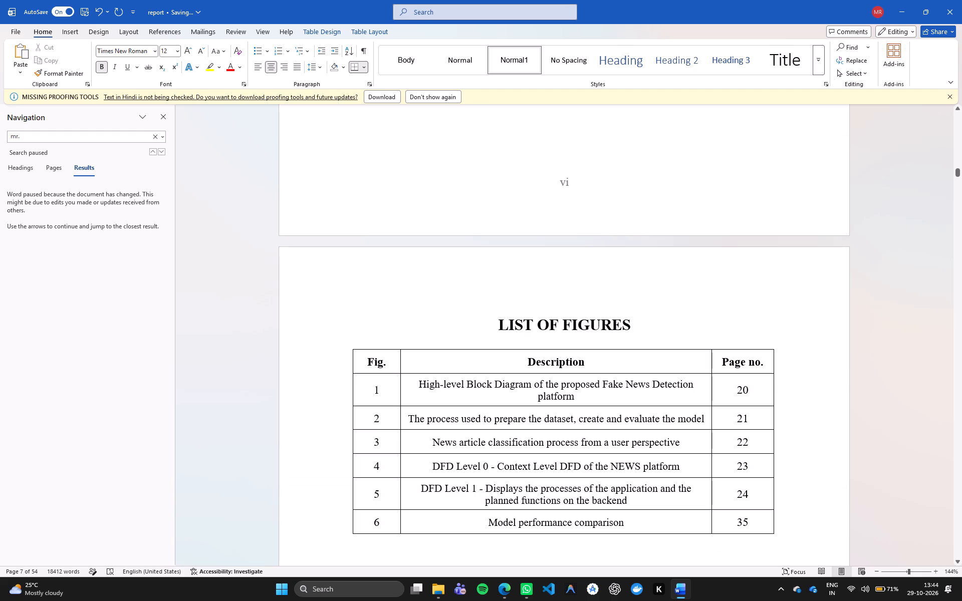
left_click(384, 357)
key("space")
type("No.")
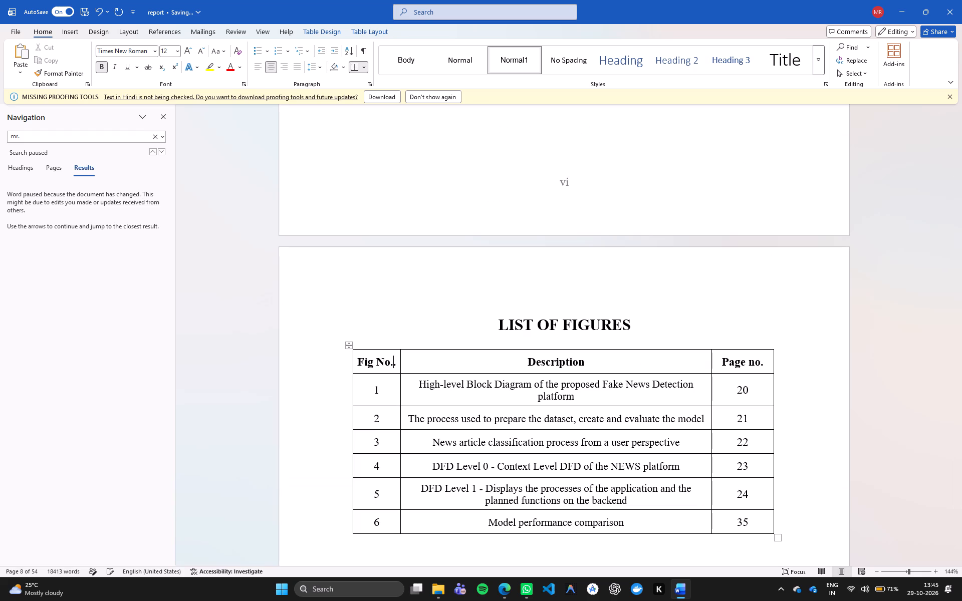
key("BackSpace")
Spell out "Fig" in the List of Figures table's first column header so it reads "Figure No.".
scroll(399, 390, "down", 1)
scroll(399, 390, "up", 1)
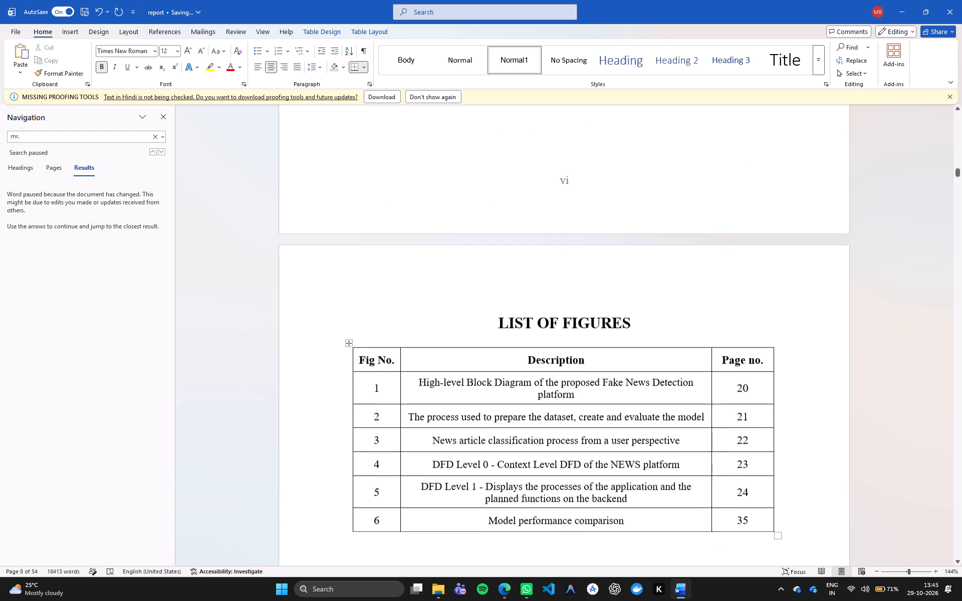
scroll(399, 390, "up", 1)
left_click(371, 398)
left_click(376, 398)
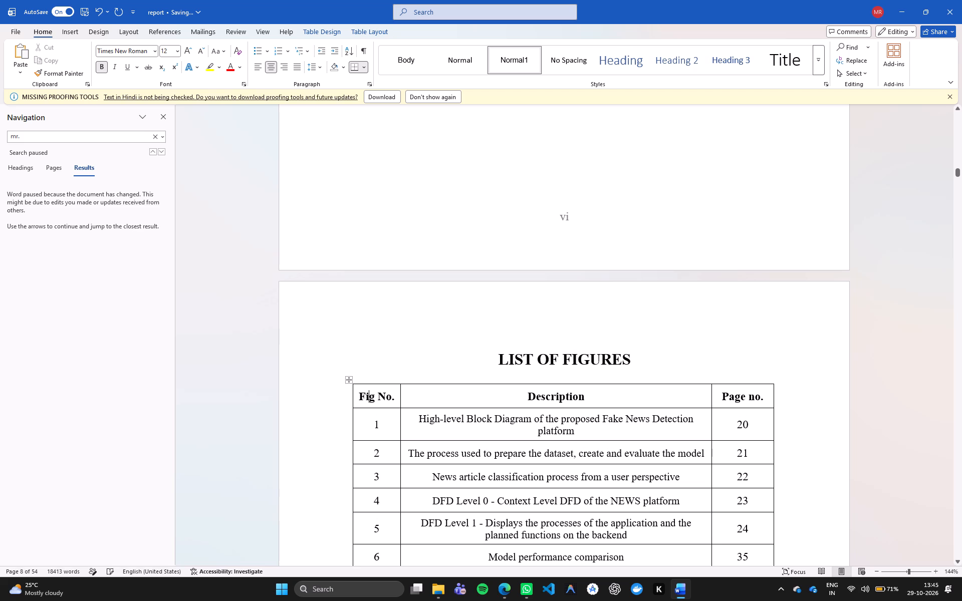
key("u")
key("r")
key("e")
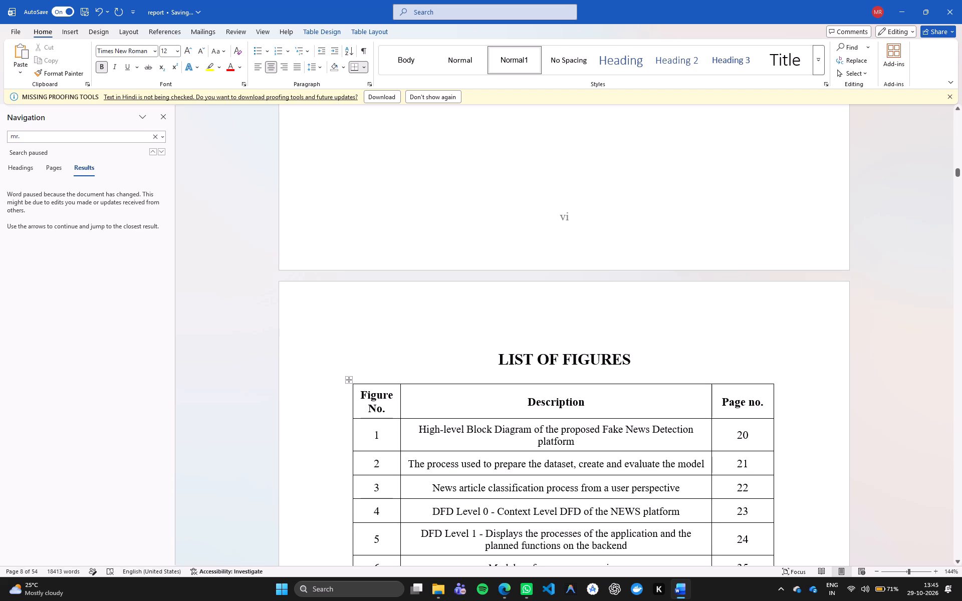
Widen the first column of the List of Figures table so its header fits on one line.
left_click(398, 404)
left_click_drag(399, 406, 414, 406)
left_click(441, 400)
Look over the rest of the List of Figures page and recheck the table's column headers.
scroll(450, 396, "down", 13)
scroll(455, 399, "up", 1)
scroll(455, 399, "down", 2)
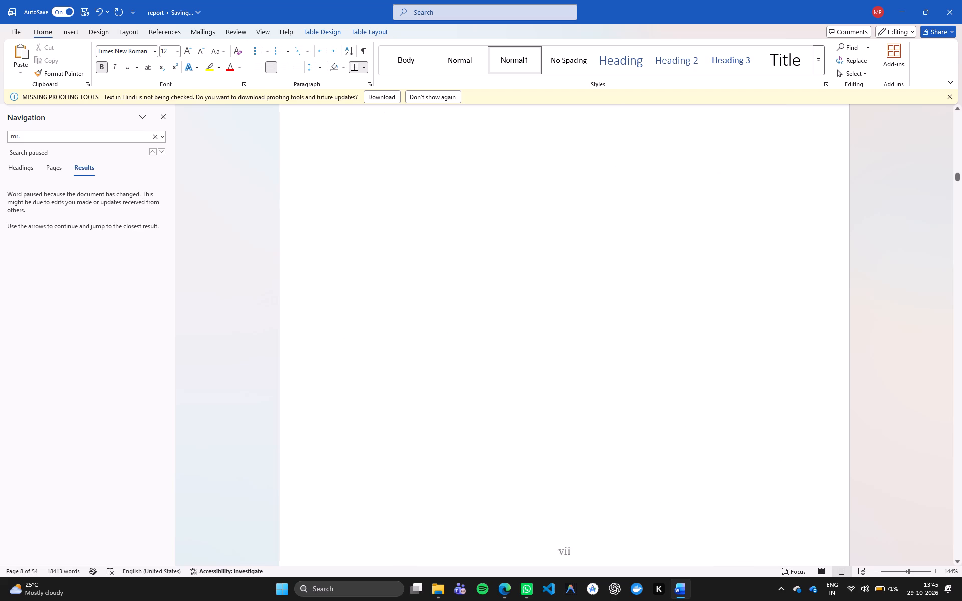
scroll(456, 399, "down", 3)
scroll(459, 401, "up", 1)
scroll(459, 401, "down", 3)
scroll(460, 401, "up", 1)
scroll(460, 401, "down", 7)
scroll(464, 402, "up", 6)
scroll(464, 402, "down", 1)
scroll(464, 402, "up", 11)
scroll(464, 402, "down", 2)
scroll(464, 402, "up", 14)
scroll(465, 403, "down", 1)
scroll(465, 403, "up", 6)
scroll(464, 402, "down", 1)
scroll(464, 402, "up", 1)
scroll(464, 402, "down", 1)
scroll(464, 402, "up", 1)
scroll(464, 402, "down", 7)
scroll(464, 402, "up", 1)
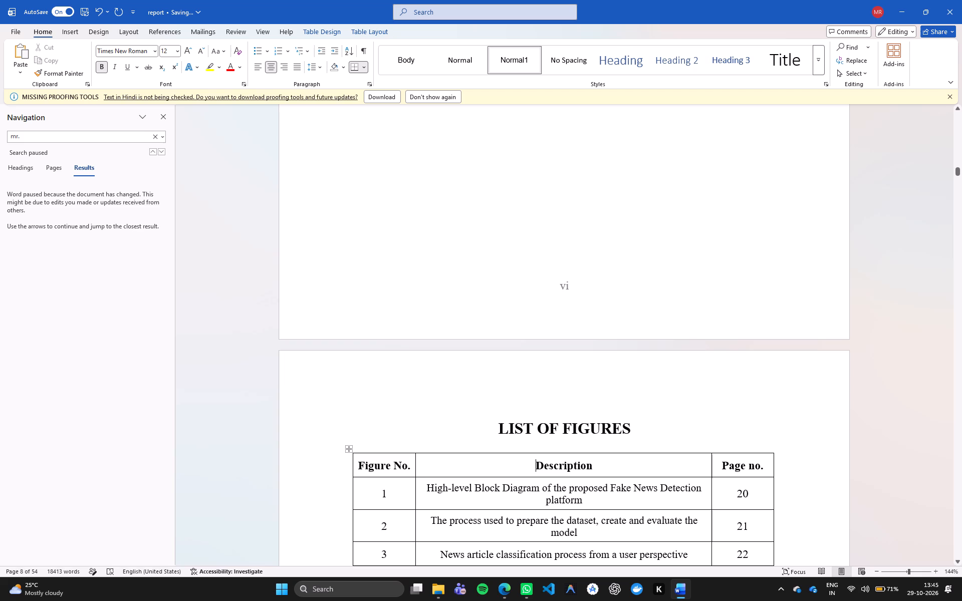
Capitalise the last column header of the List of Figures table so it reads "Page No.".
left_click(754, 462)
key("BackSpace")
key("shift+n")
Capitalise the last column header of the List of Tables so it reads "Page No.".
scroll(703, 511, "down", 2)
scroll(698, 466, "up", 1)
scroll(697, 451, "down", 16)
scroll(694, 438, "up", 1)
scroll(694, 438, "down", 7)
scroll(694, 439, "up", 1)
scroll(694, 439, "down", 1)
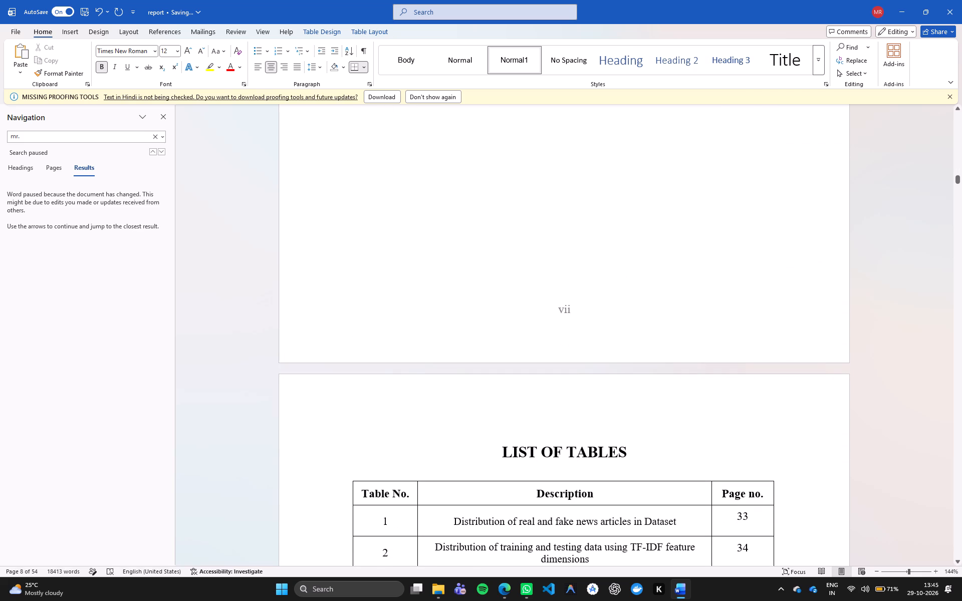
left_click(756, 493)
key("BackSpace")
key("shift+n")
Look over the remainder of the List of Tables page and the start of the abstract.
scroll(757, 491, "down", 3)
scroll(757, 491, "up", 1)
scroll(757, 491, "down", 5)
scroll(757, 493, "up", 1)
scroll(757, 493, "down", 2)
scroll(757, 493, "up", 1)
scroll(757, 493, "down", 2)
scroll(757, 493, "up", 2)
scroll(757, 493, "down", 2)
scroll(762, 590, "down", 4)
scroll(736, 558, "up", 2)
scroll(696, 477, "down", 8)
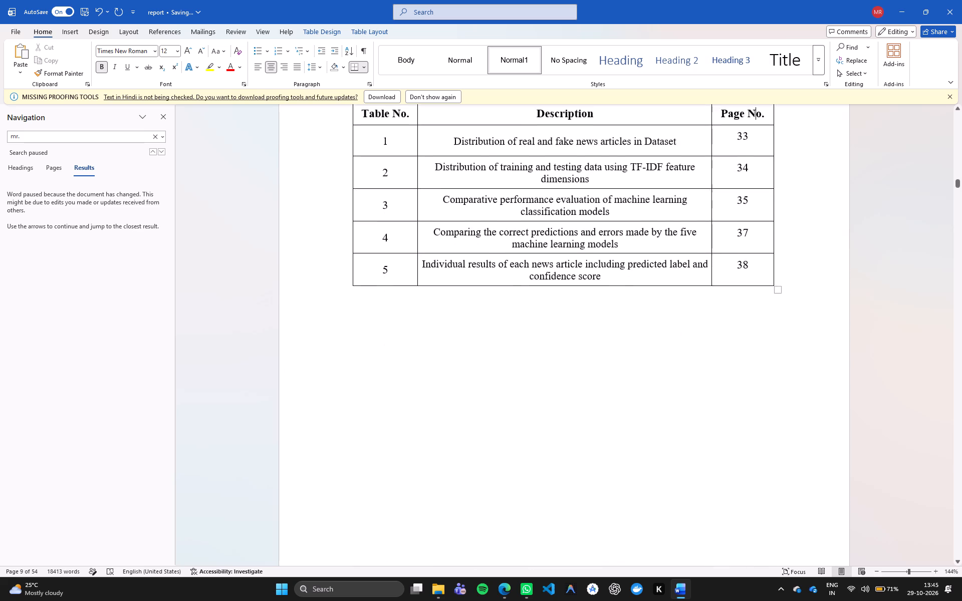
scroll(686, 402, "down", 3)
scroll(687, 404, "up", 4)
scroll(688, 408, "down", 2)
scroll(688, 410, "up", 1)
scroll(693, 418, "down", 4)
scroll(695, 422, "up", 1)
scroll(698, 424, "down", 12)
scroll(702, 432, "up", 1)
scroll(702, 432, "down", 5)
scroll(702, 433, "up", 3)
scroll(705, 399, "down", 2)
scroll(705, 399, "up", 4)
scroll(705, 399, "down", 2)
scroll(705, 399, "up", 3)
scroll(706, 400, "down", 3)
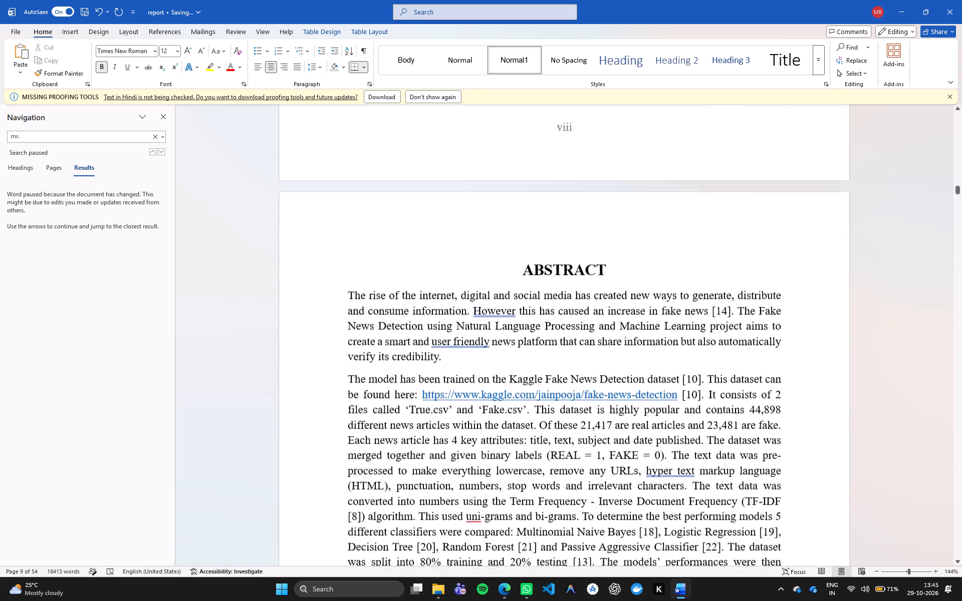
scroll(717, 402, "up", 3)
scroll(717, 402, "down", 2)
scroll(717, 402, "up", 5)
scroll(674, 319, "up", 16)
scroll(669, 352, "down", 4)
scroll(670, 358, "up", 5)
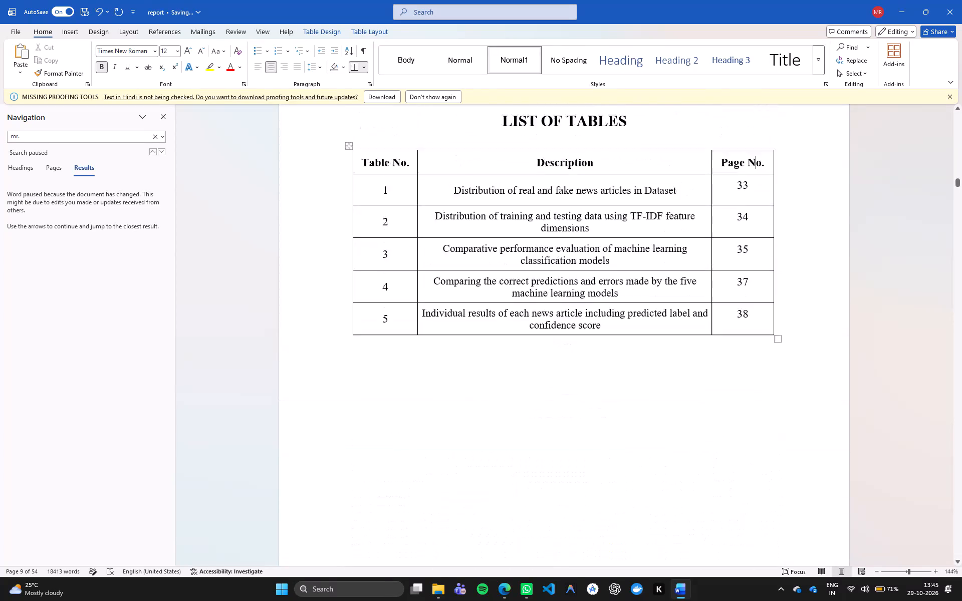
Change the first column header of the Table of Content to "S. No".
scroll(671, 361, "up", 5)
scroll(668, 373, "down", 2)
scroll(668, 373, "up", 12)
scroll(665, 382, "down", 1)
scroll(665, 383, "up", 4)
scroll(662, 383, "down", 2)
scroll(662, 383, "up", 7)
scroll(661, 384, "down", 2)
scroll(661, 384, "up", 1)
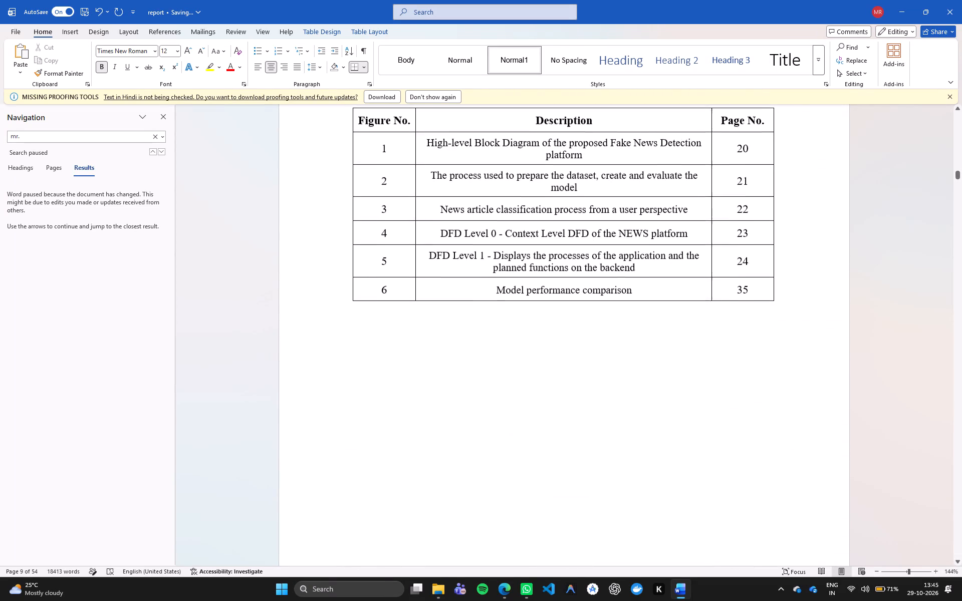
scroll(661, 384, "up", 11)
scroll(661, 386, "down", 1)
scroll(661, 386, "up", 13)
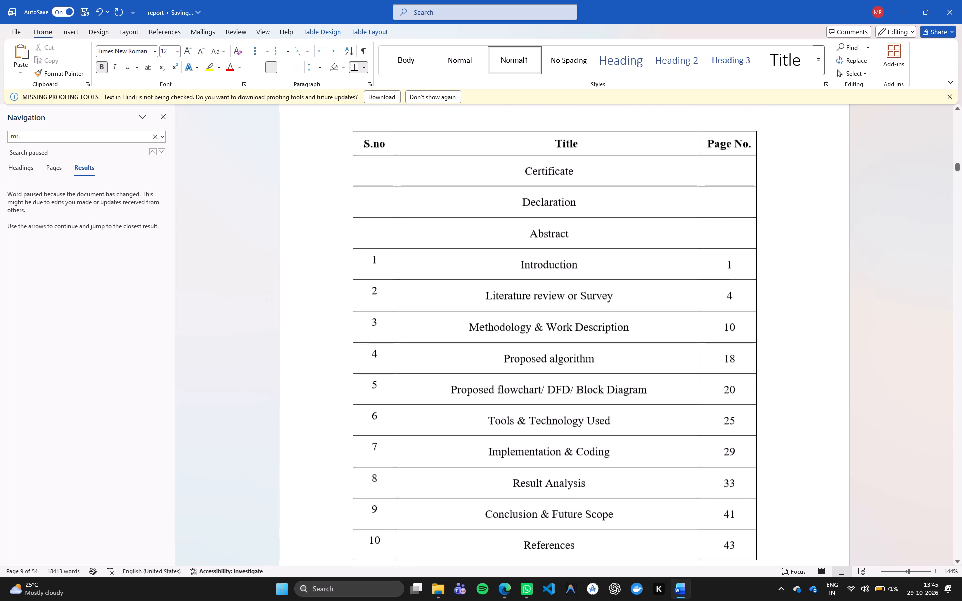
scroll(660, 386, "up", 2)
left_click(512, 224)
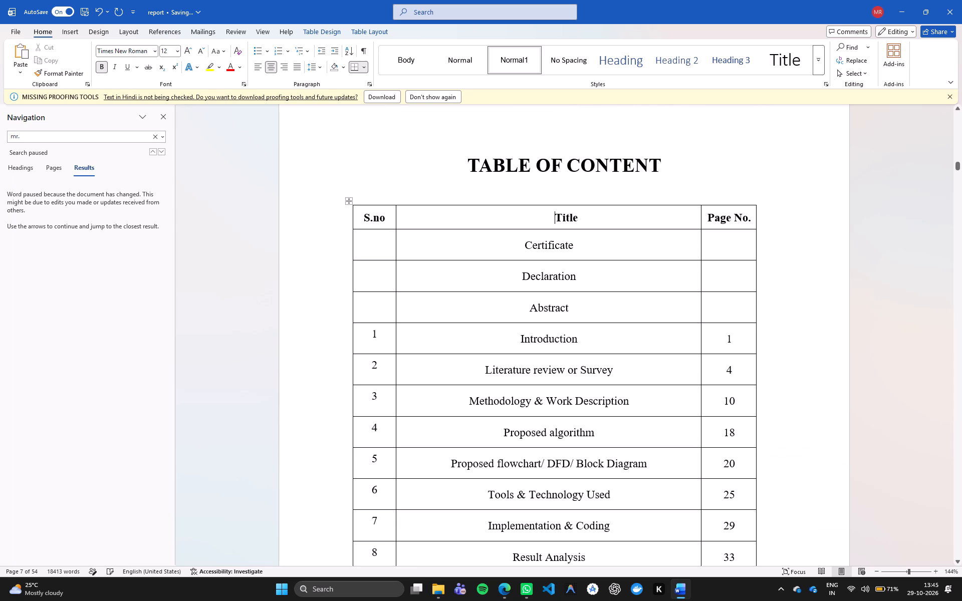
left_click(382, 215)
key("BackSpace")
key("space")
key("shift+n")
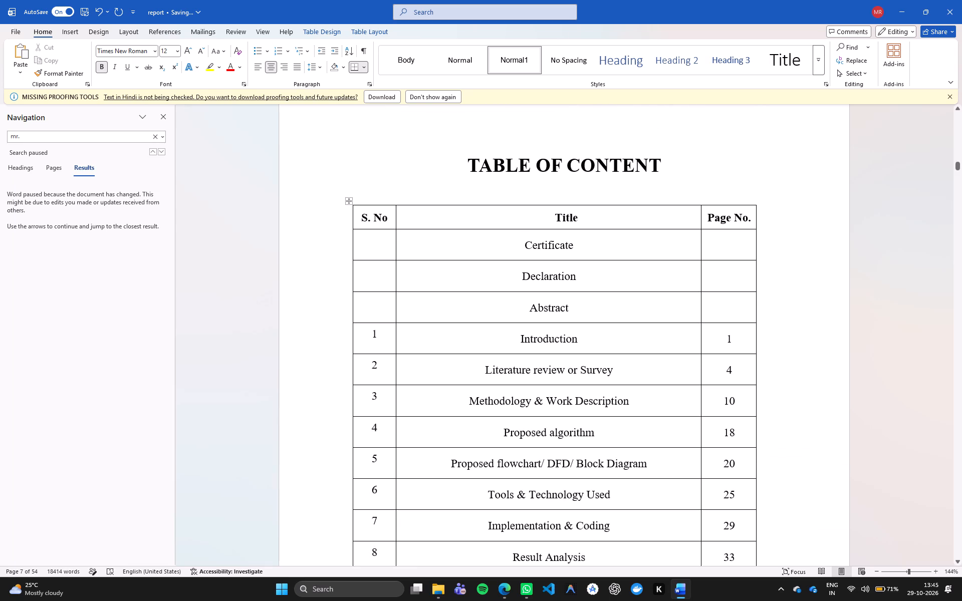
Delete the "Title" header text from the middle column of the Table of Content.
left_click(556, 216)
left_click(589, 221)
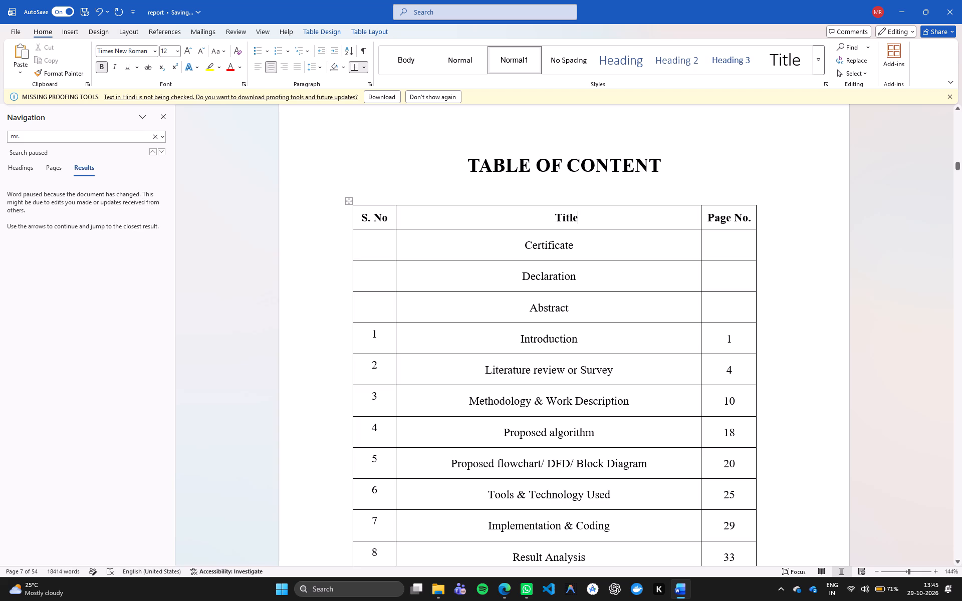
left_click(737, 221)
left_click(750, 221)
left_click_drag(615, 220, 507, 217)
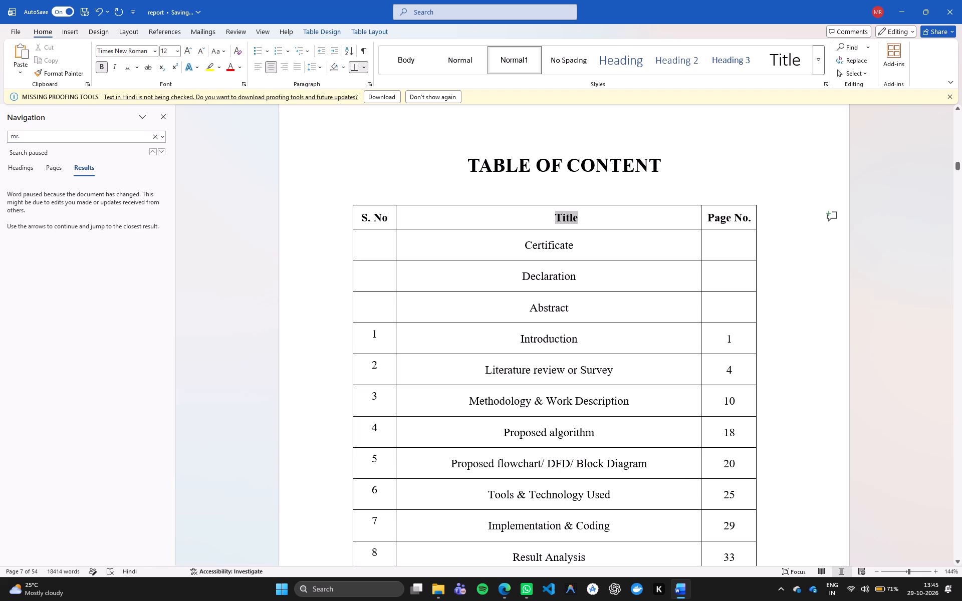
left_click_drag(507, 217, 469, 217)
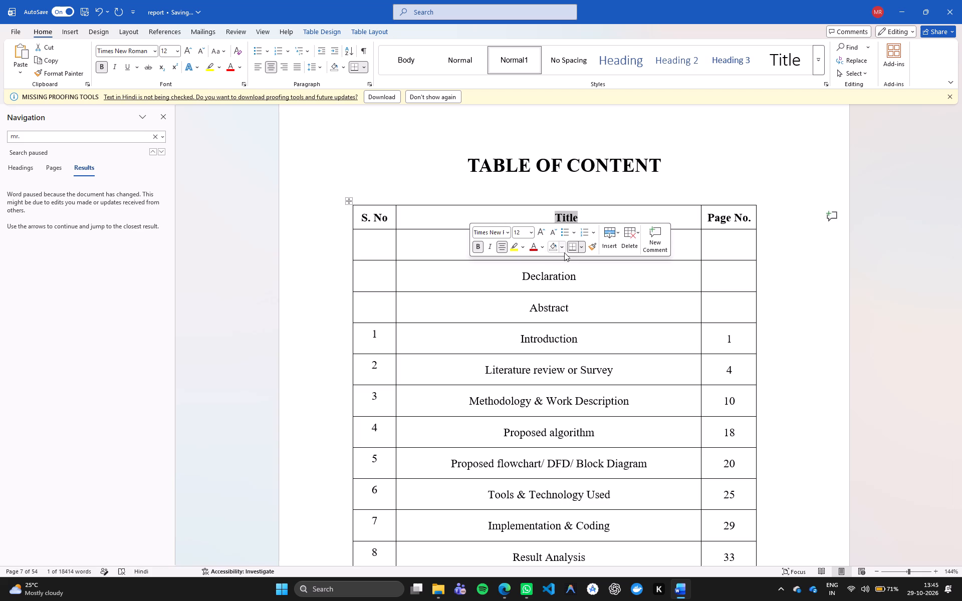
left_click(646, 214)
left_click_drag(693, 220, 405, 212)
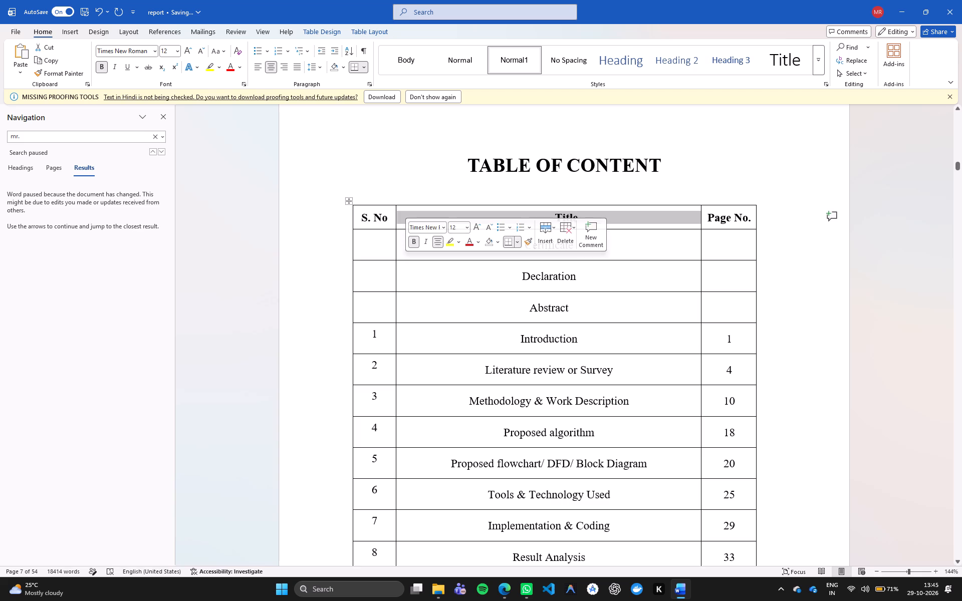
key("Delete")
Clear the remaining header texts, "S. No" and "Page No.", from the Table of Content's first row.
left_click_drag(624, 223, 449, 209)
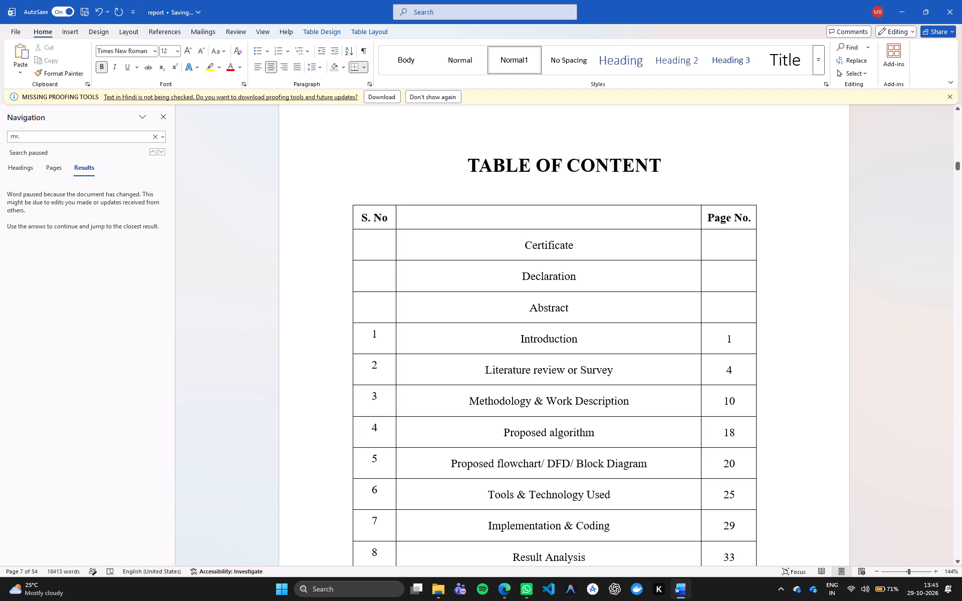
left_click_drag(449, 209, 401, 218)
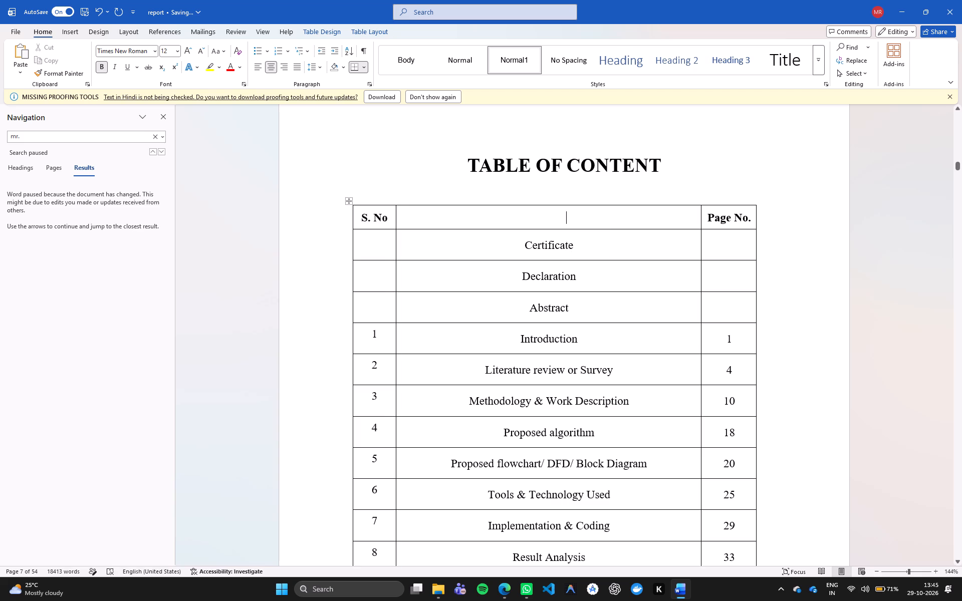
left_click(365, 217)
left_click_drag(357, 218, 737, 221)
key("Delete")
key("Delete")
key("Tab")
Undo the clearing of the header texts in the Table of Content's first row.
key("ctrl+z")
key("ctrl+z")
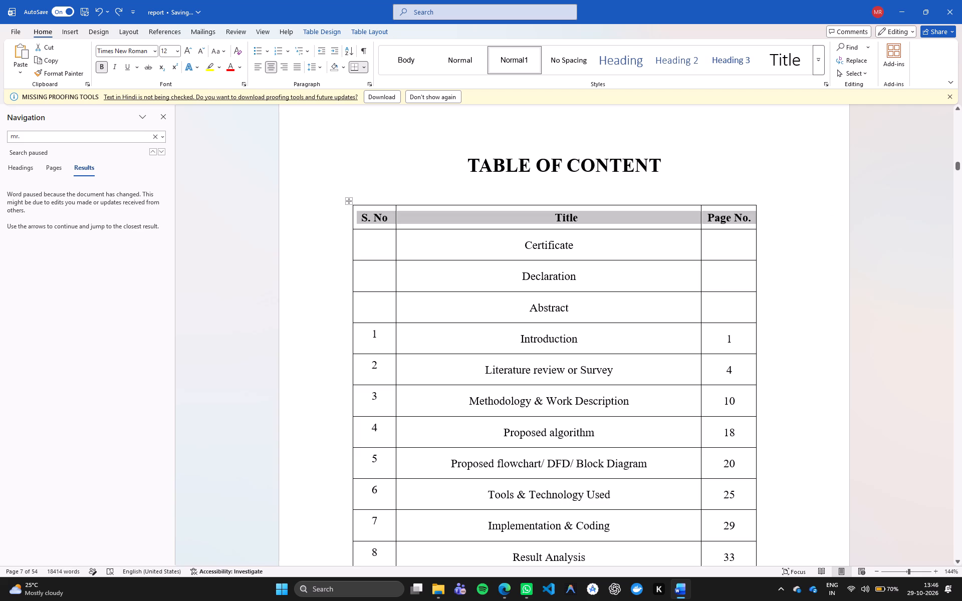
left_click(654, 272)
left_click(626, 253)
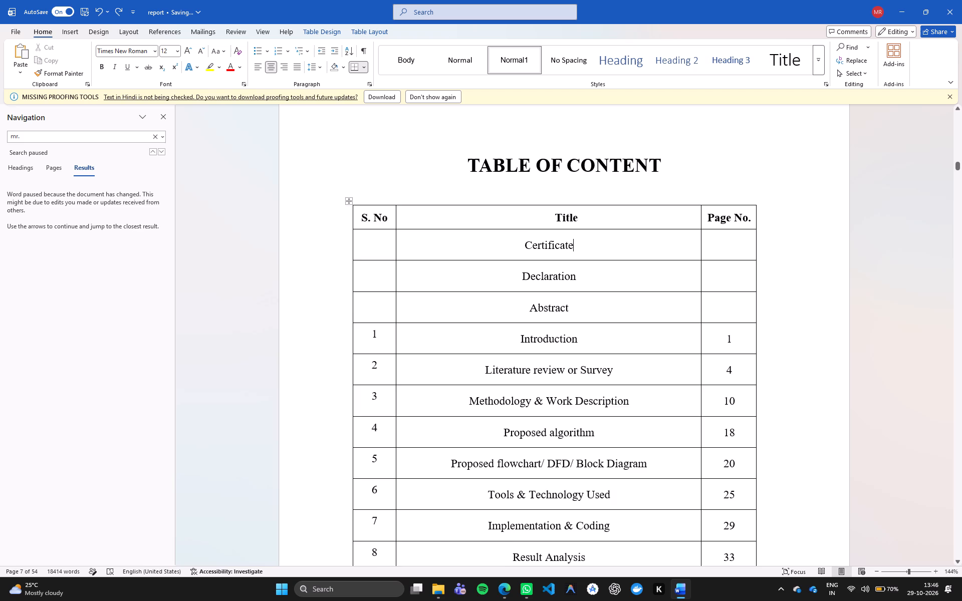
Compare the headers and layout of the Table of Content, List of Figures and List of Tables pages.
scroll(487, 261, "down", 6)
scroll(487, 259, "up", 2)
scroll(487, 259, "down", 1)
scroll(487, 259, "up", 6)
scroll(498, 254, "down", 4)
scroll(500, 254, "up", 8)
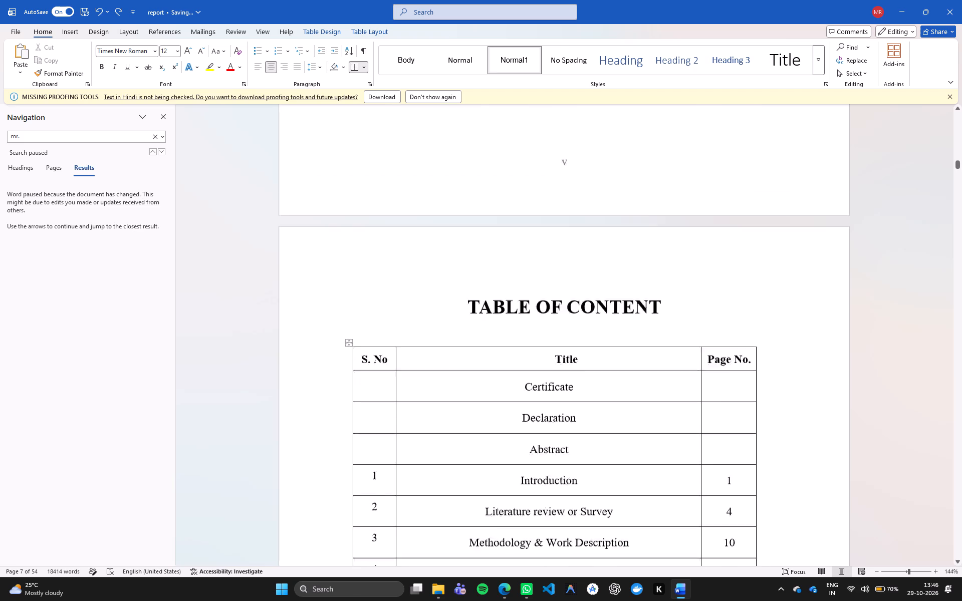
scroll(502, 254, "down", 18)
scroll(504, 255, "down", 4)
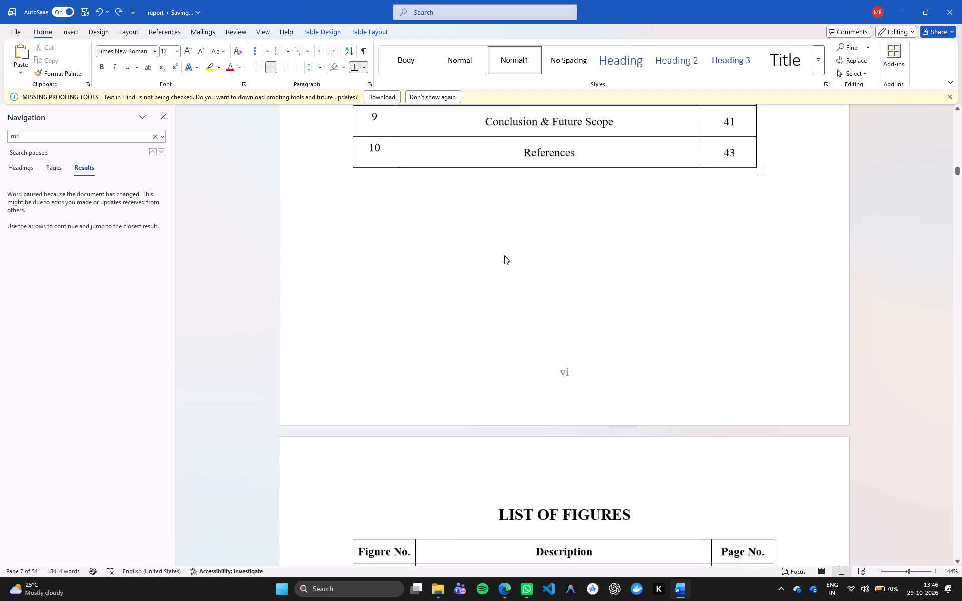
scroll(504, 255, "down", 1)
scroll(505, 255, "up", 4)
scroll(505, 255, "down", 12)
scroll(507, 256, "up", 7)
scroll(507, 256, "down", 3)
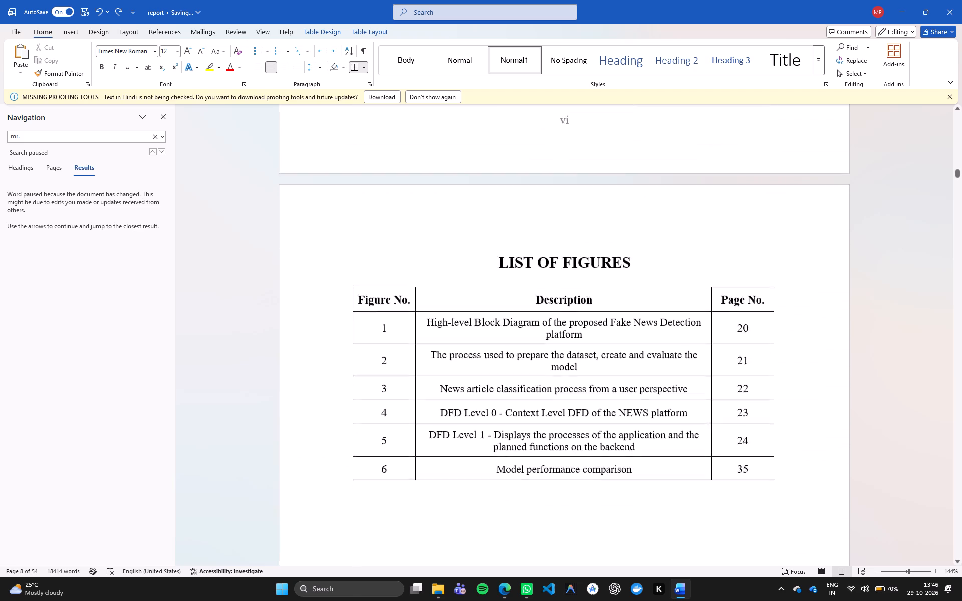
scroll(507, 256, "down", 11)
scroll(507, 256, "up", 1)
scroll(507, 256, "down", 9)
scroll(507, 256, "up", 2)
scroll(507, 256, "down", 1)
scroll(507, 256, "up", 1)
scroll(507, 256, "down", 2)
scroll(507, 256, "up", 1)
scroll(507, 256, "down", 5)
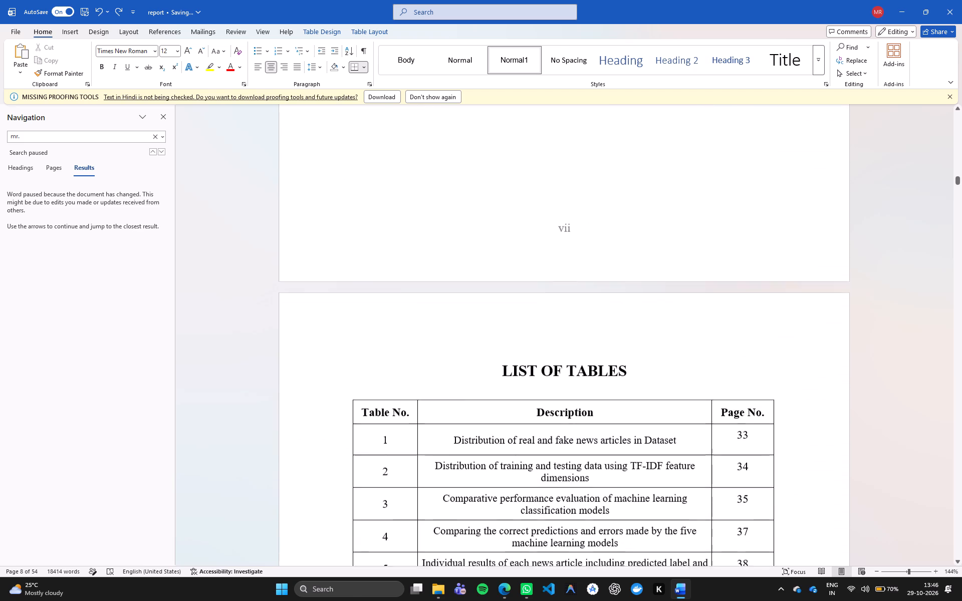
scroll(507, 256, "down", 6)
scroll(507, 256, "up", 1)
scroll(507, 256, "down", 3)
scroll(509, 257, "up", 10)
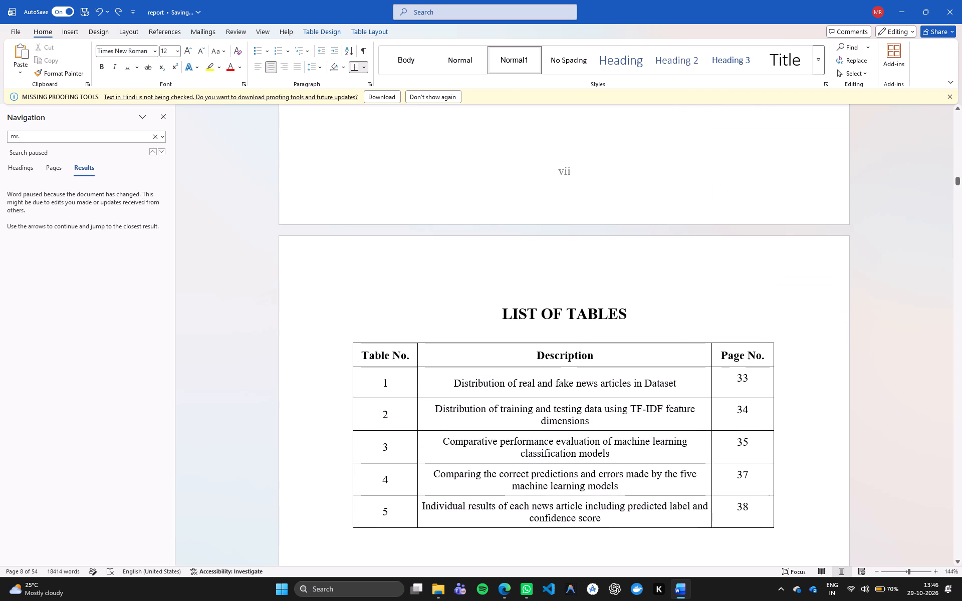
left_click(537, 302)
left_click(484, 315)
Centre the whole Table of Content table horizontally on its page.
scroll(485, 315, "up", 6)
scroll(485, 315, "down", 2)
scroll(486, 315, "up", 2)
scroll(486, 315, "down", 1)
scroll(487, 315, "up", 12)
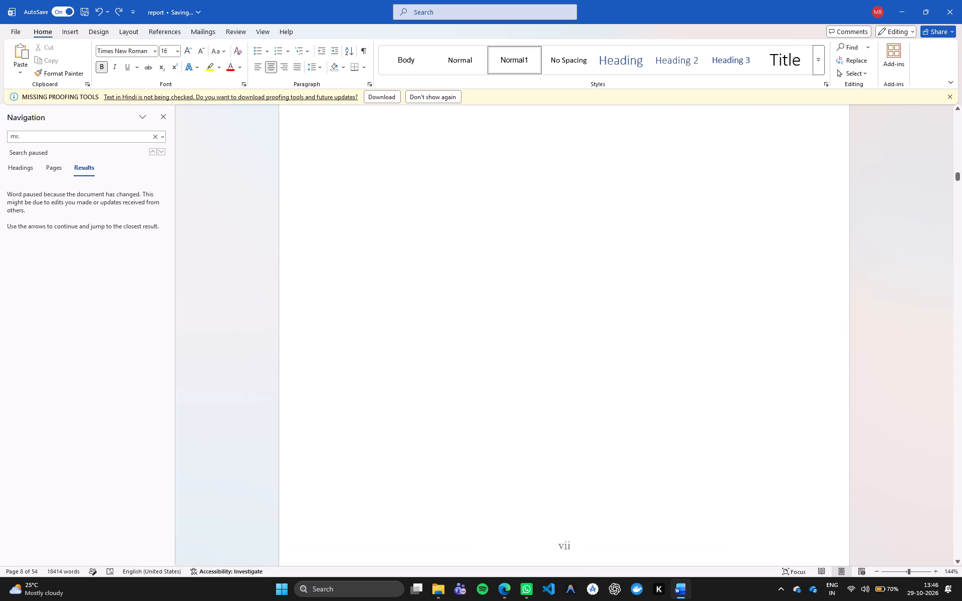
scroll(495, 316, "up", 3)
scroll(501, 317, "down", 1)
scroll(516, 302, "up", 2)
scroll(579, 242, "down", 2)
scroll(578, 247, "up", 15)
scroll(582, 264, "down", 1)
scroll(581, 265, "up", 9)
scroll(580, 269, "down", 3)
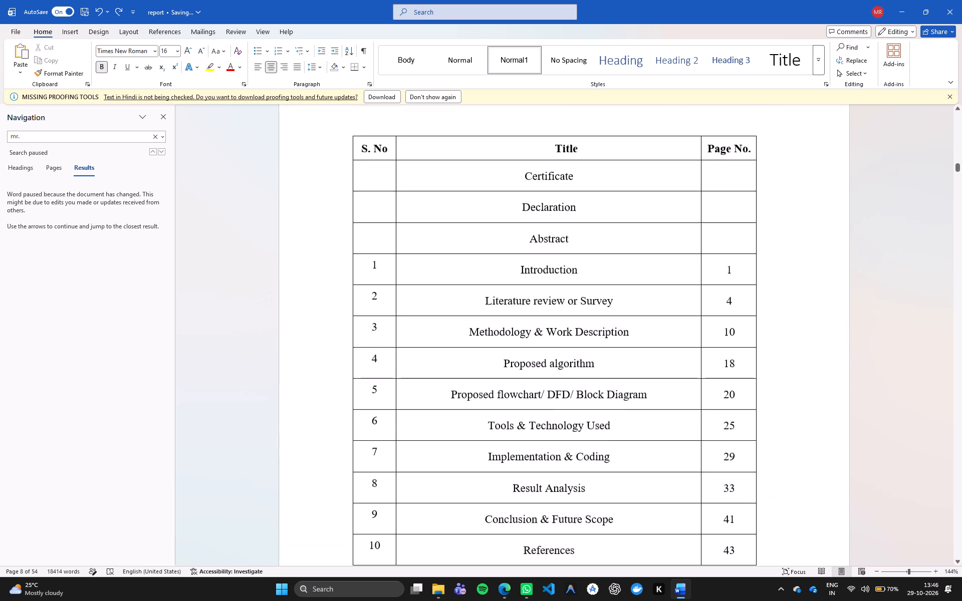
scroll(580, 269, "up", 5)
scroll(580, 270, "down", 6)
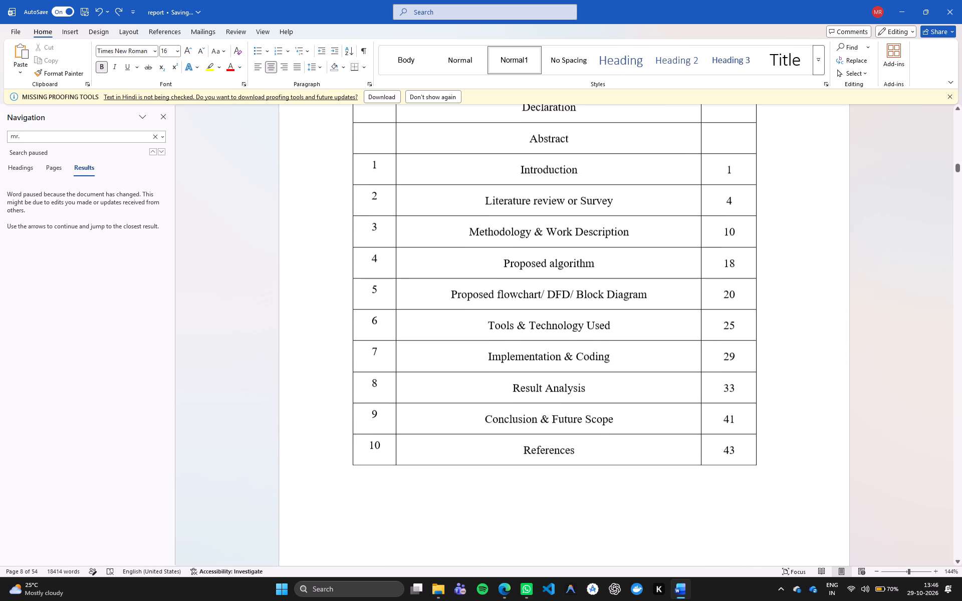
left_click(648, 390)
scroll(605, 375, "up", 9)
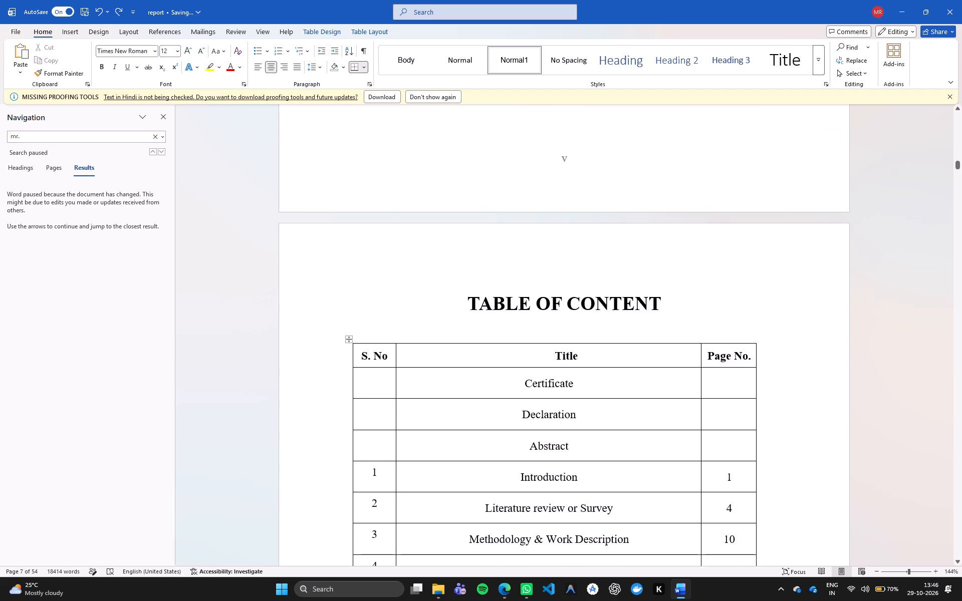
left_click(348, 338)
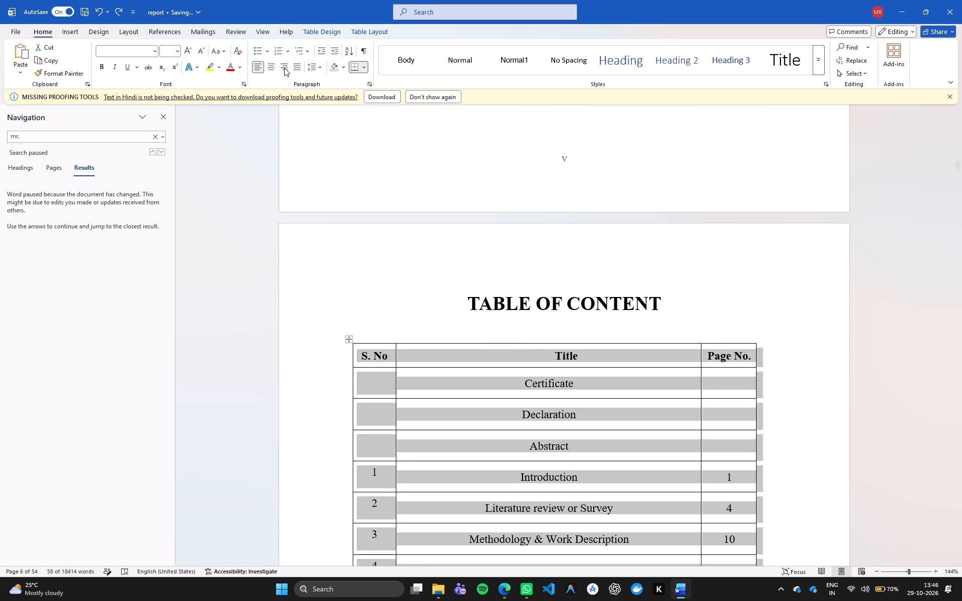
left_click(275, 64)
Centre the whole List of Figures table horizontally on its page.
scroll(305, 116, "down", 7)
scroll(516, 315, "up", 3)
scroll(516, 317, "down", 1)
scroll(516, 391, "down", 2)
scroll(517, 392, "up", 2)
scroll(517, 392, "down", 9)
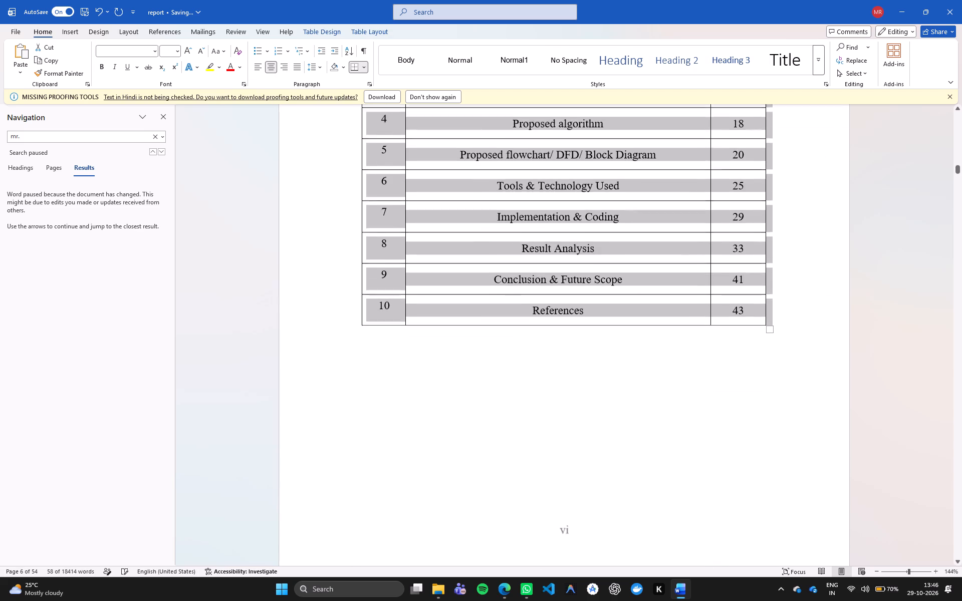
scroll(520, 395, "down", 10)
left_click(389, 344)
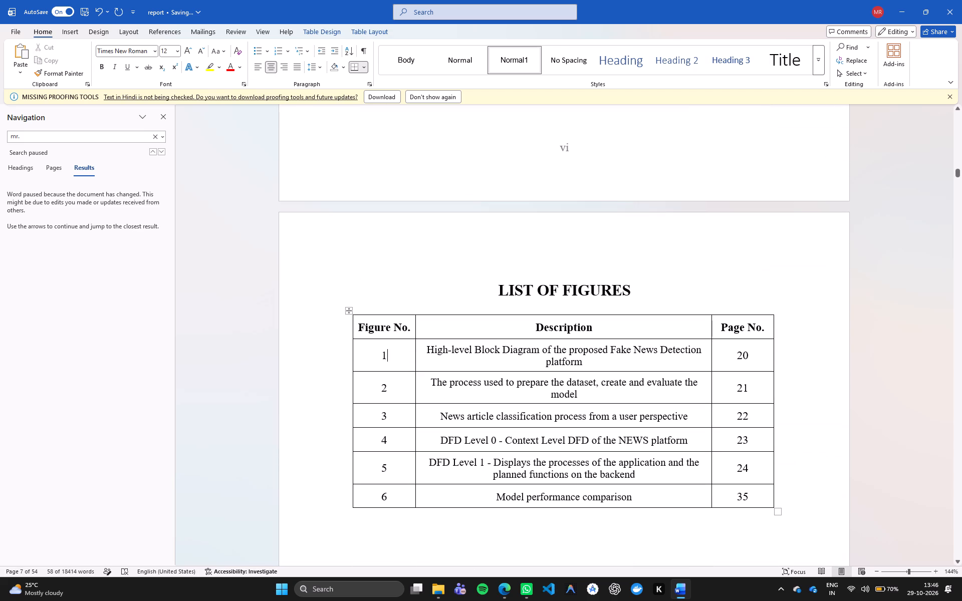
left_click(347, 309)
left_click(271, 63)
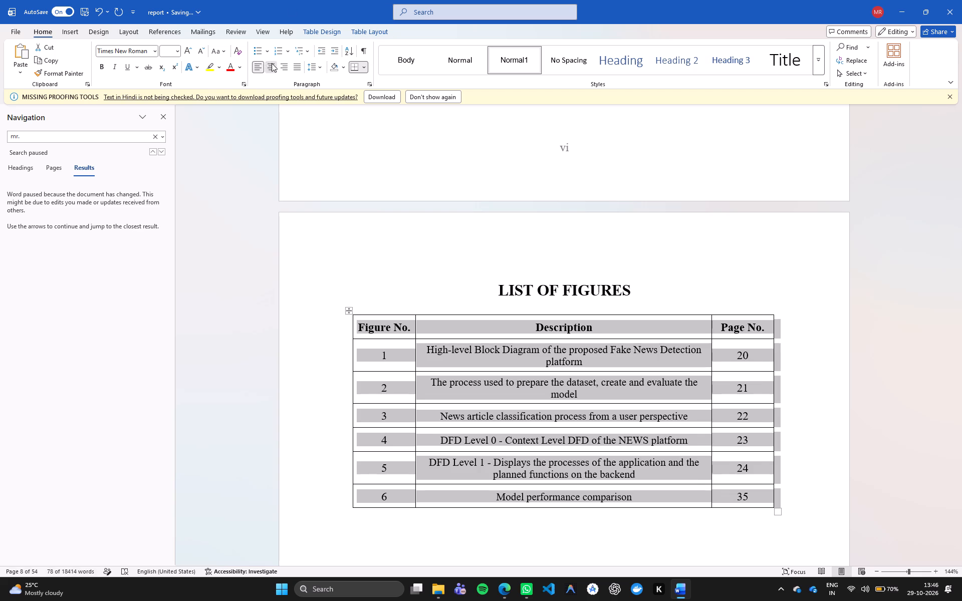
Centre the whole List of Tables table horizontally on its page.
scroll(398, 254, "down", 11)
scroll(441, 351, "down", 8)
scroll(443, 352, "up", 1)
scroll(443, 353, "down", 1)
scroll(443, 355, "up", 1)
scroll(444, 356, "down", 4)
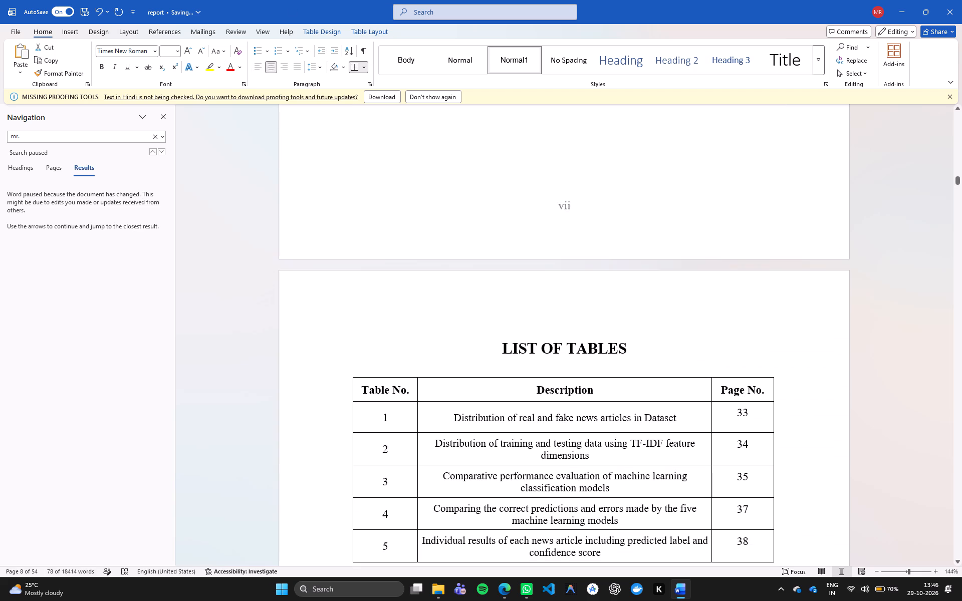
left_click(358, 392)
left_click(351, 372)
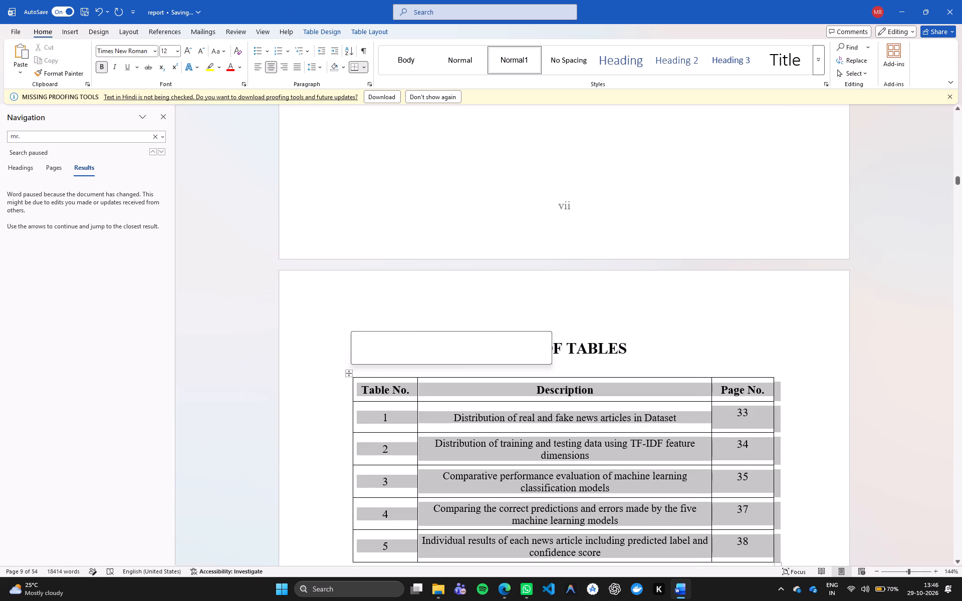
left_click(273, 68)
scroll(466, 351, "down", 3)
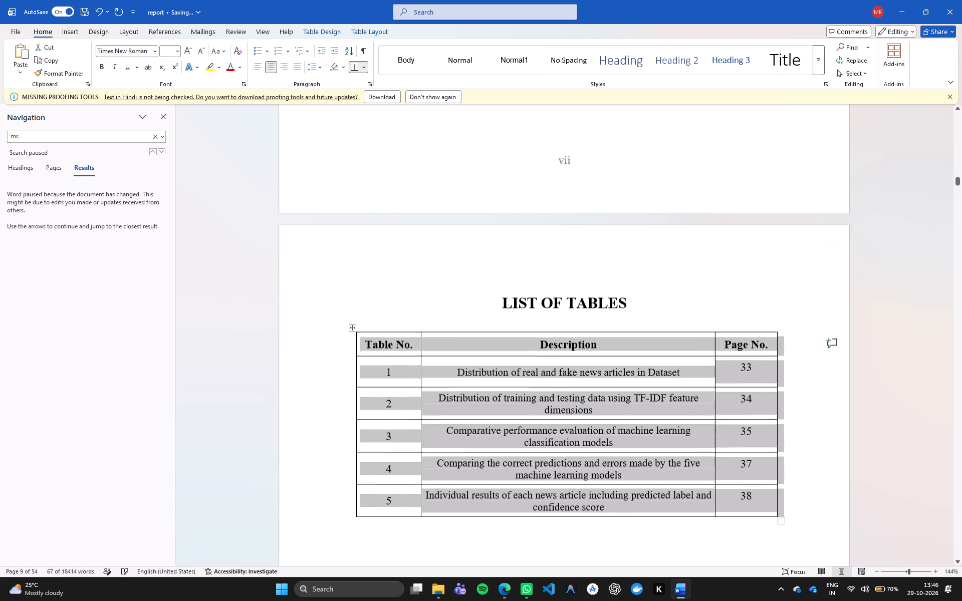
scroll(473, 362, "down", 3)
left_click(516, 403)
Check the alignment of the List of Tables, List of Figures and Table of Content tables against their headings.
scroll(516, 403, "up", 8)
scroll(516, 404, "down", 3)
scroll(516, 404, "up", 5)
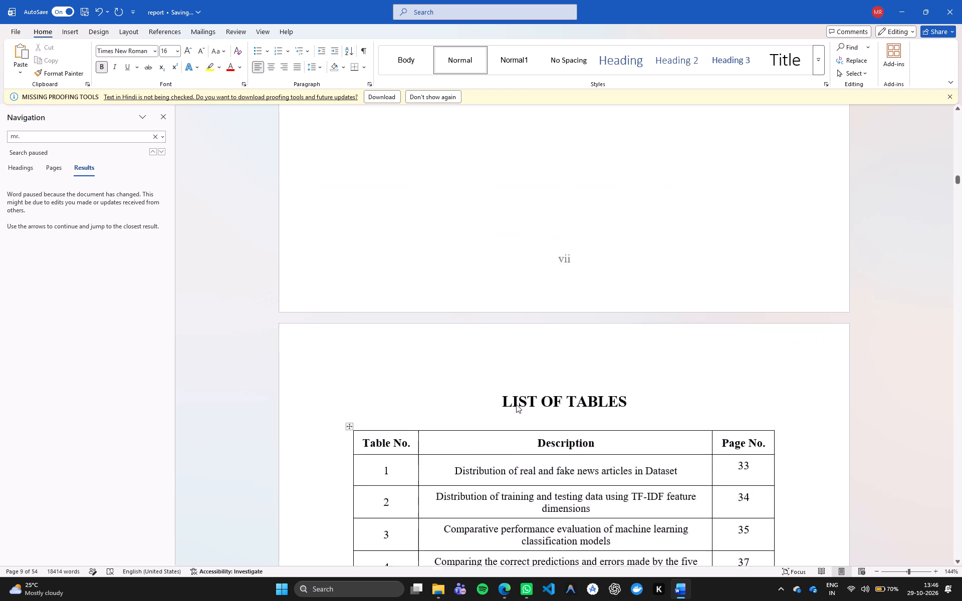
scroll(516, 404, "up", 2)
scroll(485, 449, "down", 1)
scroll(484, 449, "up", 1)
scroll(484, 449, "down", 4)
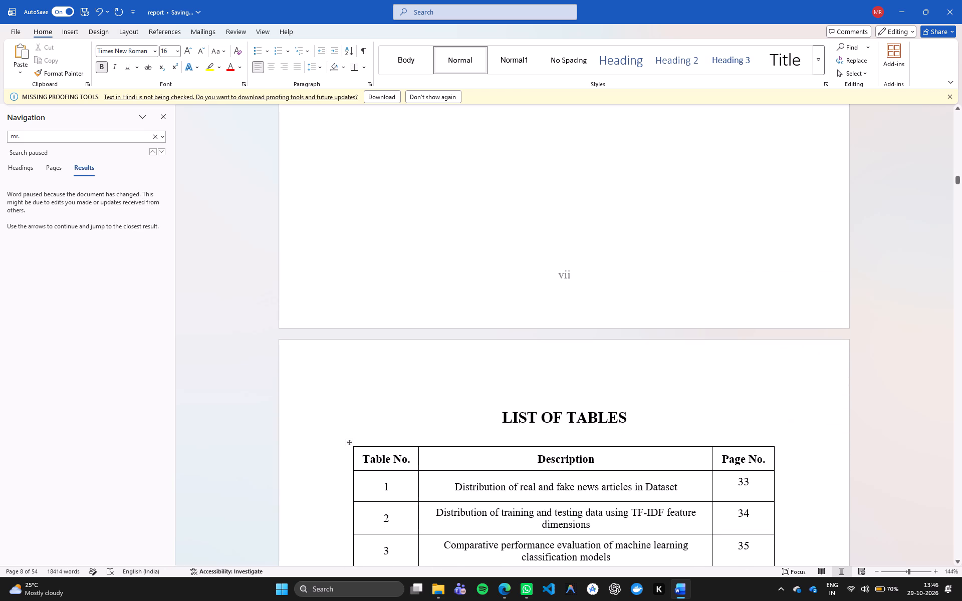
left_click(349, 443)
left_click(355, 448)
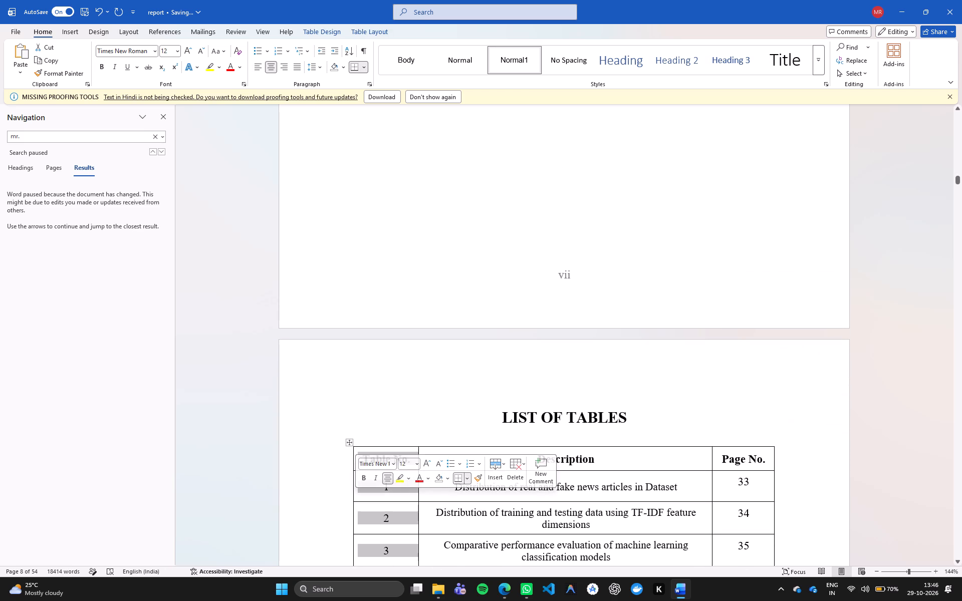
left_click(350, 440)
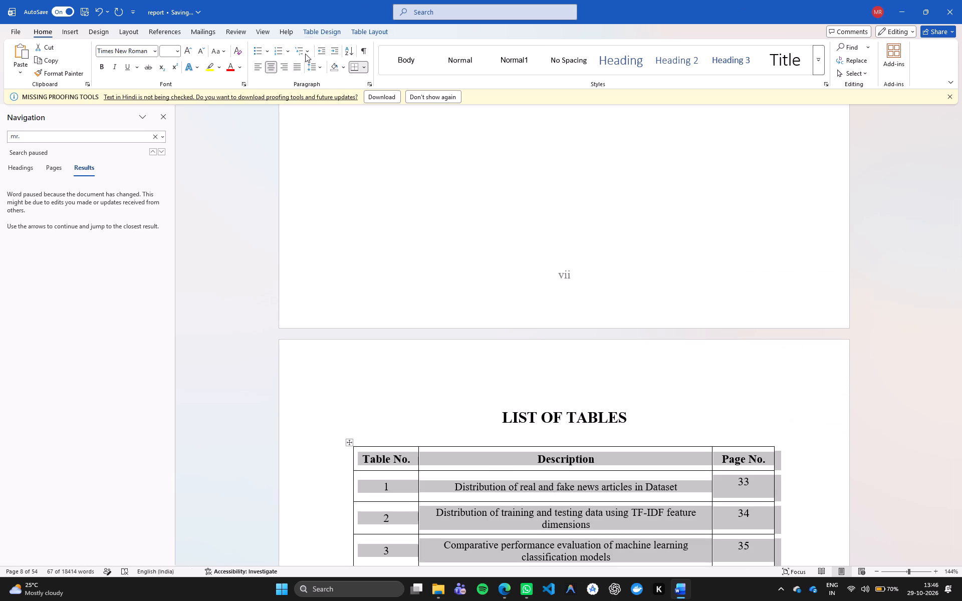
scroll(418, 216, "up", 6)
scroll(419, 216, "down", 2)
scroll(420, 217, "up", 12)
scroll(457, 210, "down", 2)
scroll(457, 210, "up", 7)
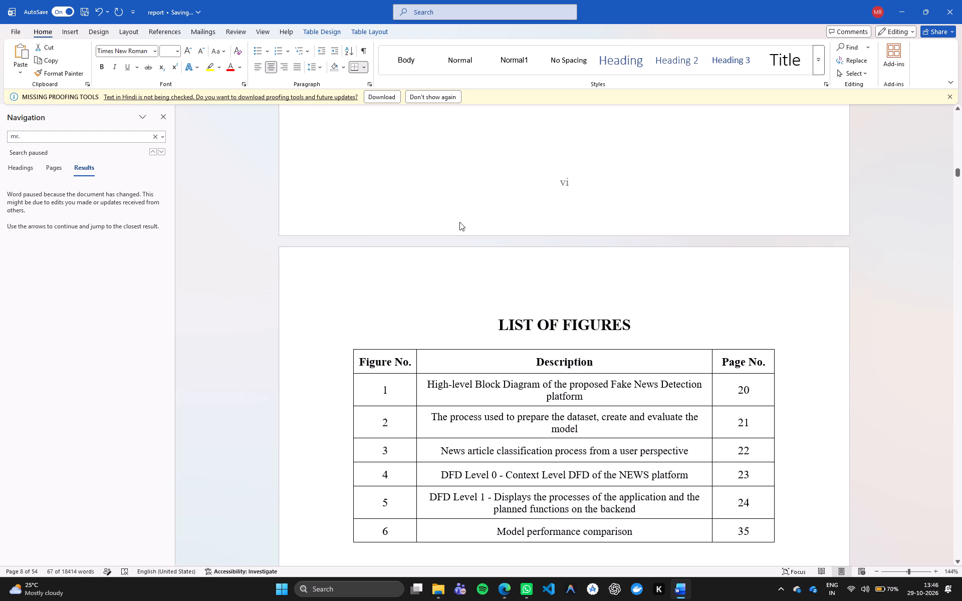
left_click(565, 332)
scroll(564, 331, "up", 15)
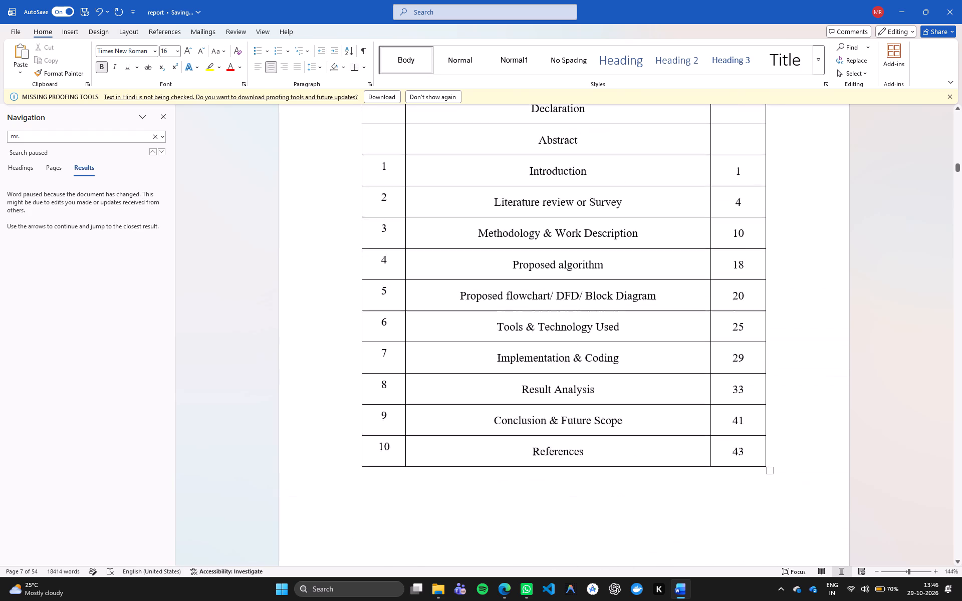
scroll(562, 332, "up", 10)
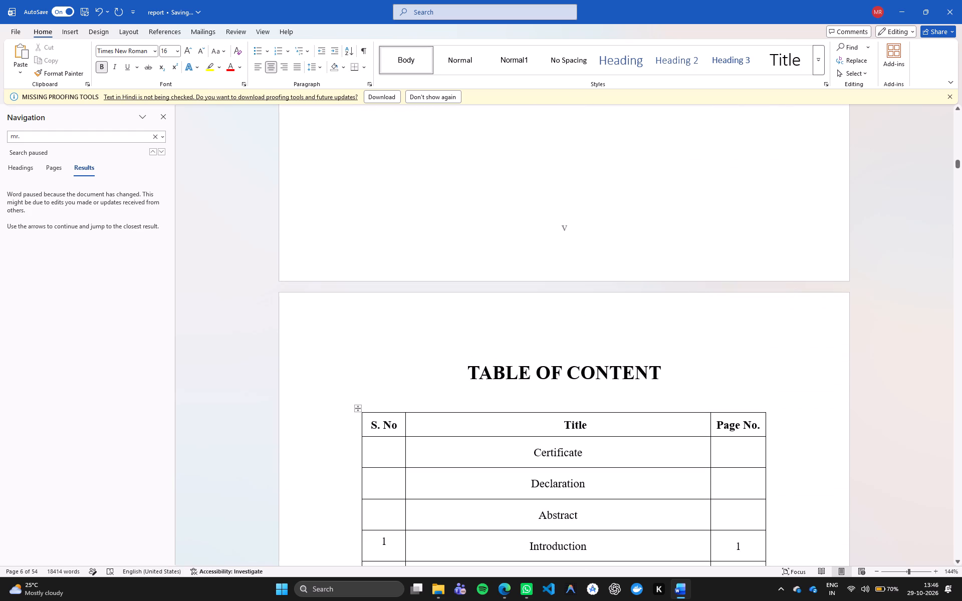
left_click_drag(596, 429, 496, 412)
left_click(496, 412)
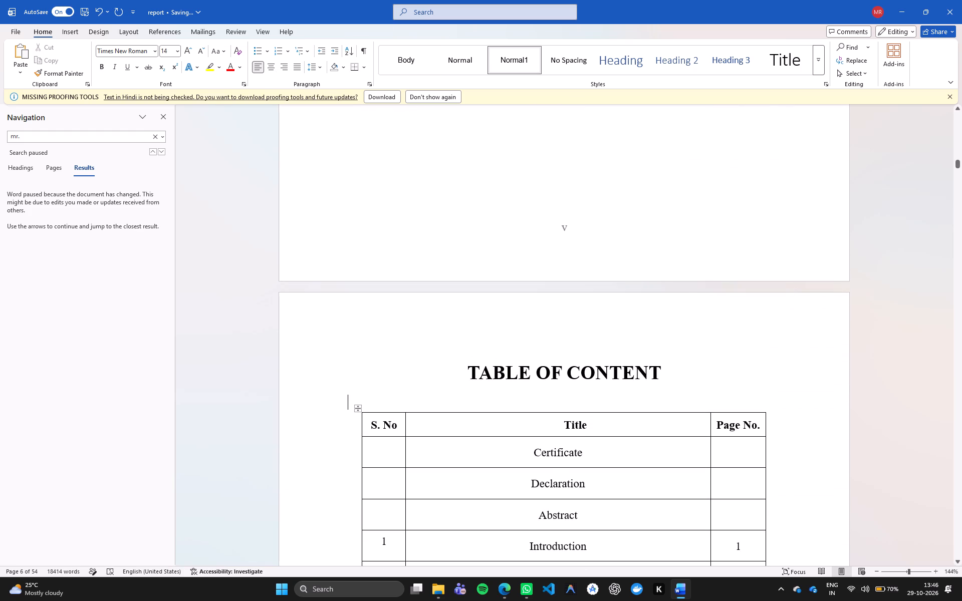
Look over the pages from the Table of Content to the List of Figures once more.
scroll(518, 421, "down", 20)
scroll(519, 423, "down", 14)
scroll(518, 424, "up", 2)
scroll(518, 424, "down", 3)
scroll(518, 424, "up", 2)
scroll(518, 424, "down", 2)
scroll(519, 424, "up", 1)
scroll(519, 424, "down", 1)
scroll(519, 424, "up", 2)
scroll(632, 186, "up", 5)
scroll(627, 196, "down", 3)
scroll(613, 229, "up", 4)
scroll(612, 229, "down", 3)
scroll(612, 230, "up", 4)
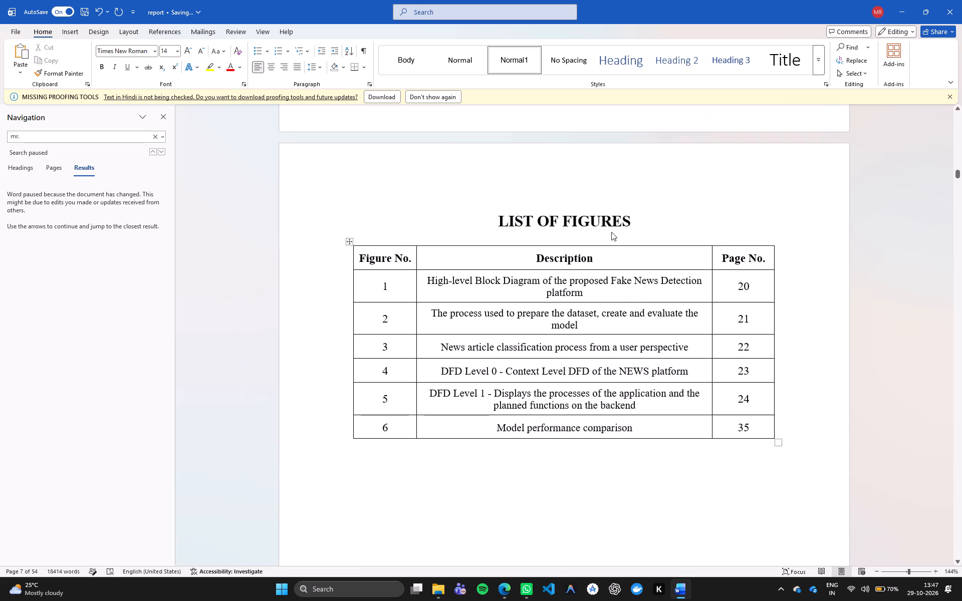
Review the front matter backwards from Area of Work through the Acknowledgement and Declaration to the end of page ii.
scroll(611, 232, "up", 1)
scroll(611, 232, "down", 1)
scroll(610, 234, "up", 10)
scroll(609, 236, "down", 2)
scroll(609, 237, "up", 13)
scroll(608, 237, "down", 3)
scroll(608, 237, "up", 17)
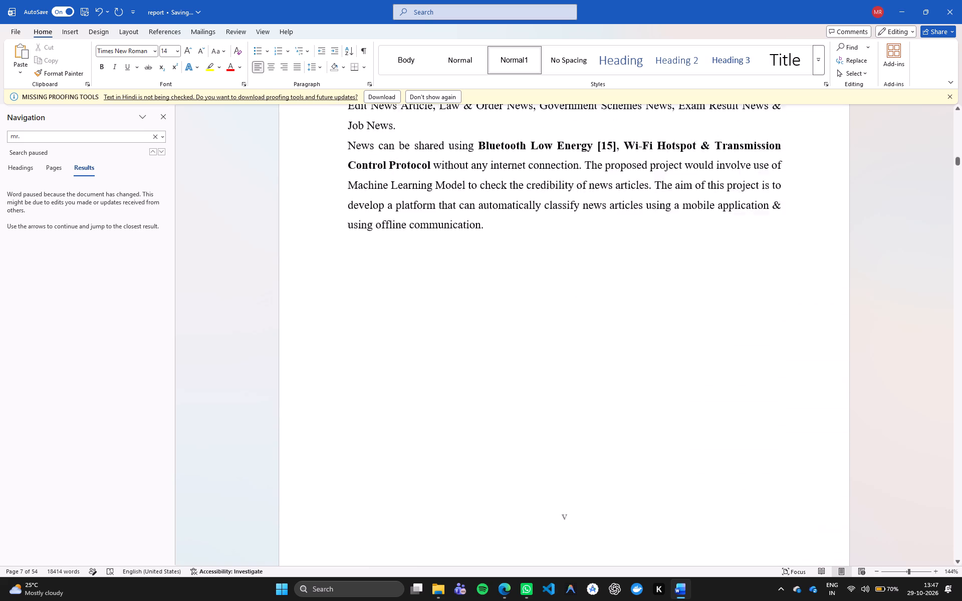
scroll(608, 238, "up", 4)
scroll(608, 238, "down", 1)
scroll(603, 244, "up", 4)
scroll(603, 246, "down", 1)
scroll(601, 246, "up", 9)
scroll(594, 250, "down", 8)
scroll(593, 252, "up", 2)
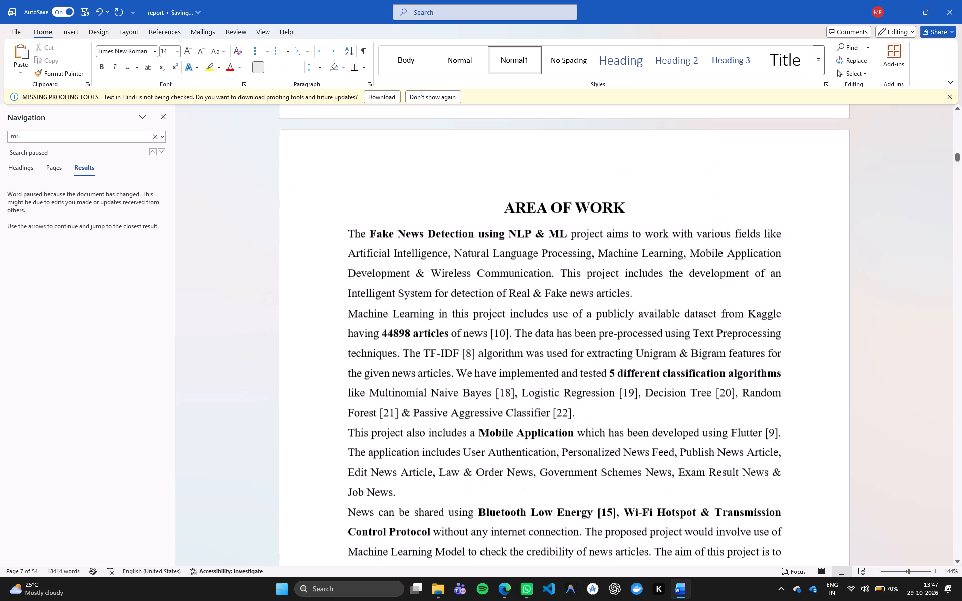
scroll(593, 252, "up", 2)
left_click(595, 238)
scroll(595, 240, "up", 5)
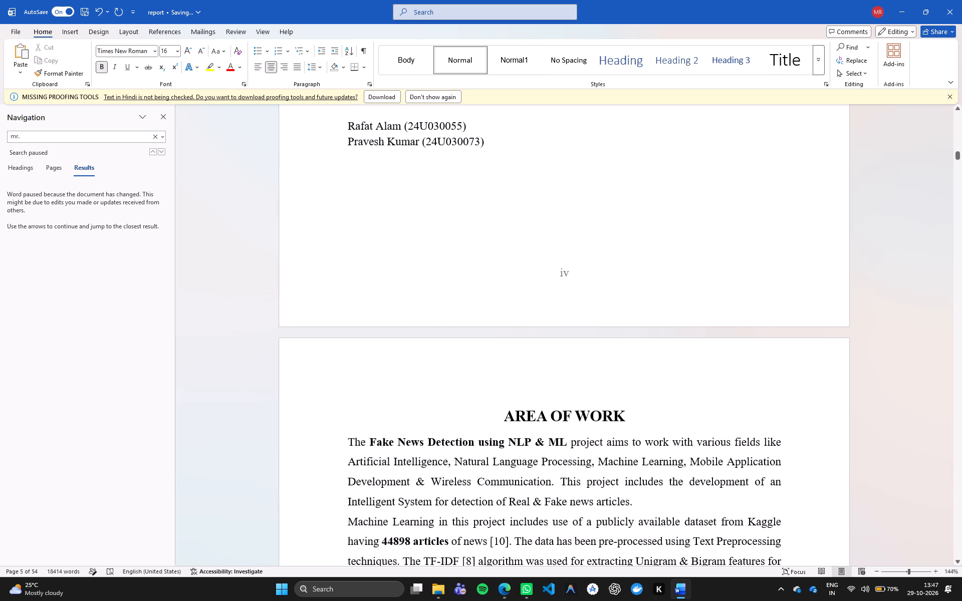
scroll(593, 273, "up", 1)
scroll(593, 273, "down", 1)
scroll(593, 273, "up", 13)
scroll(588, 287, "down", 1)
scroll(588, 287, "up", 12)
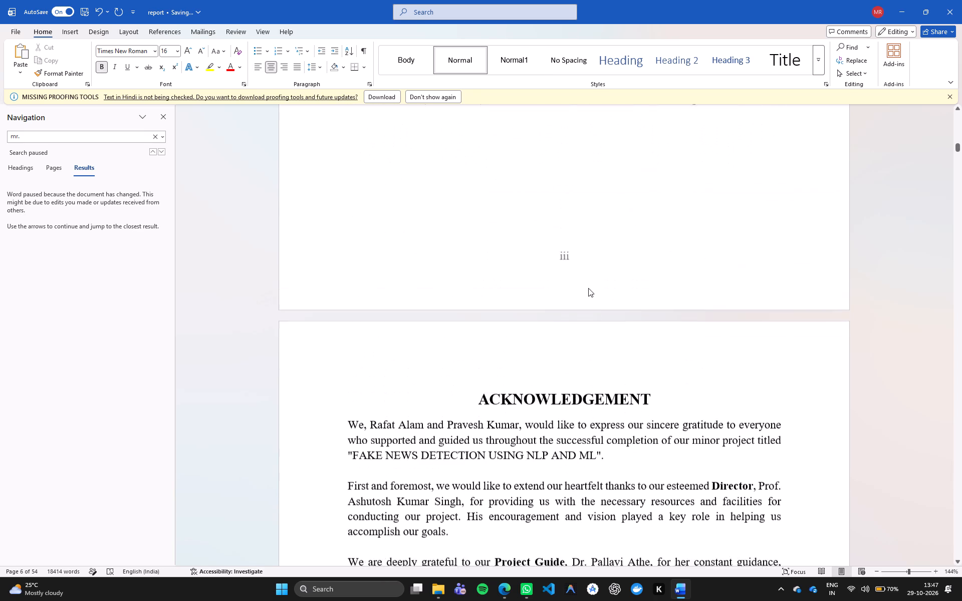
left_click(671, 431)
scroll(651, 405, "down", 4)
scroll(650, 405, "up", 6)
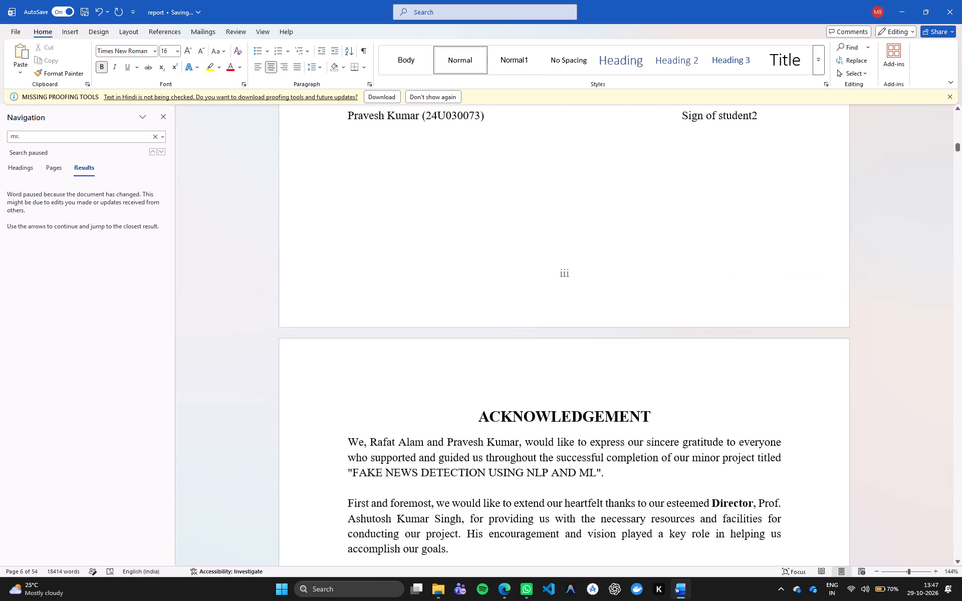
scroll(649, 405, "up", 7)
scroll(646, 402, "down", 3)
scroll(645, 402, "up", 10)
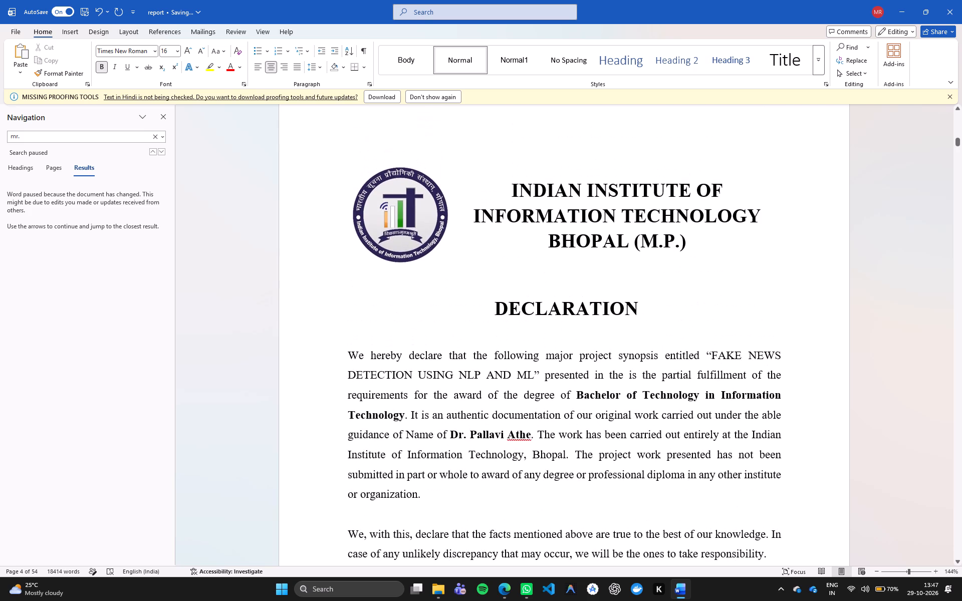
left_click(671, 322)
scroll(665, 326, "up", 9)
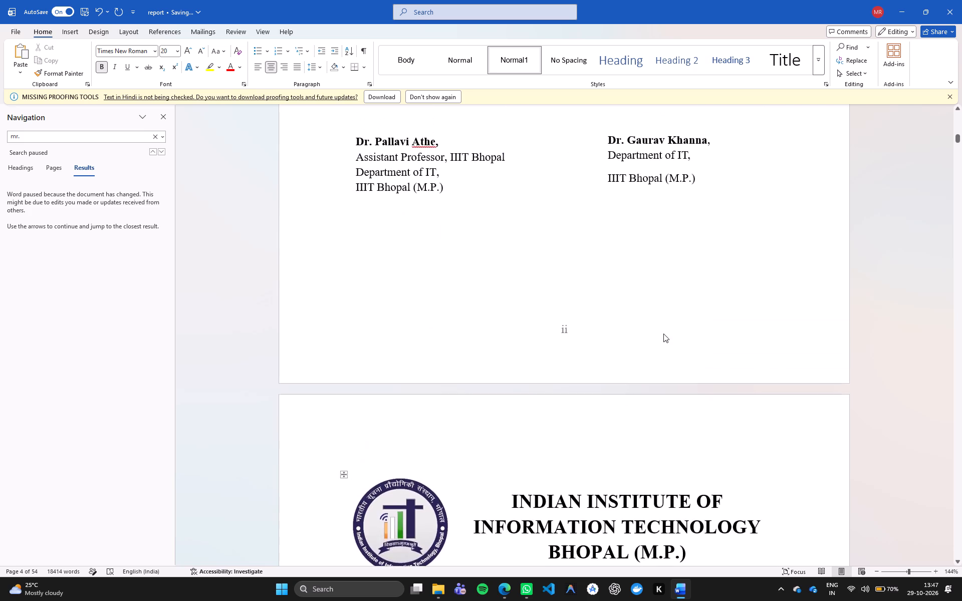
Review the Certificate page backwards from the supervisor signature block to its institute heading and logo.
scroll(663, 334, "up", 6)
scroll(663, 334, "down", 2)
scroll(659, 337, "up", 18)
scroll(655, 340, "down", 1)
scroll(655, 340, "up", 1)
scroll(655, 340, "down", 1)
scroll(655, 340, "up", 14)
scroll(649, 347, "up", 7)
scroll(649, 347, "down", 2)
scroll(649, 347, "up", 6)
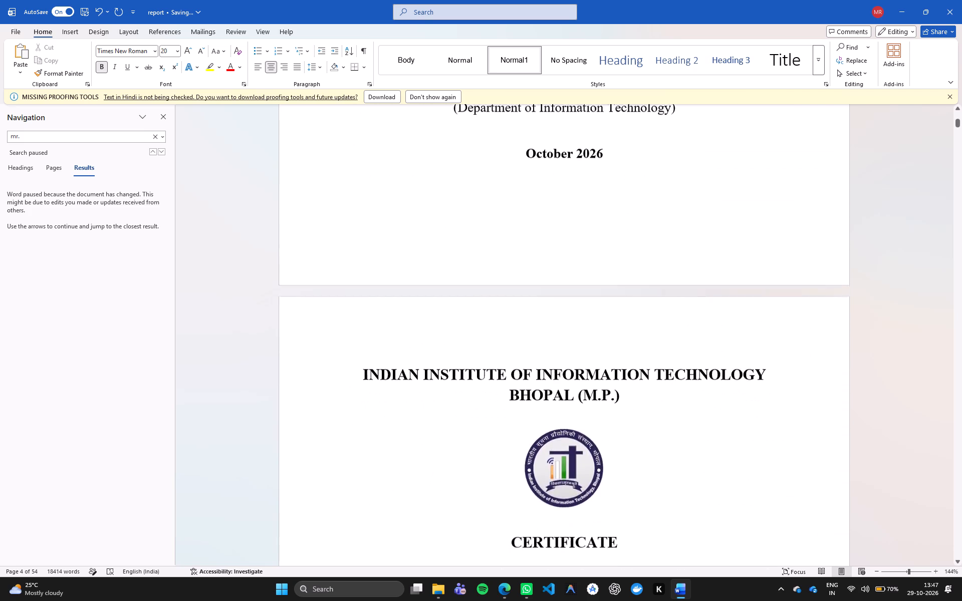
Check the title page, from the October 2026 date and supervision details up to the project title and back.
scroll(649, 347, "down", 3)
scroll(649, 347, "up", 2)
scroll(649, 347, "down", 1)
scroll(649, 347, "up", 1)
scroll(649, 347, "down", 3)
scroll(649, 347, "up", 7)
scroll(648, 348, "down", 3)
scroll(648, 348, "up", 14)
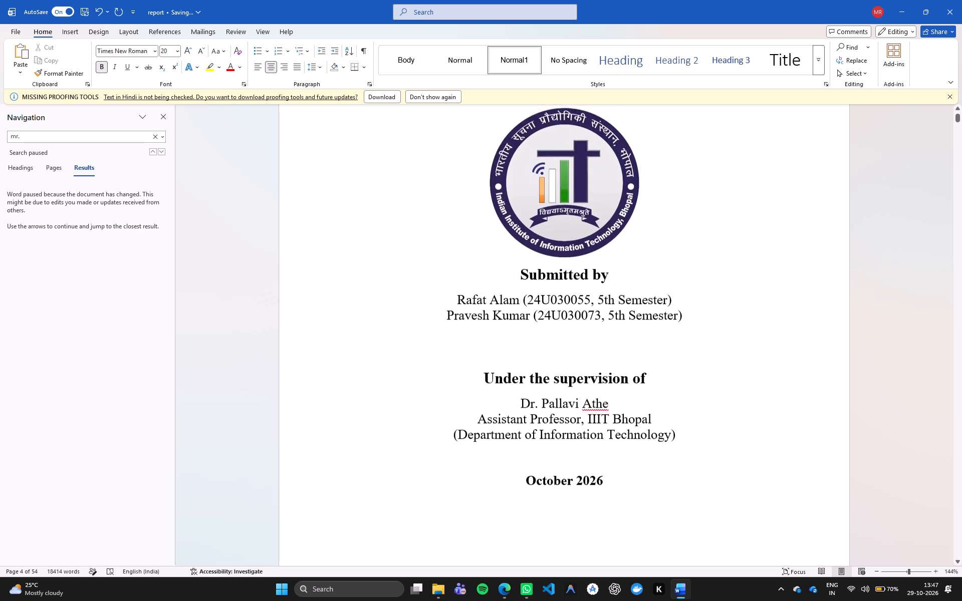
scroll(647, 350, "up", 12)
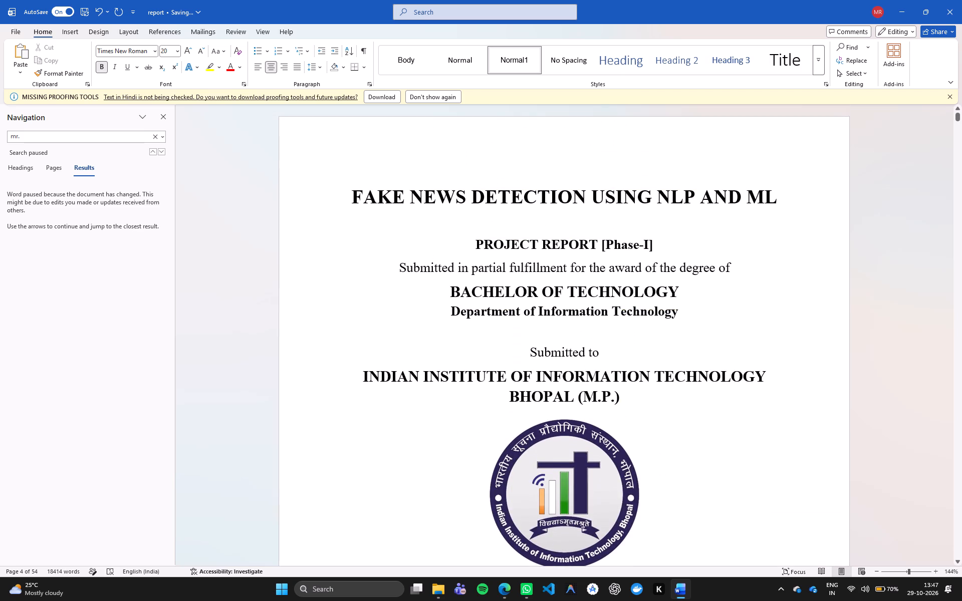
scroll(622, 364, "down", 16)
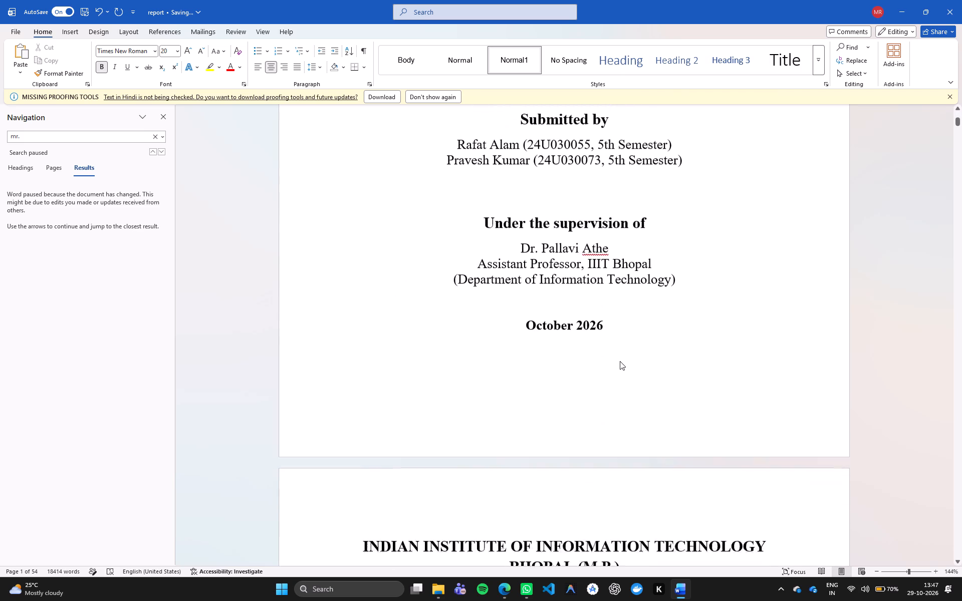
scroll(620, 361, "down", 8)
Close the report document.
left_click(958, 0)
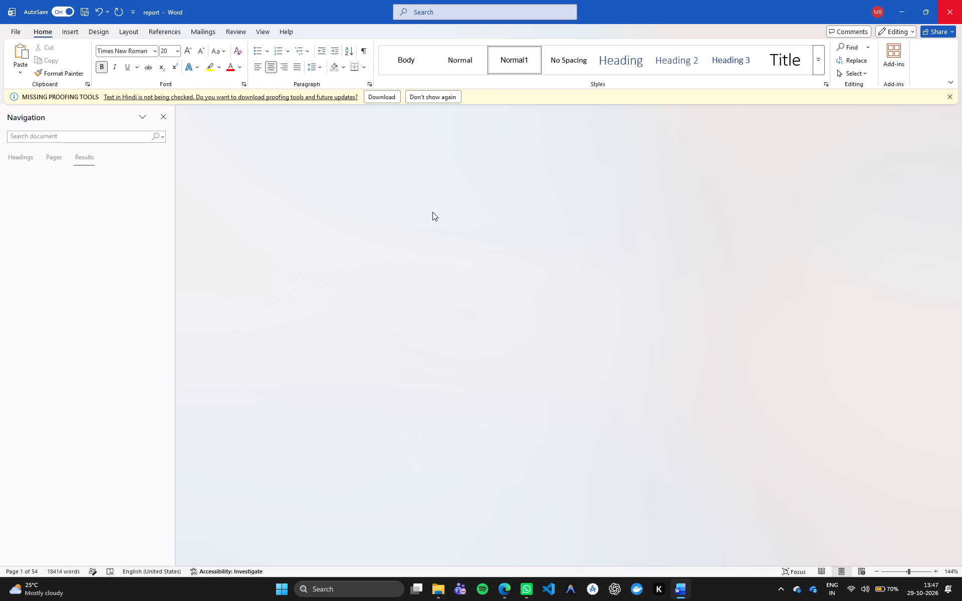
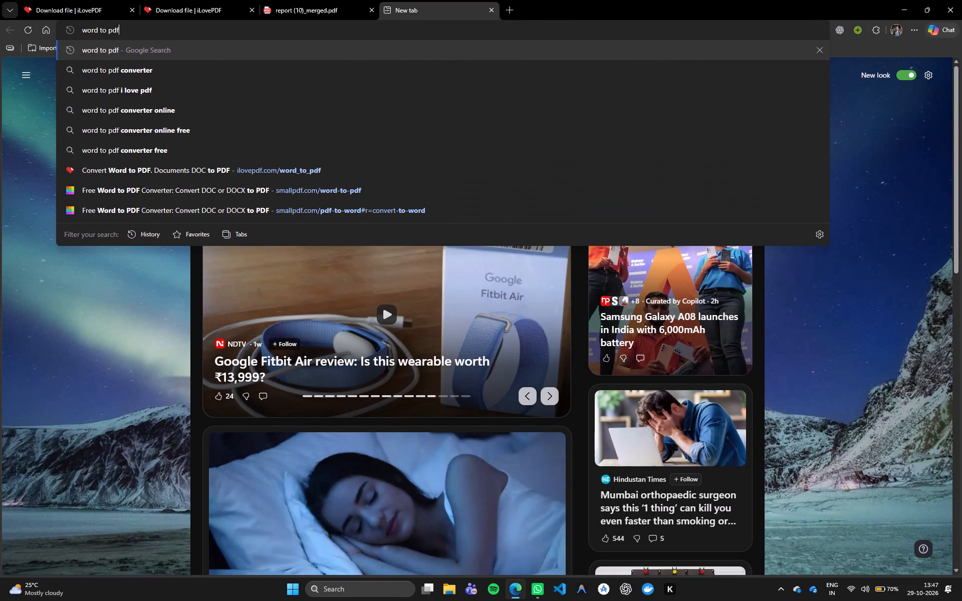
Search the web for "word to pdf" and open iLovePDF's Word to PDF converter.
key("Return")
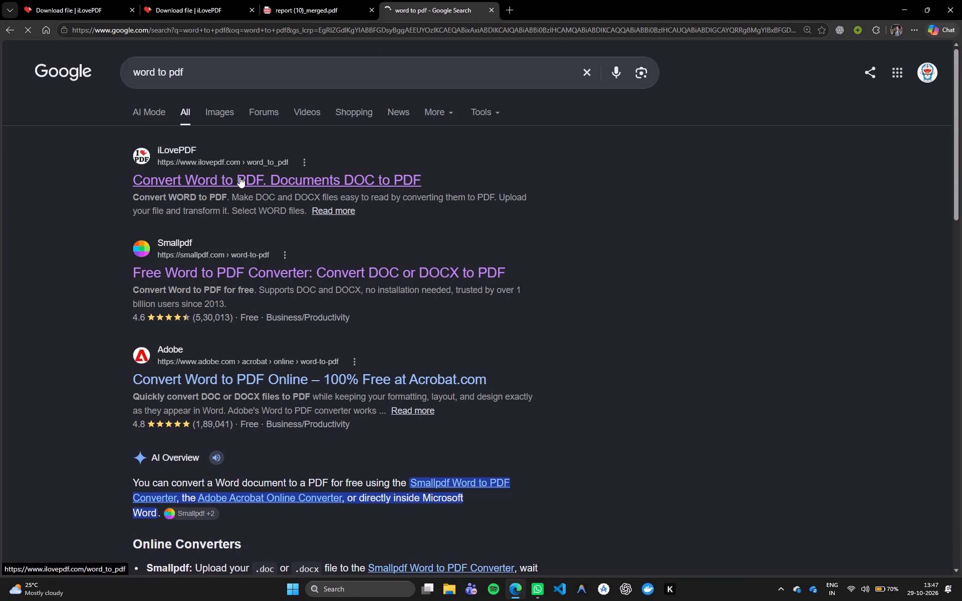
left_click(240, 177)
left_click(298, 5)
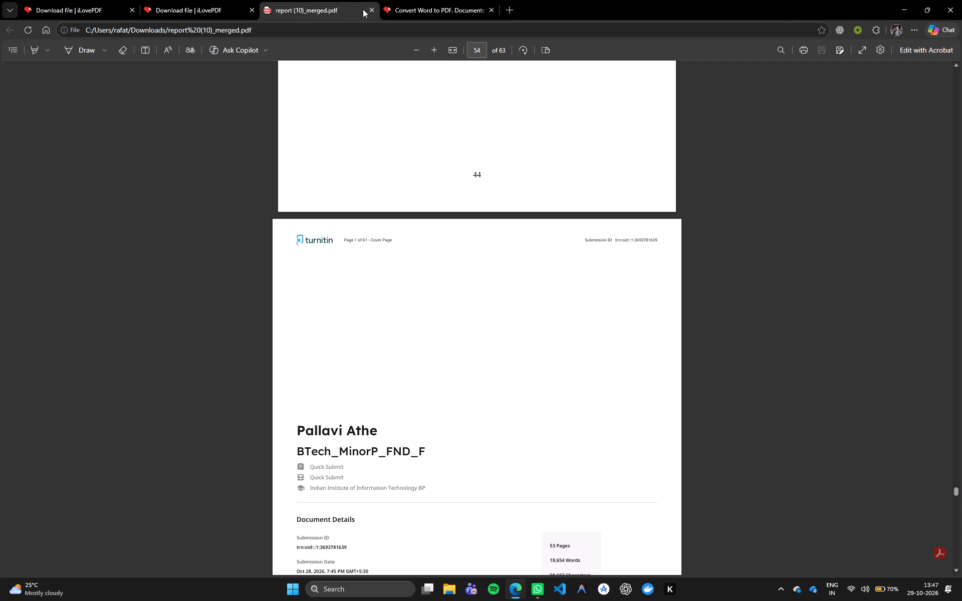
left_click(421, 11)
Convert the report Word file from the Project folder to PDF and download the result.
left_click(458, 157)
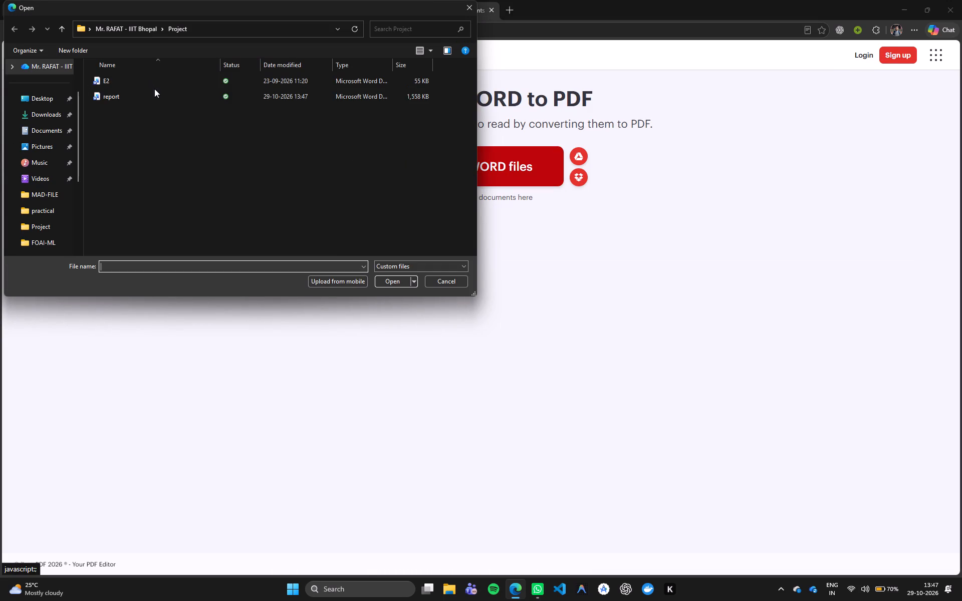
left_click(154, 93)
left_click(391, 280)
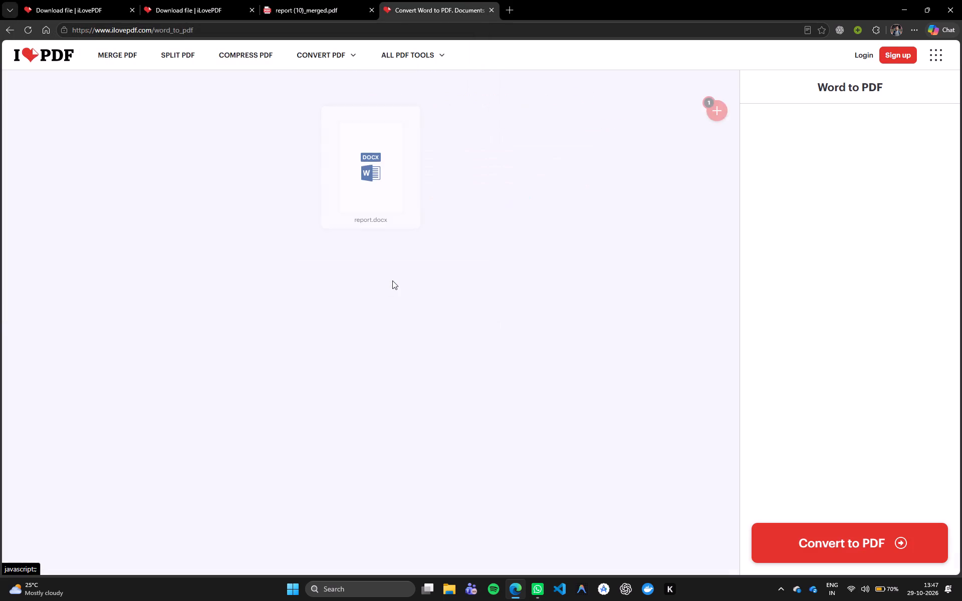
left_click(901, 542)
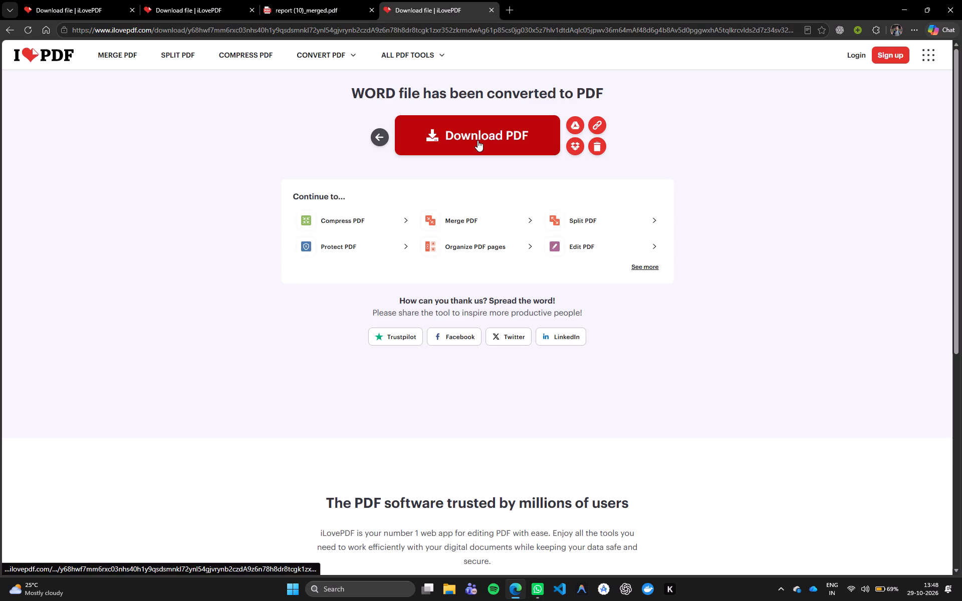
left_click(477, 140)
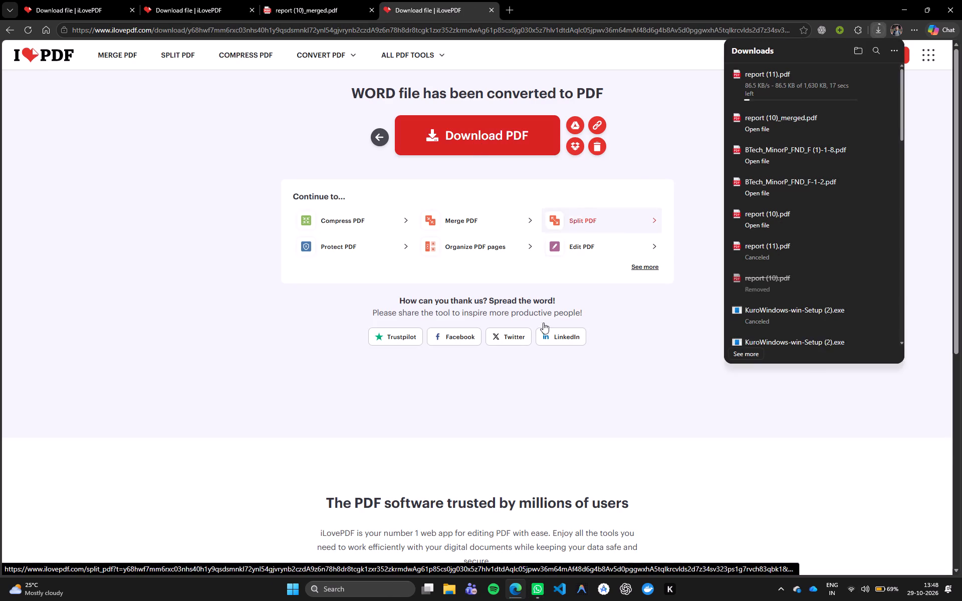
In File Explorer, copy report (11) from Downloads into the Project folder of the IIIT Bhopal OneDrive.
left_click(455, 595)
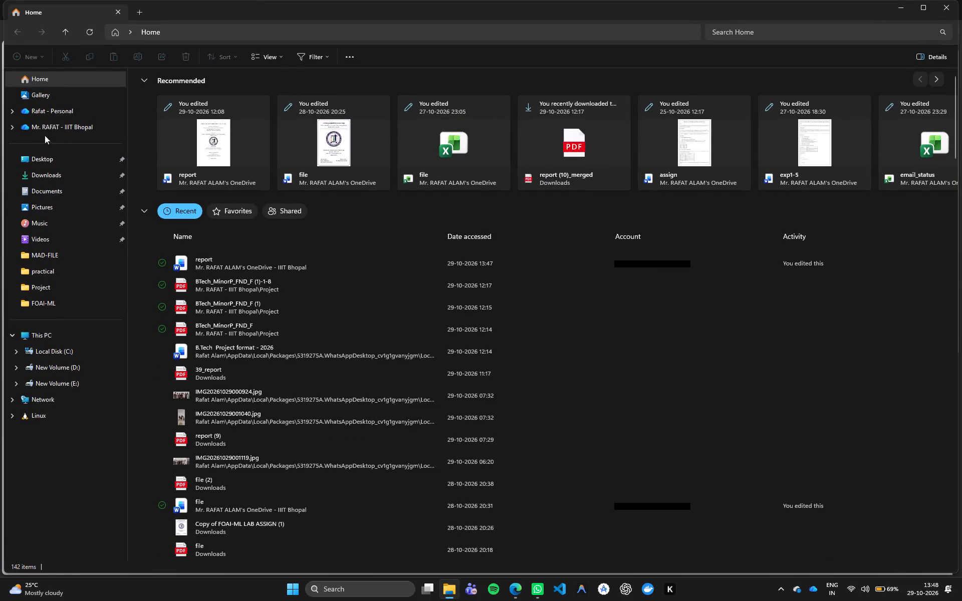
left_click(44, 170)
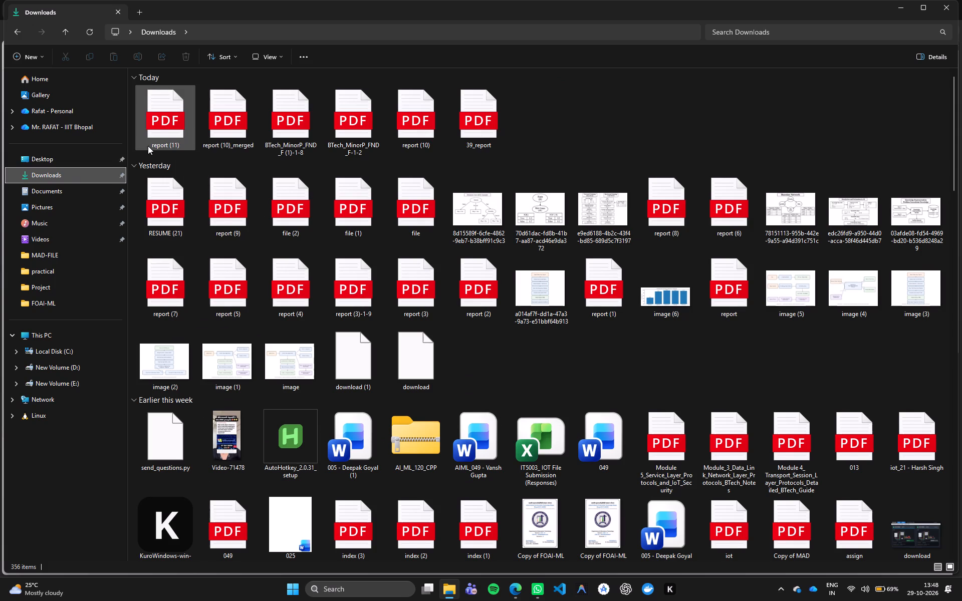
left_click(149, 145)
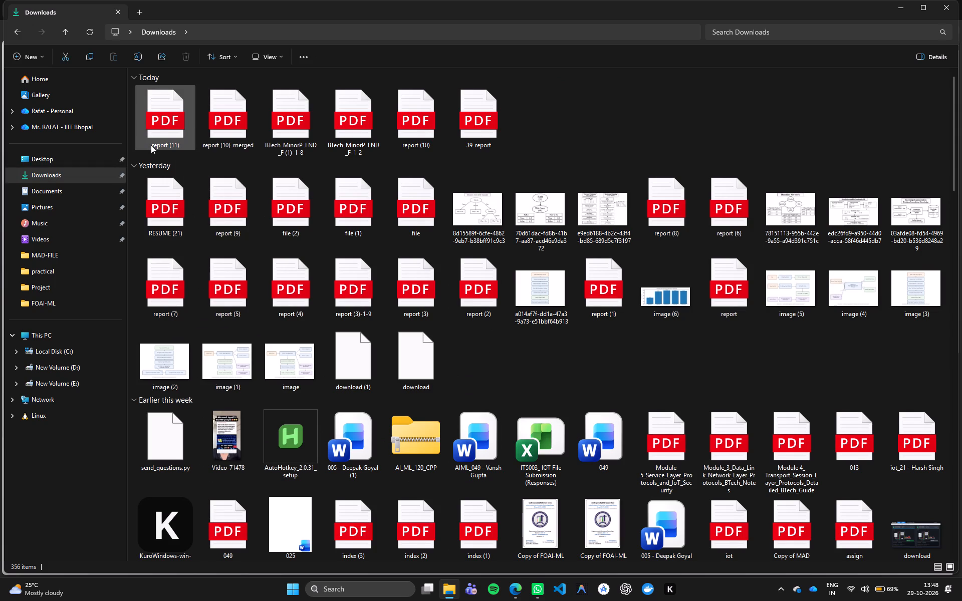
key("ctrl+c")
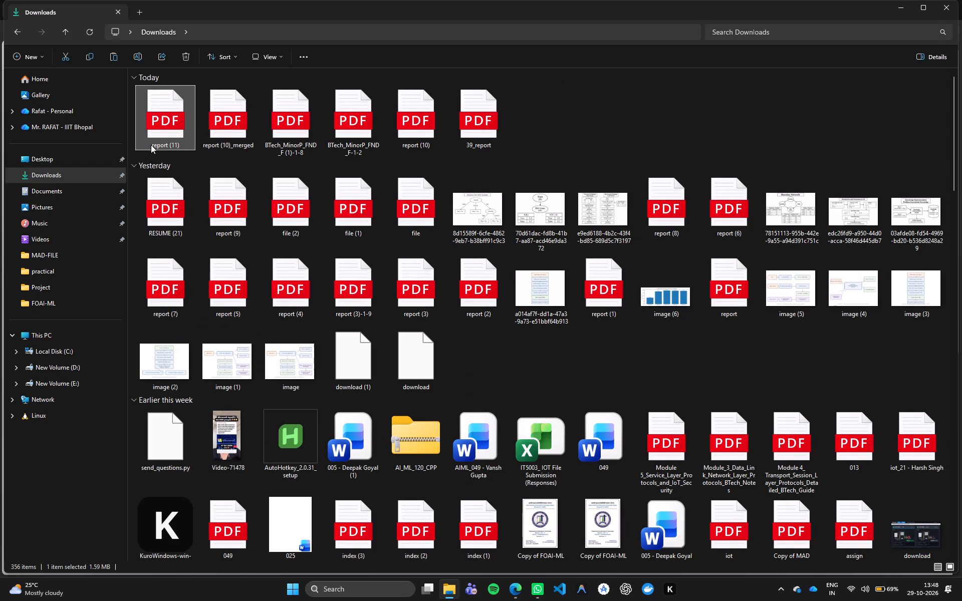
left_click(106, 133)
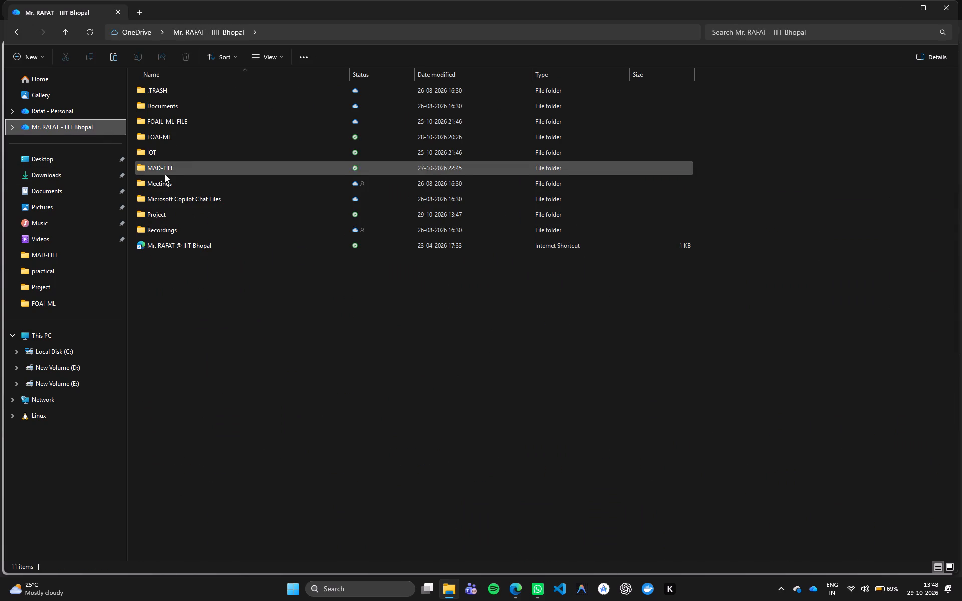
double_click(170, 210)
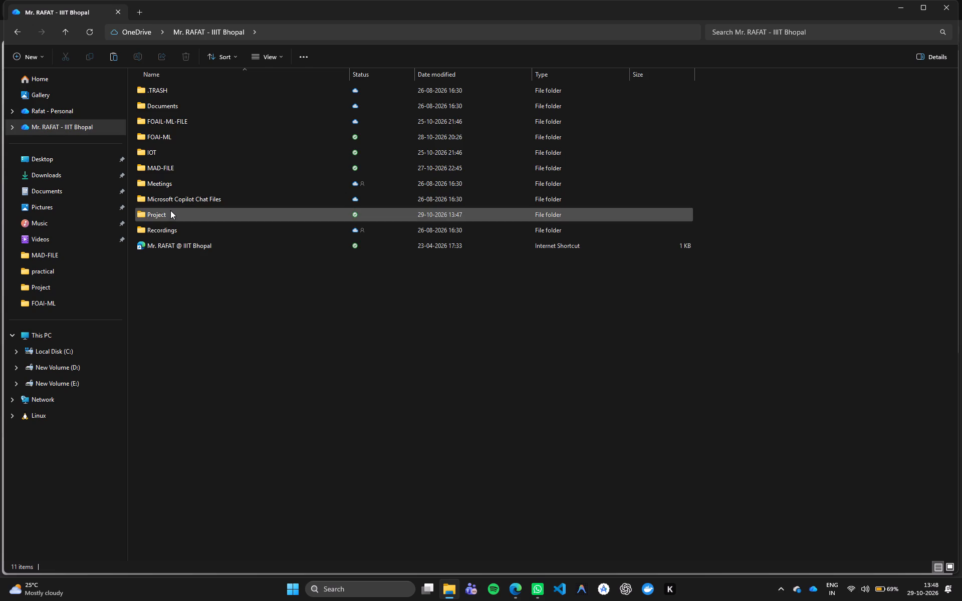
left_click(214, 250)
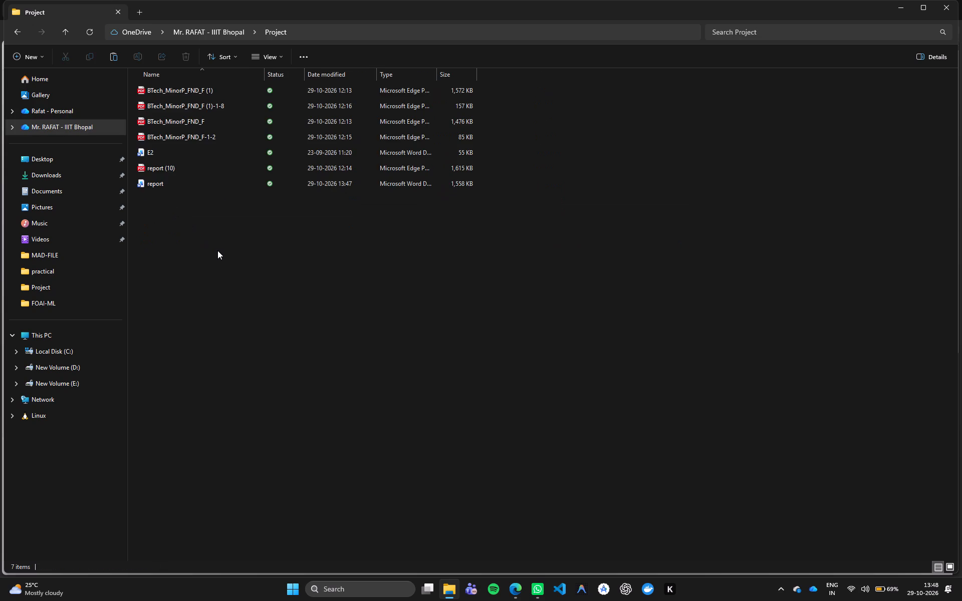
key("ctrl+v")
Delete the older report (10) PDF from the Project folder and close File Explorer.
left_click(188, 165)
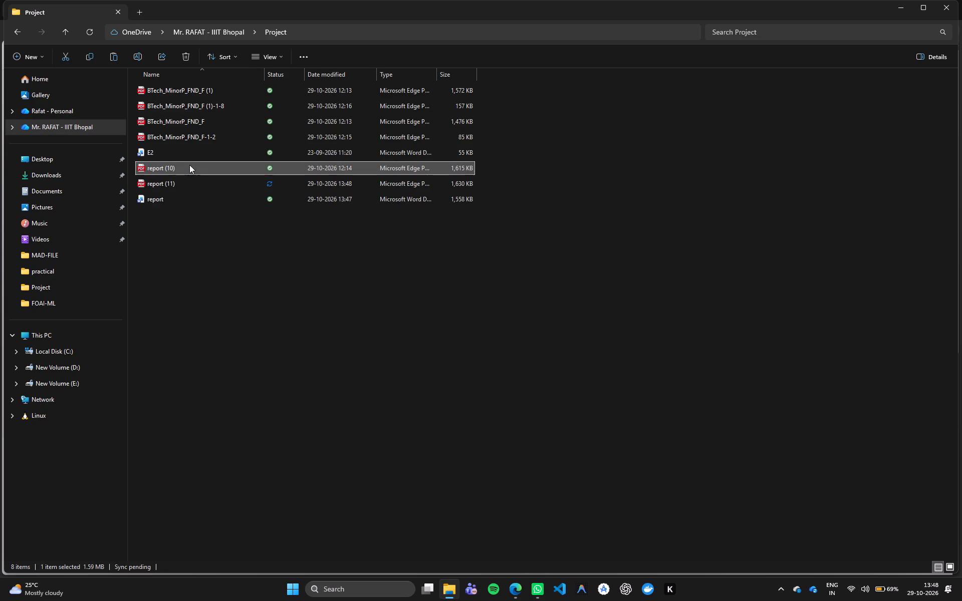
key("Delete")
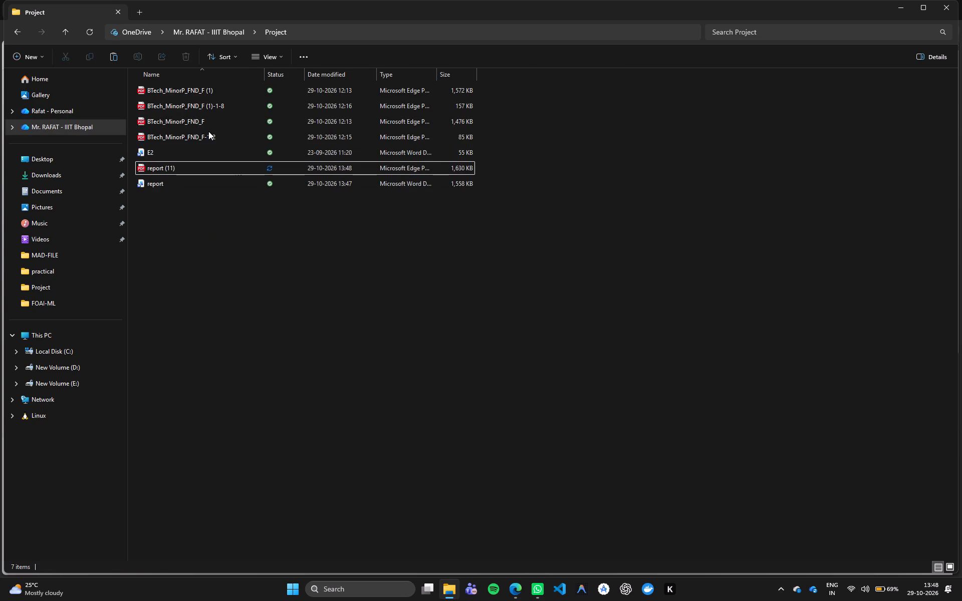
left_click(953, 12)
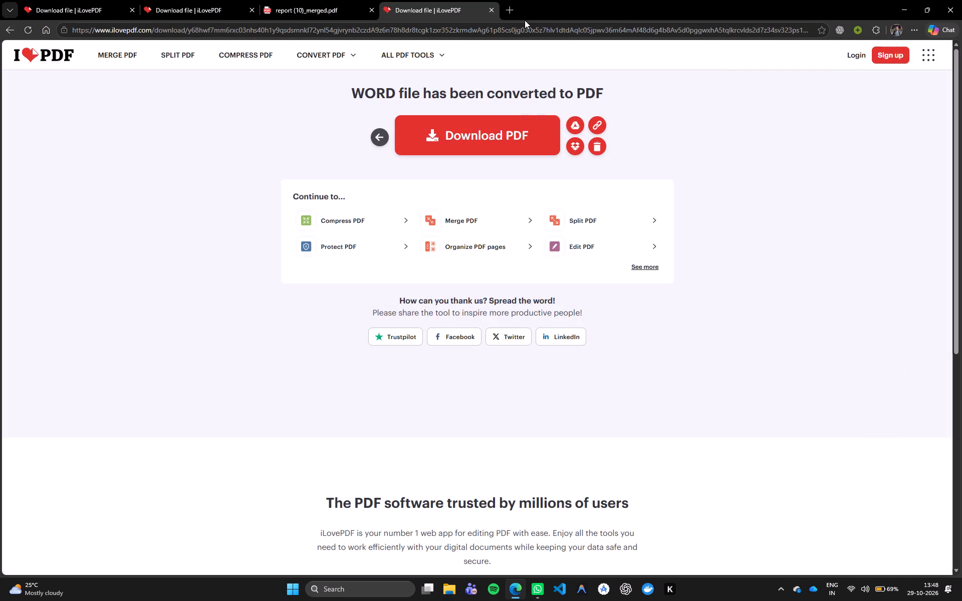
Search for "merge pdf" in a new browser tab and open iLovePDF's Merge PDF tool.
left_click(513, 13)
type("merg")
key("Return")
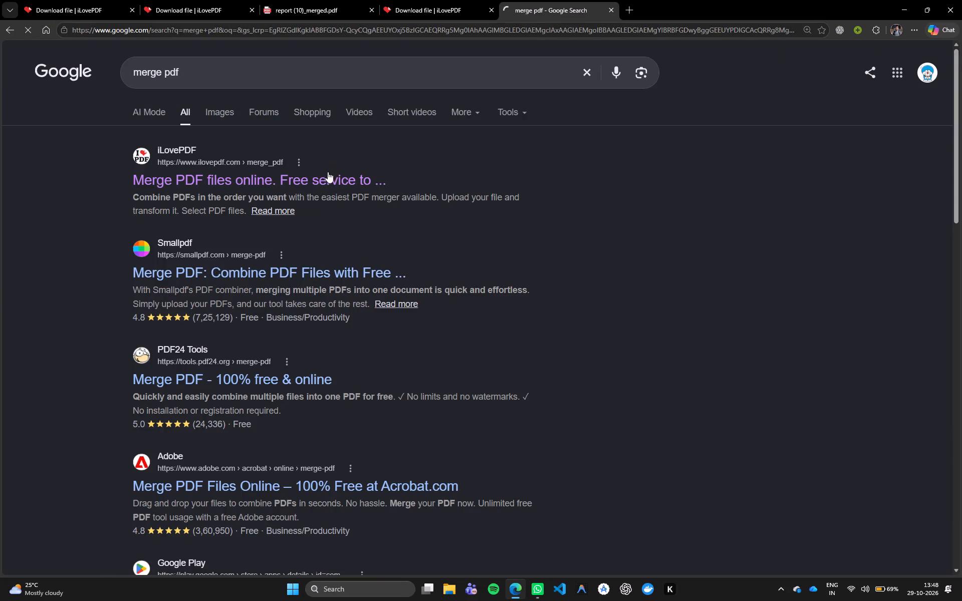
left_click(323, 173)
Add report (11), BTech_MinorP_FND_F (1)-1-8 and BTech_MinorP_FND_F-1-2 from the Project folder to the merge, in that order.
left_click(430, 167)
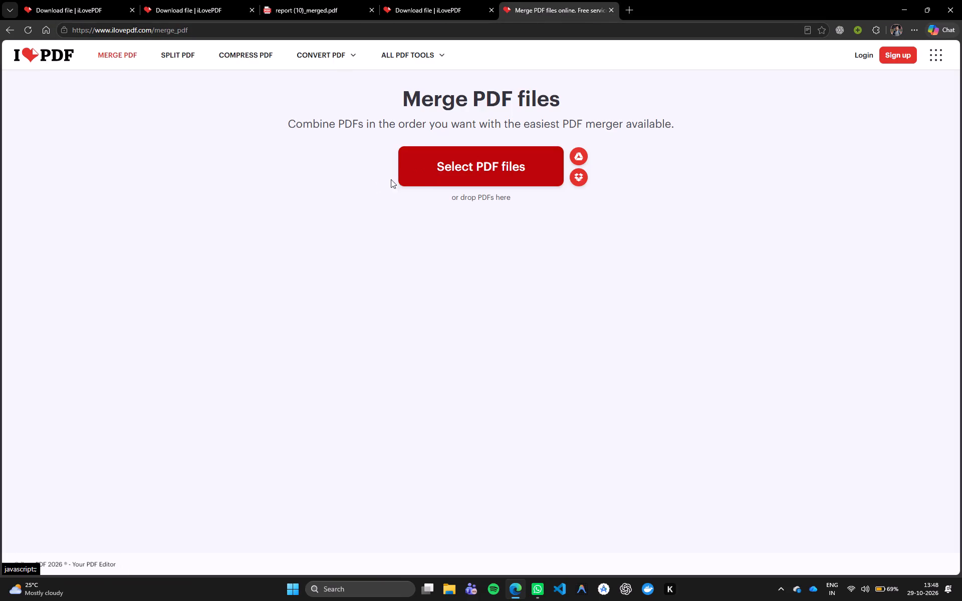
left_click(154, 142)
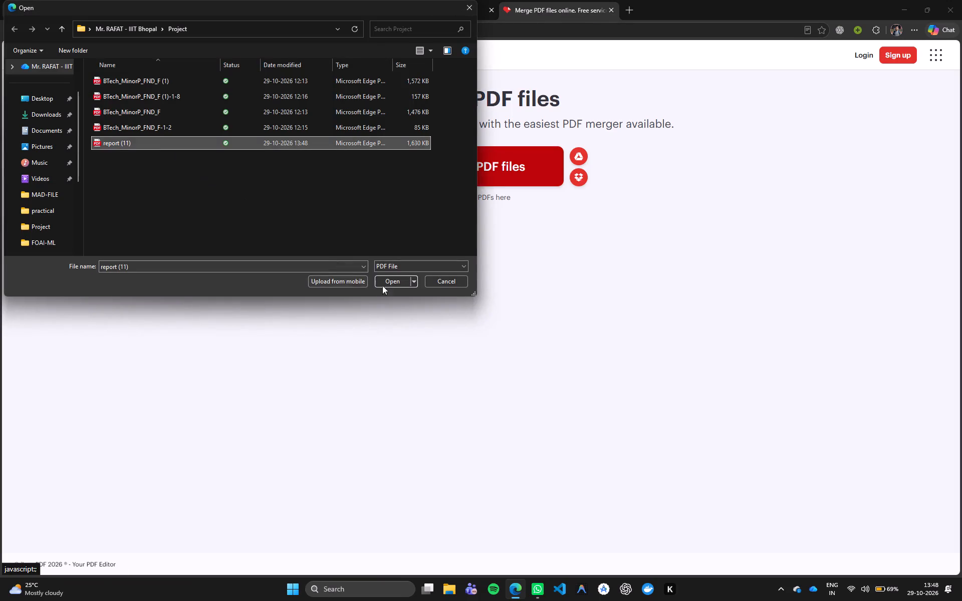
left_click(385, 283)
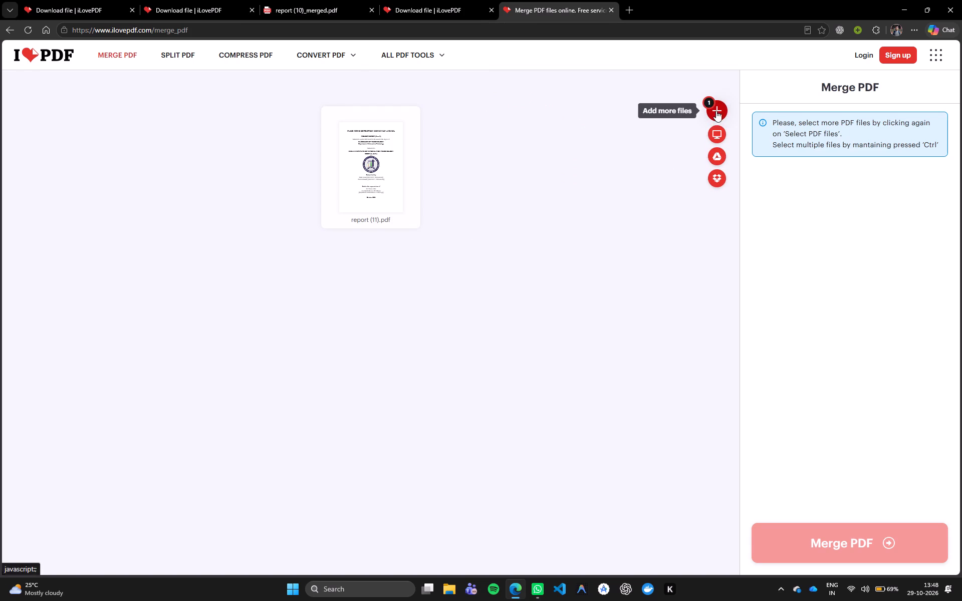
left_click(716, 111)
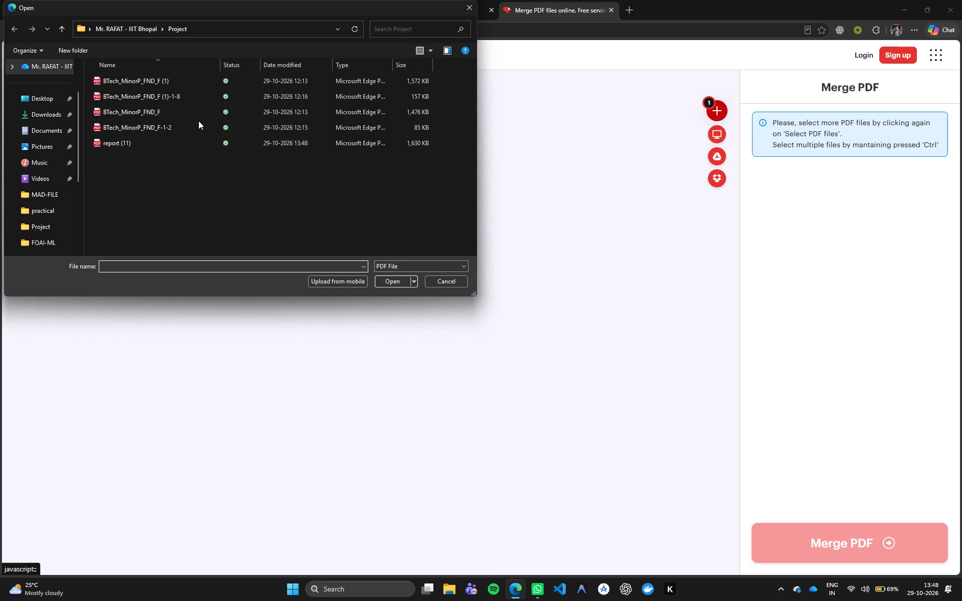
left_click(202, 114)
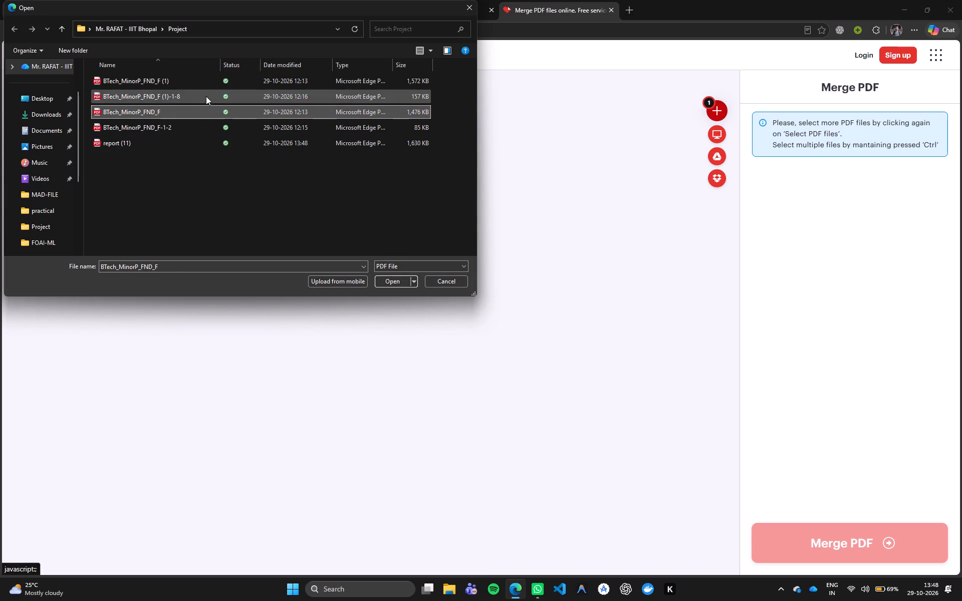
left_click(206, 96)
left_click(400, 280)
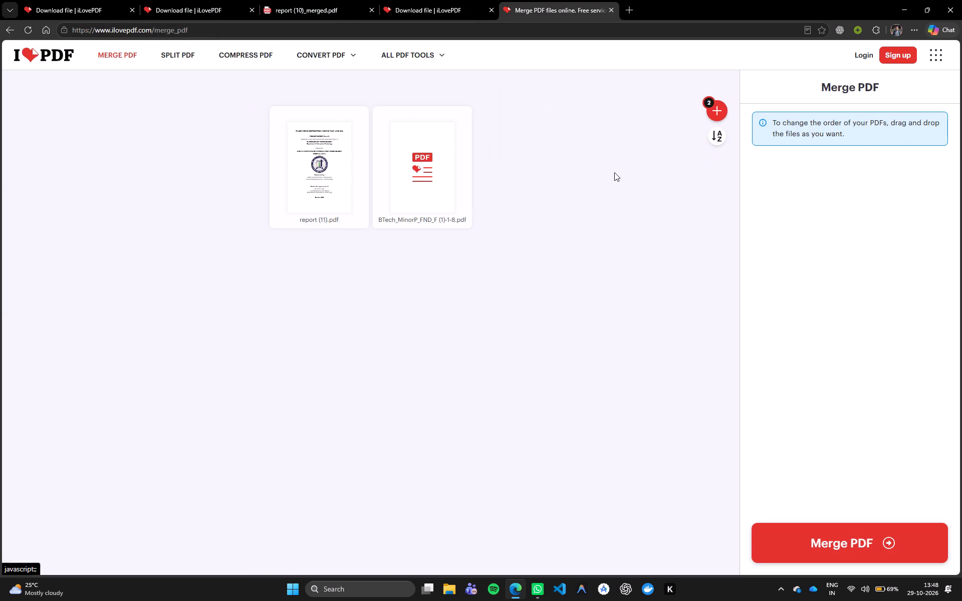
left_click(714, 116)
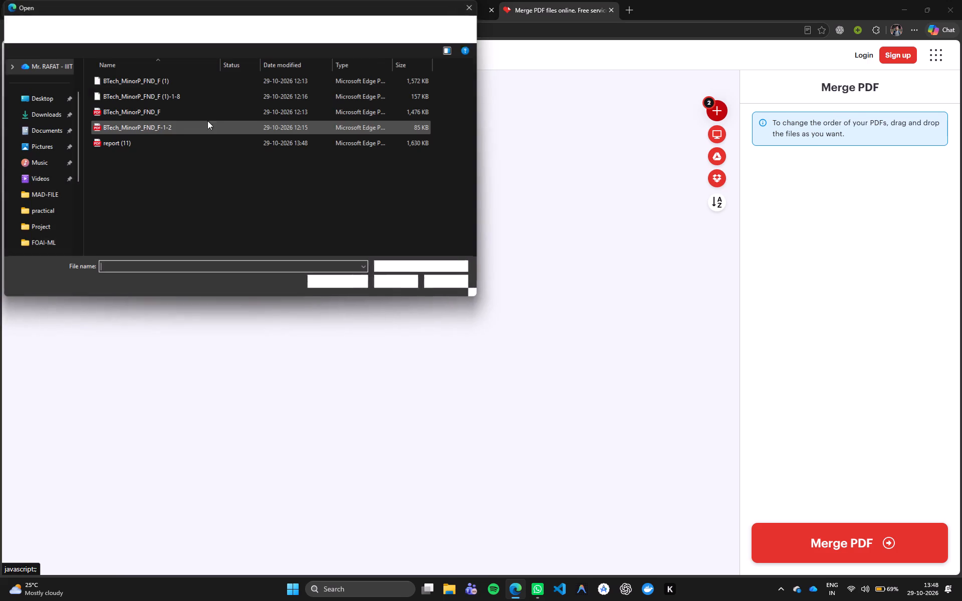
left_click(168, 128)
left_click(394, 280)
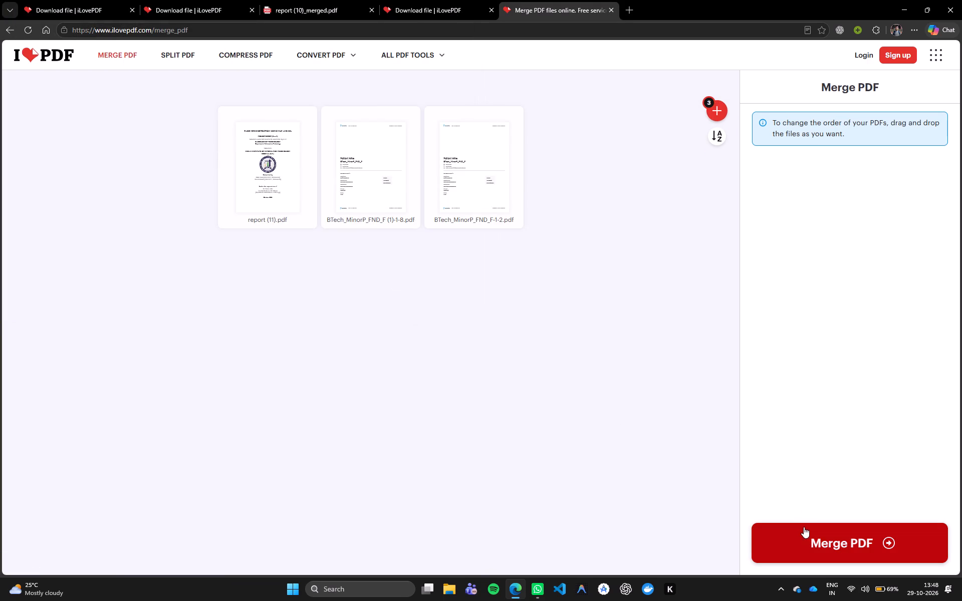
Merge the three PDFs into one file and download the merged PDF.
left_click(804, 527)
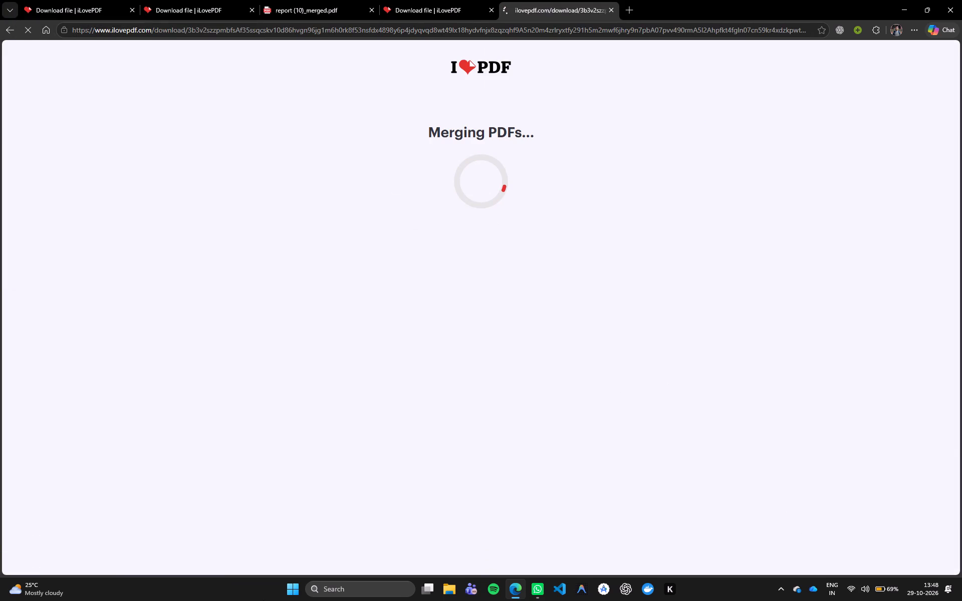
left_click(431, 139)
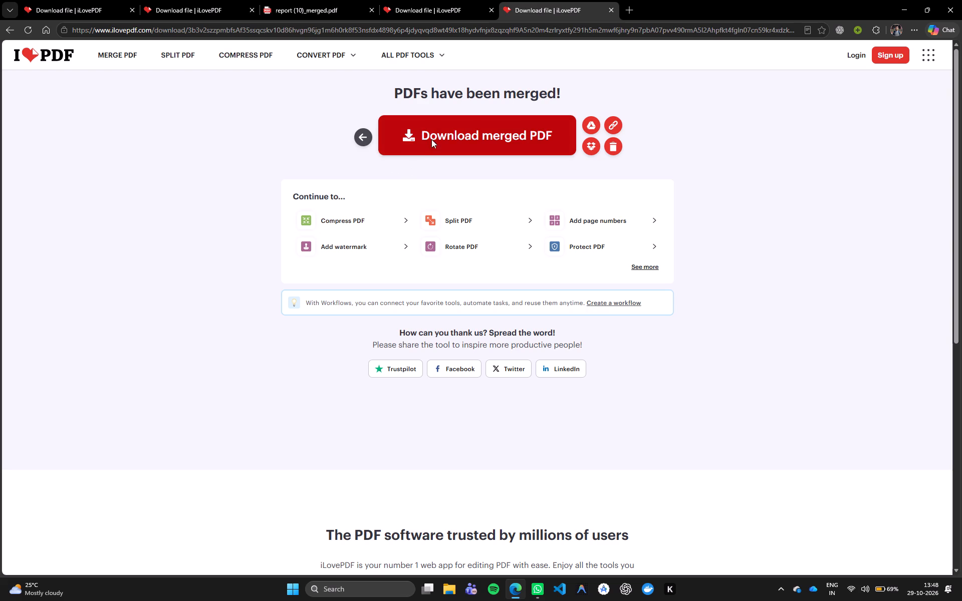
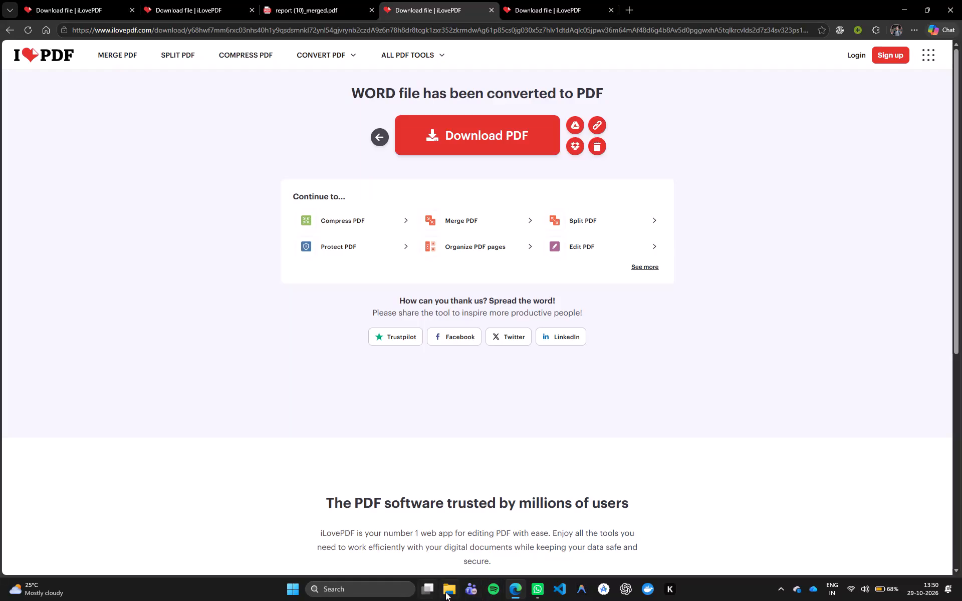
Open the report Word document from the Project folder in the IIIT Bhopal OneDrive.
left_click(446, 591)
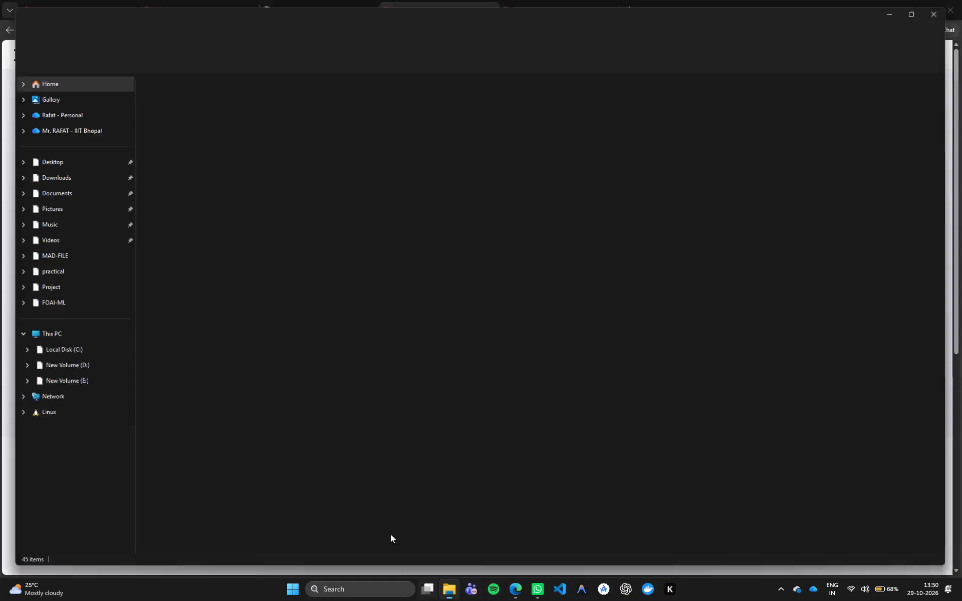
left_click(61, 181)
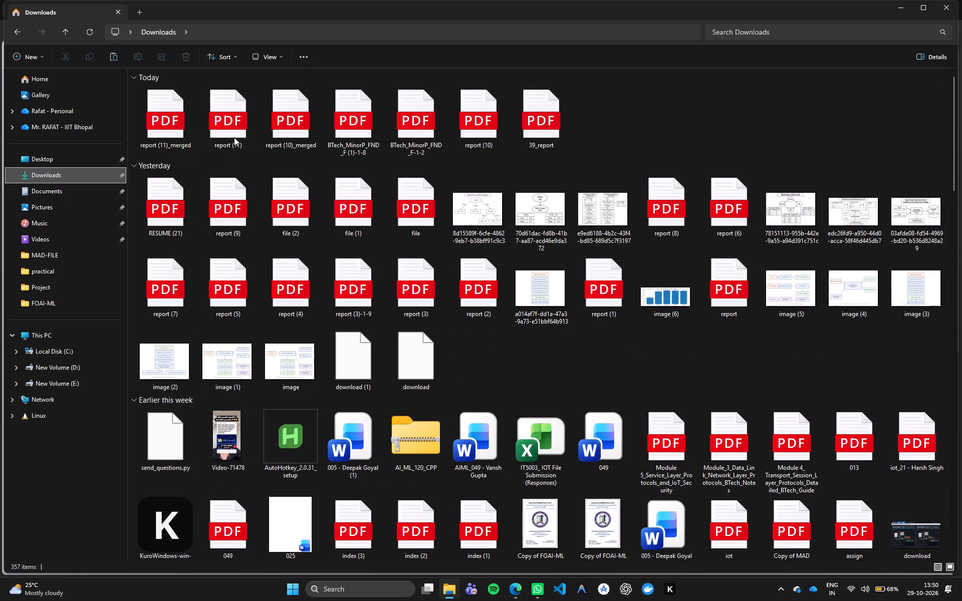
left_click(60, 133)
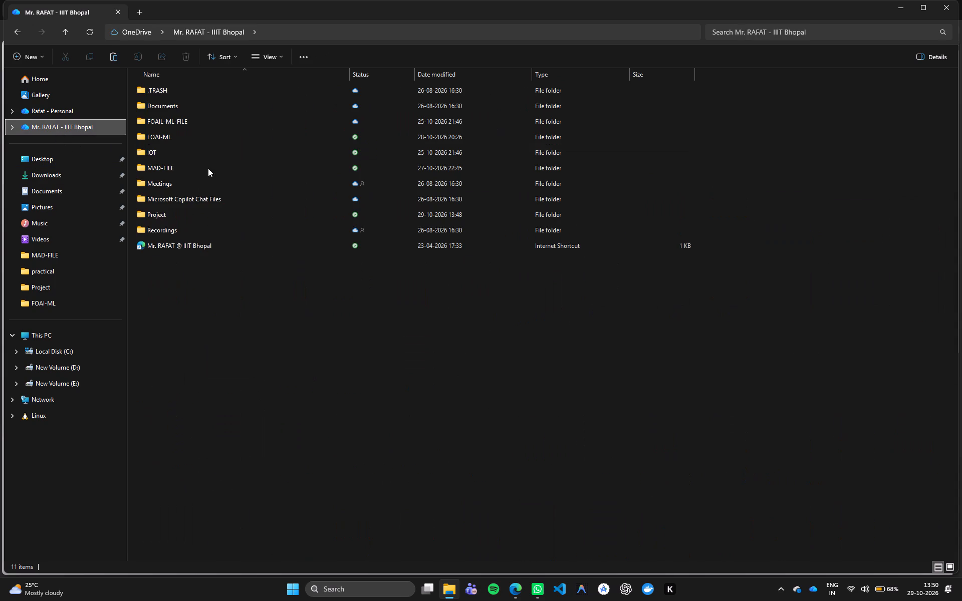
double_click(185, 219)
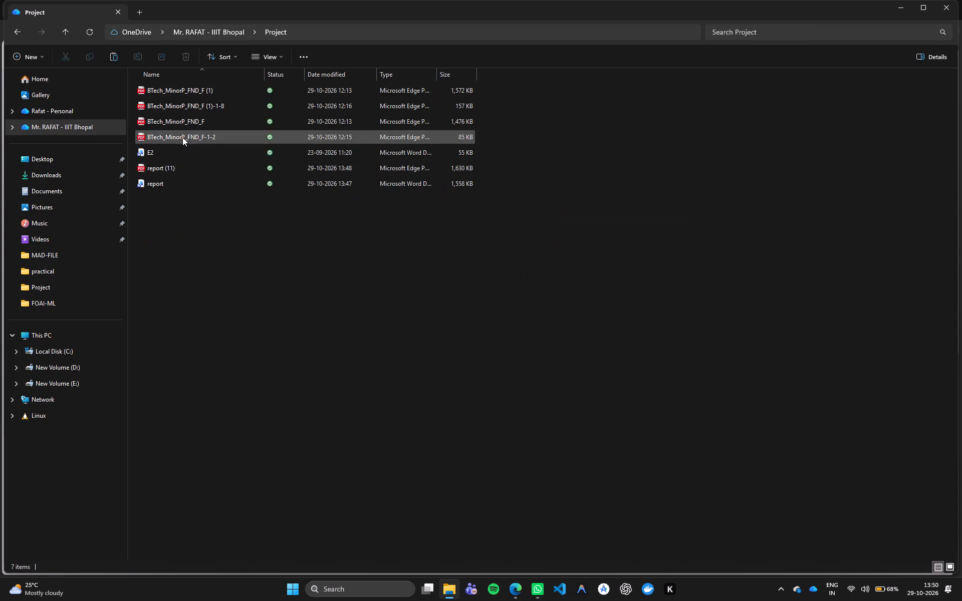
double_click(180, 186)
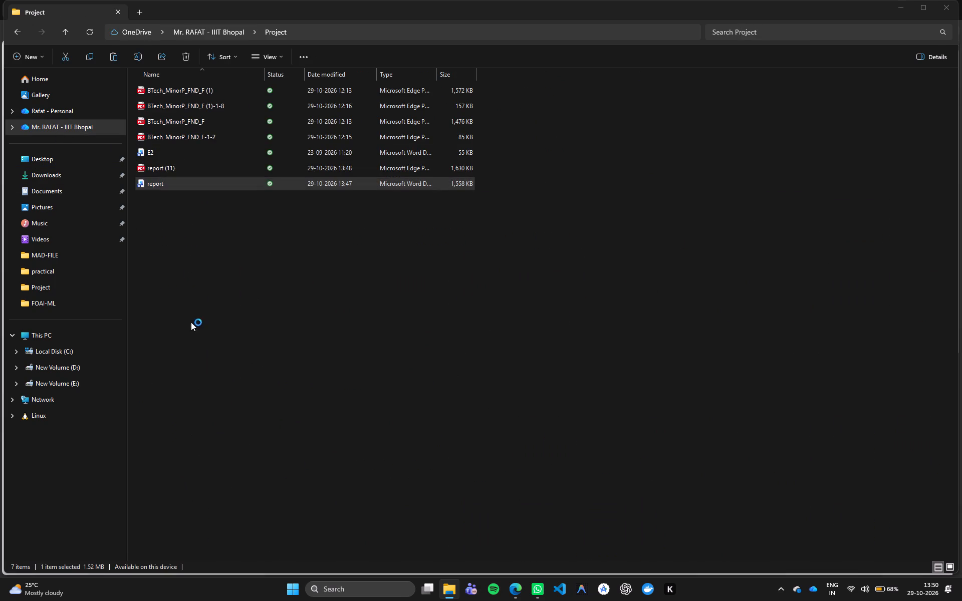
Reduce the TABLE OF CONTENT heading's font size to 16.
scroll(559, 282, "down", 10)
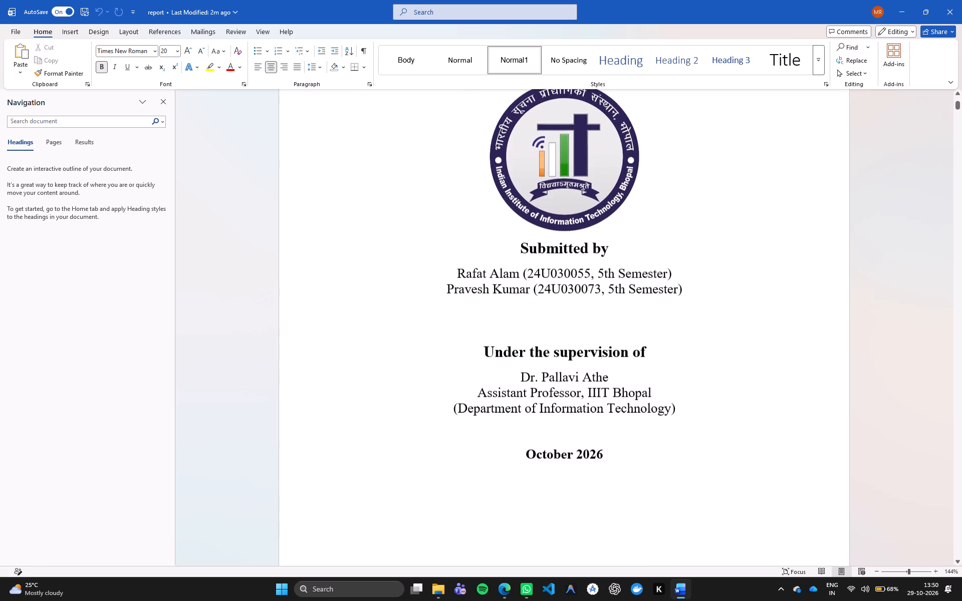
left_click_drag(957, 105, 961, 120)
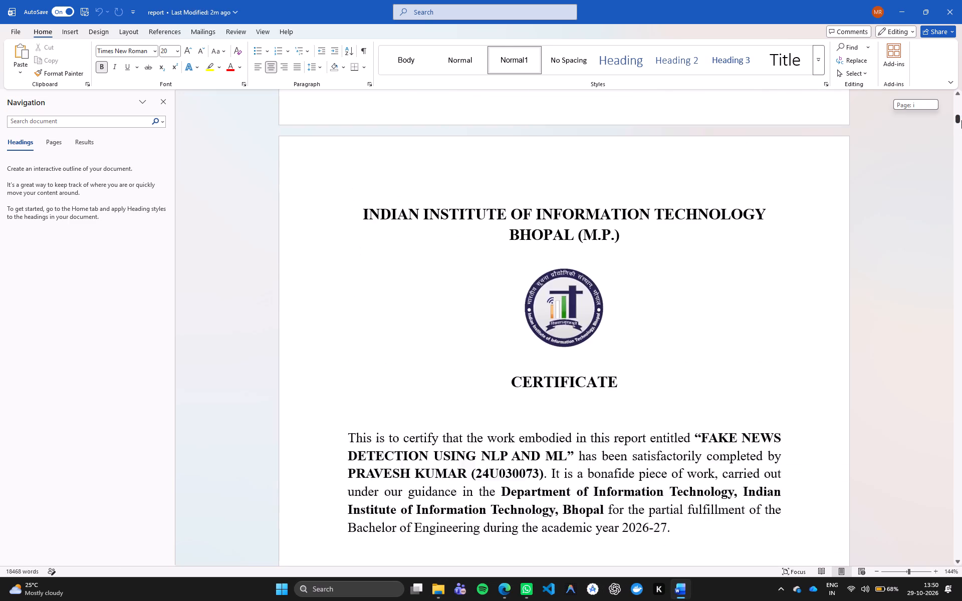
left_click_drag(961, 120, 961, 140)
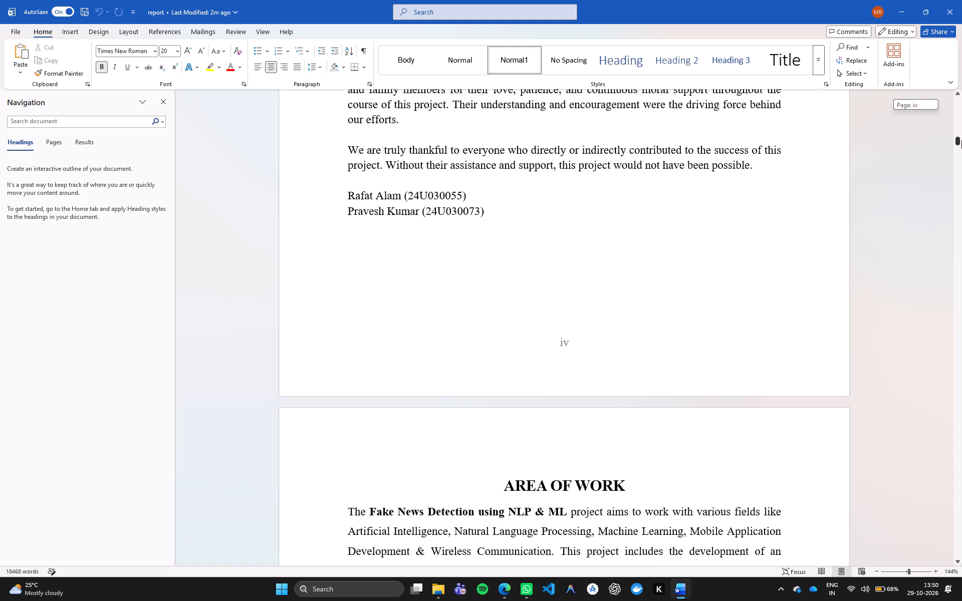
left_click_drag(961, 140, 961, 150)
left_click_drag(717, 333, 535, 377)
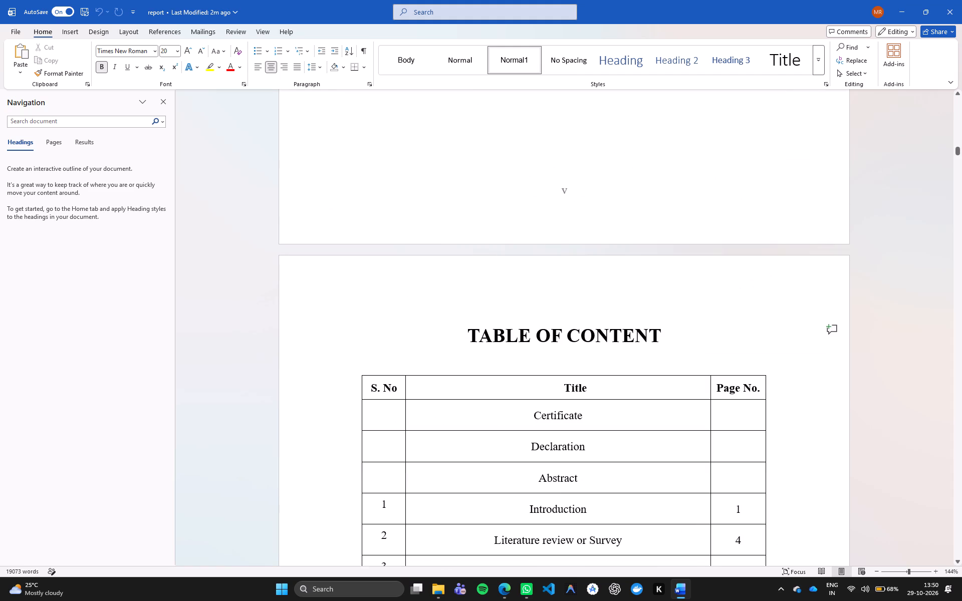
left_click_drag(535, 377, 413, 348)
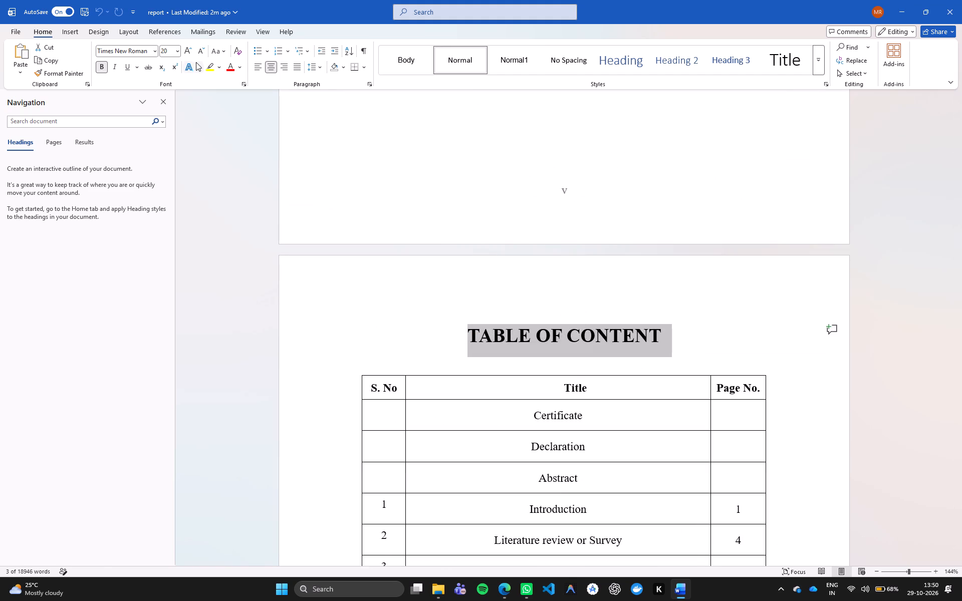
left_click(196, 51)
left_click(196, 51)
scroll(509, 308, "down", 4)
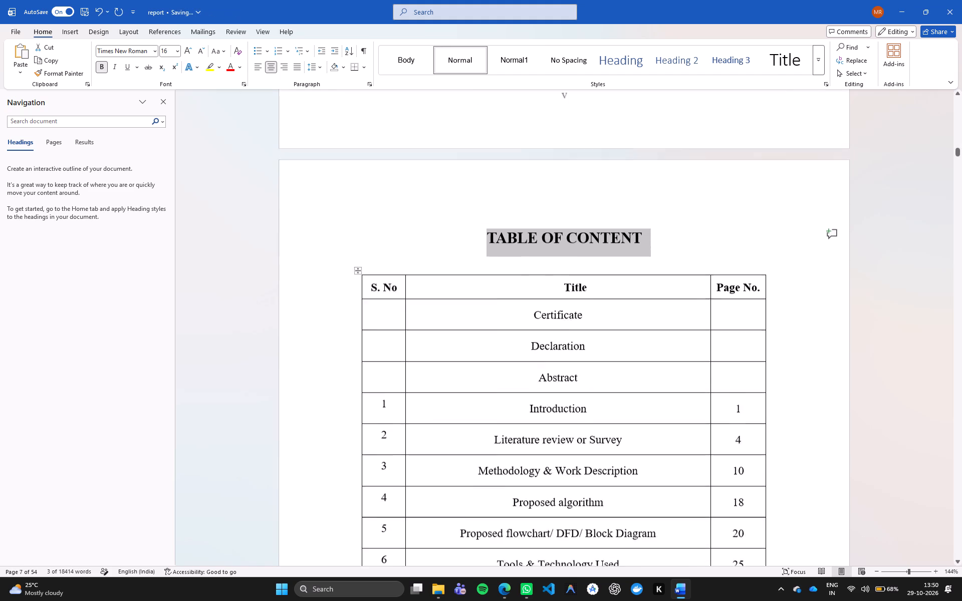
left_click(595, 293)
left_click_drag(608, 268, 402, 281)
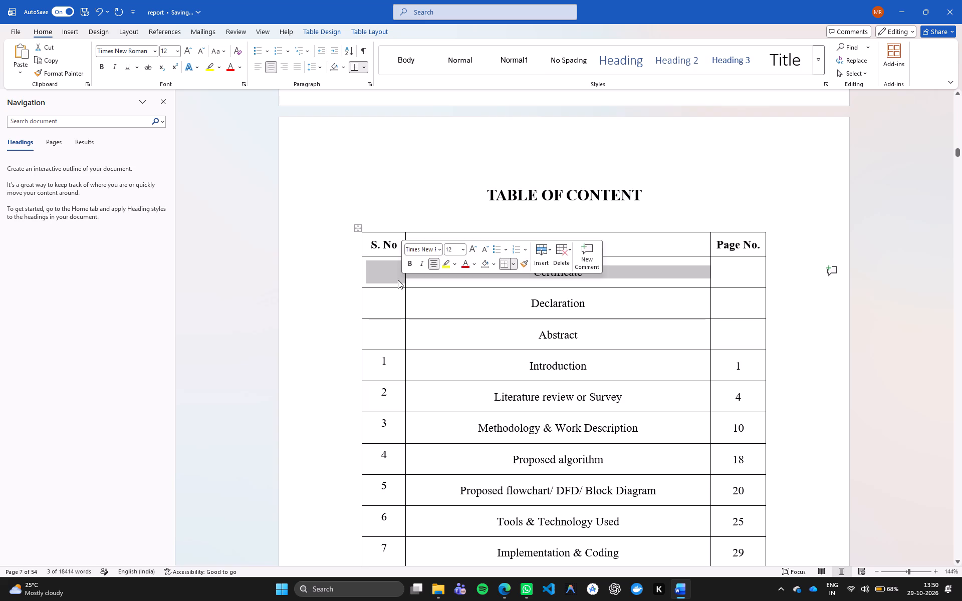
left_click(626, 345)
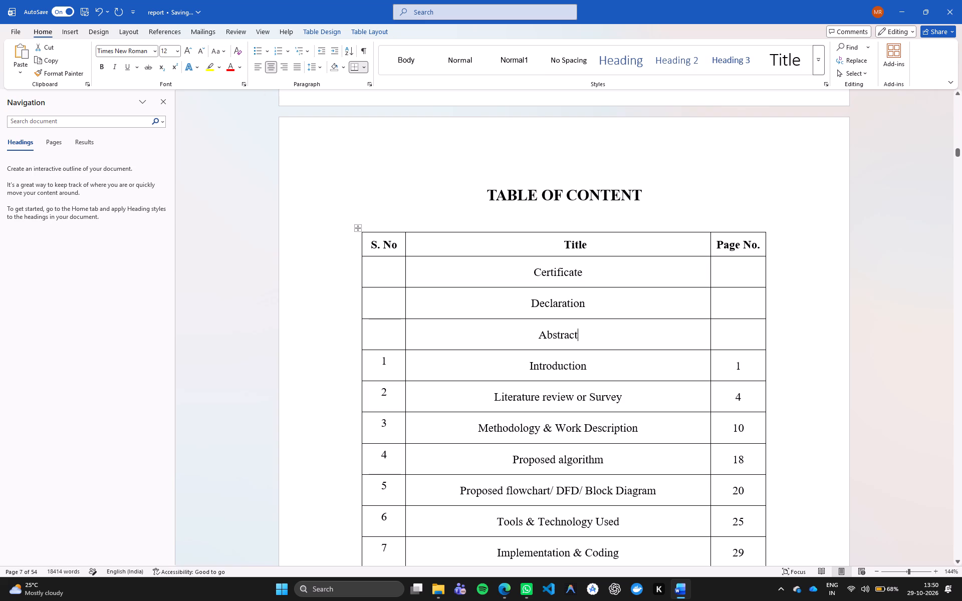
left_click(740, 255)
Copy the whole LIST OF FIGURES table and paste it below the contents table on page vi.
scroll(734, 252, "down", 10)
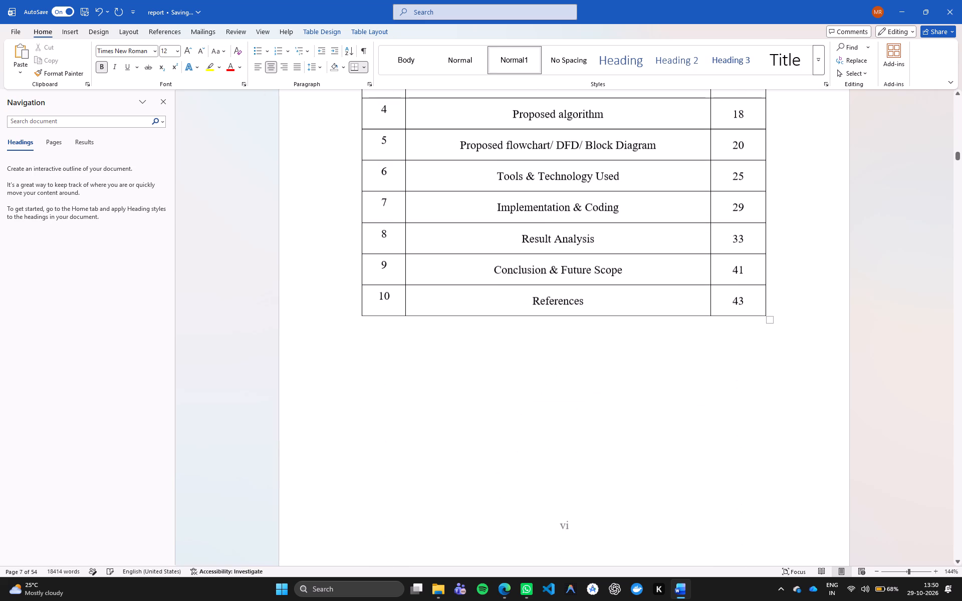
left_click(624, 398)
scroll(624, 398, "down", 11)
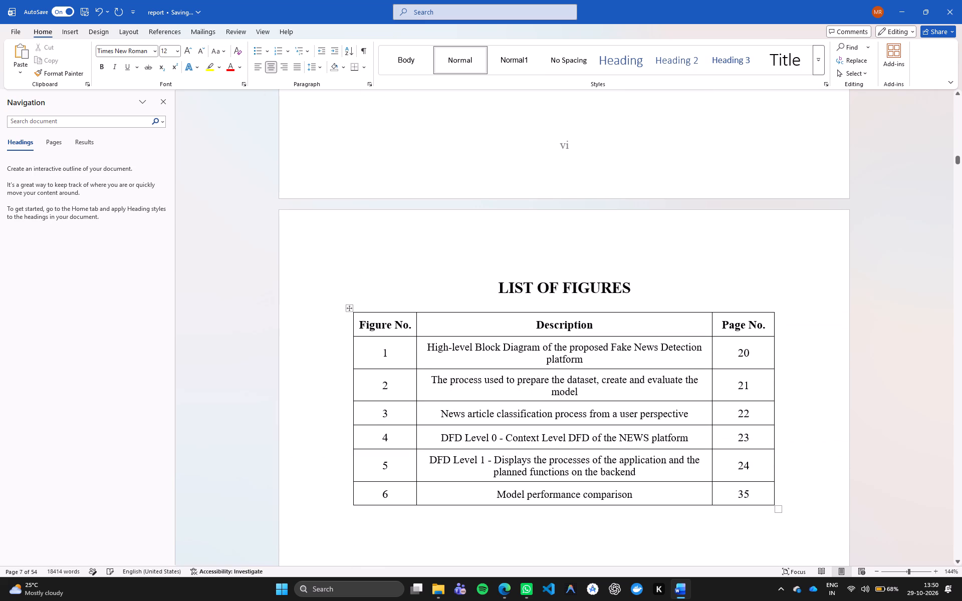
left_click_drag(796, 522, 321, 320)
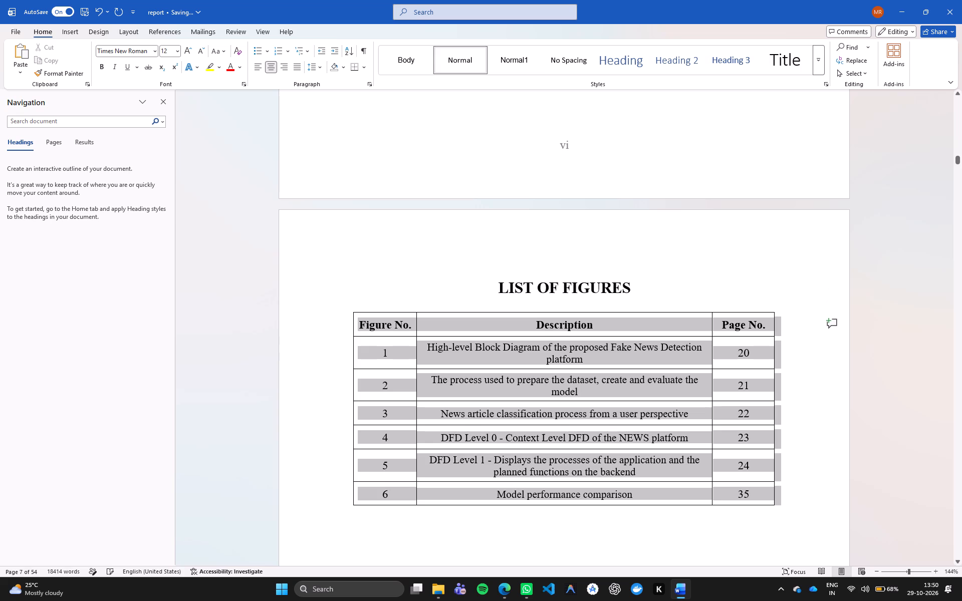
left_click_drag(321, 320, 322, 320)
scroll(320, 321, "down", 1)
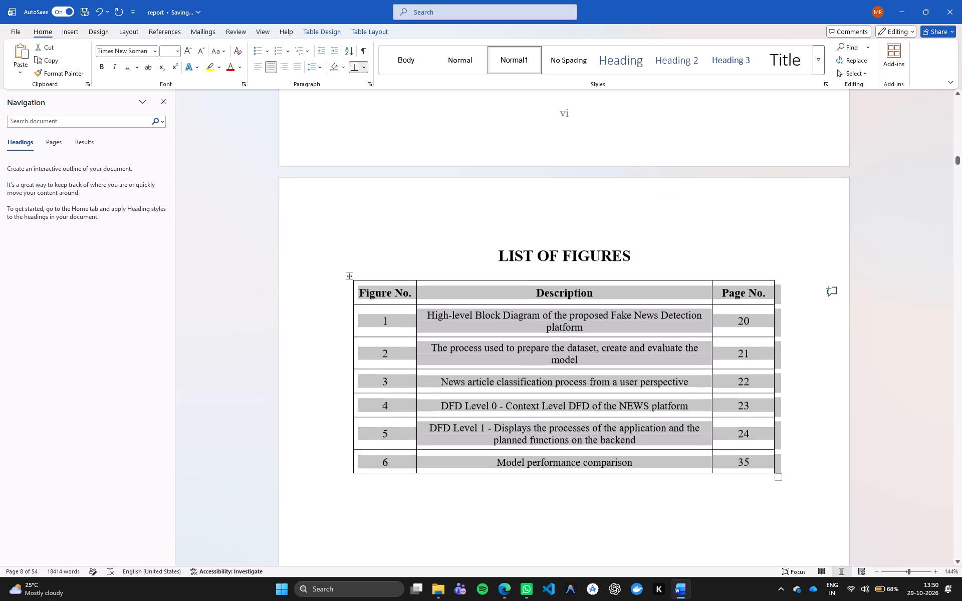
left_click(347, 273)
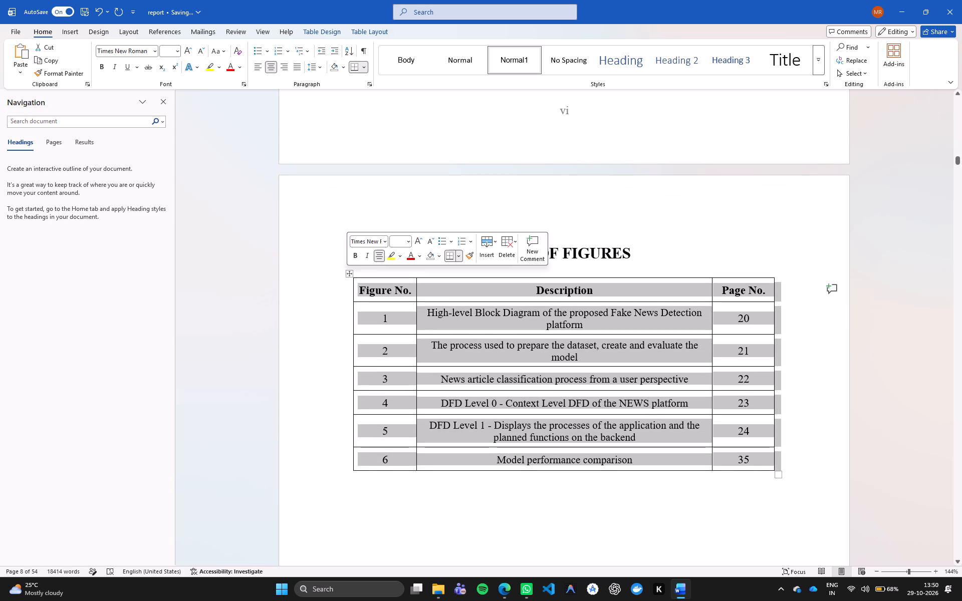
left_click(350, 273)
right_click(350, 273)
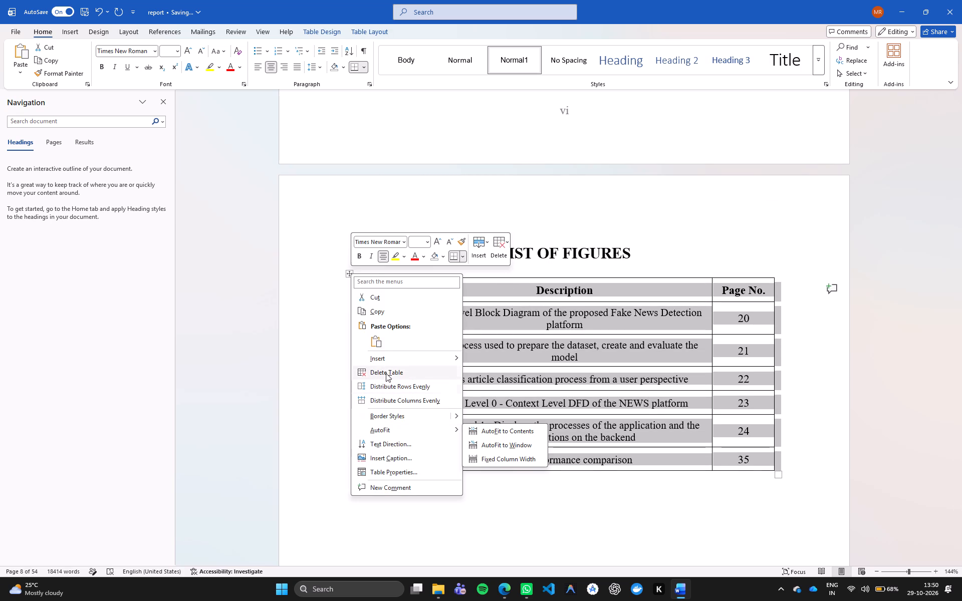
left_click(383, 309)
scroll(383, 309, "up", 1)
scroll(384, 309, "down", 1)
scroll(384, 310, "up", 8)
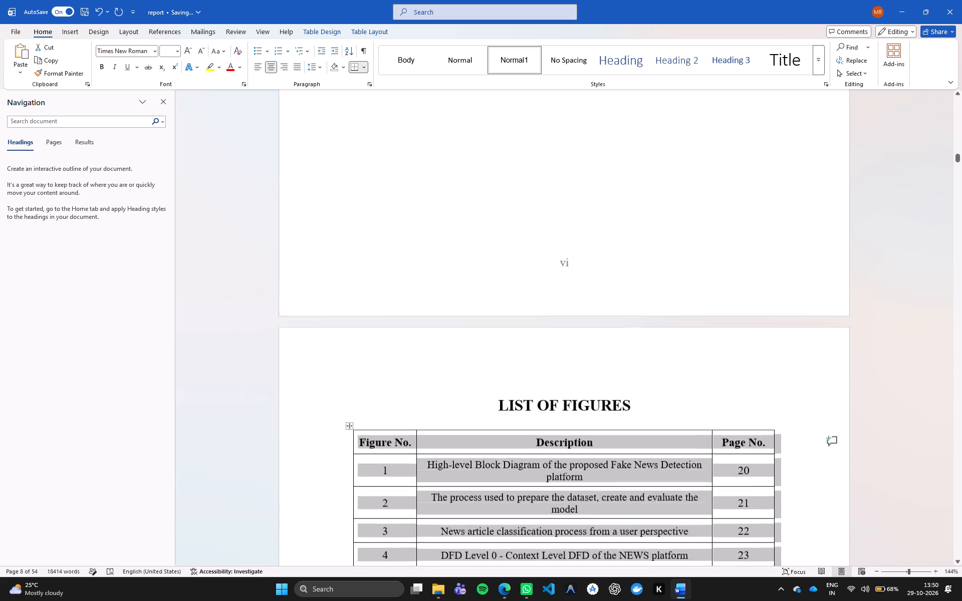
scroll(388, 311, "up", 1)
scroll(425, 329, "up", 4)
left_click(457, 421)
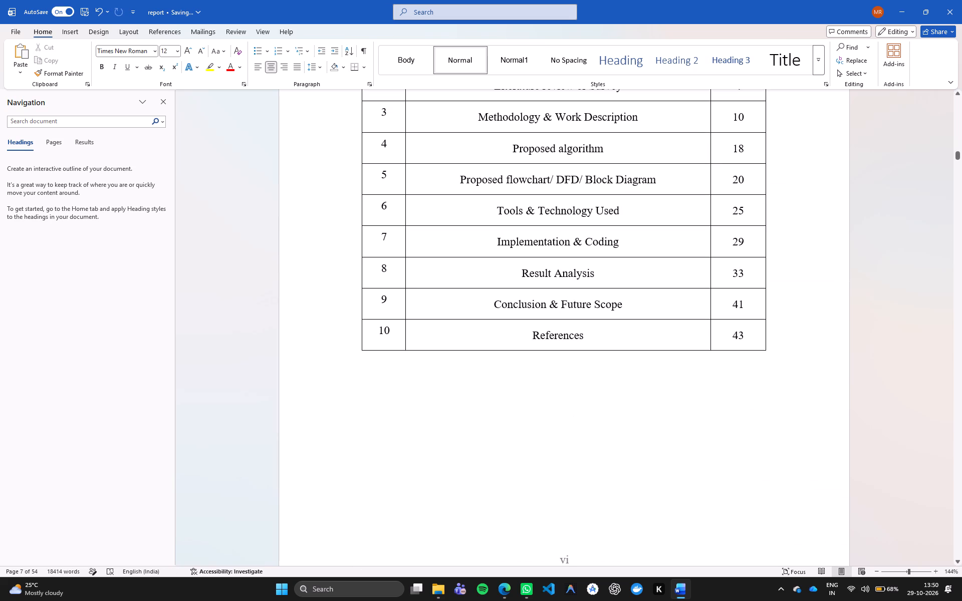
key("ctrl+v")
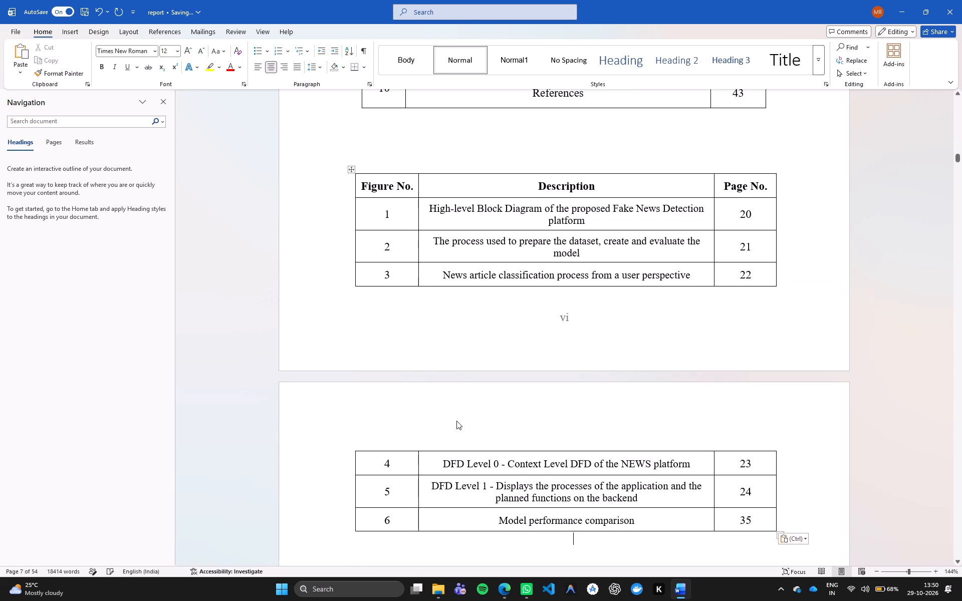
Replace the Description header of the pasted figures table with "Title" copied from the contents table's header.
scroll(457, 337, "up", 9)
scroll(460, 336, "down", 1)
scroll(462, 335, "up", 1)
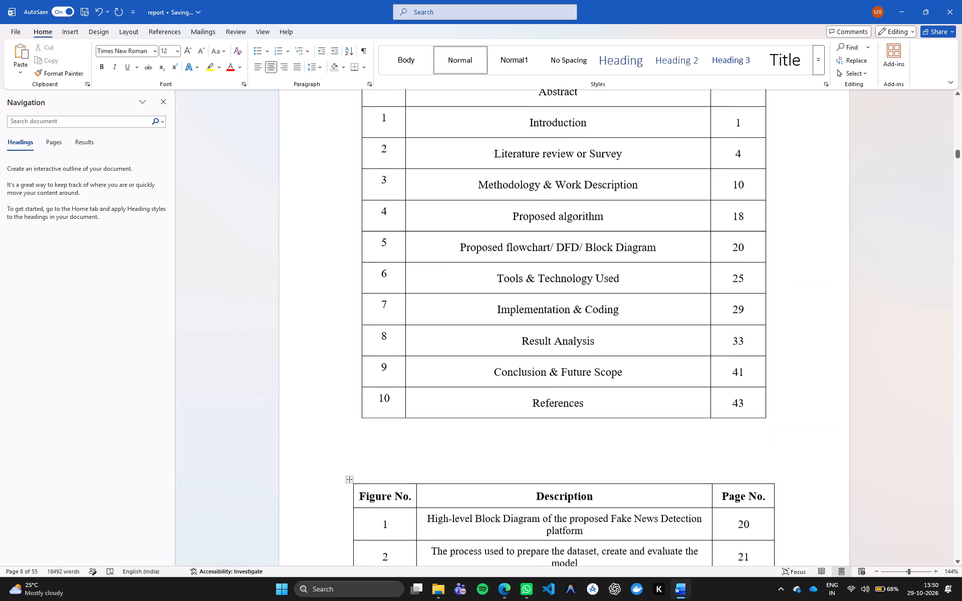
scroll(486, 433, "up", 1)
scroll(486, 431, "down", 2)
scroll(486, 431, "up", 7)
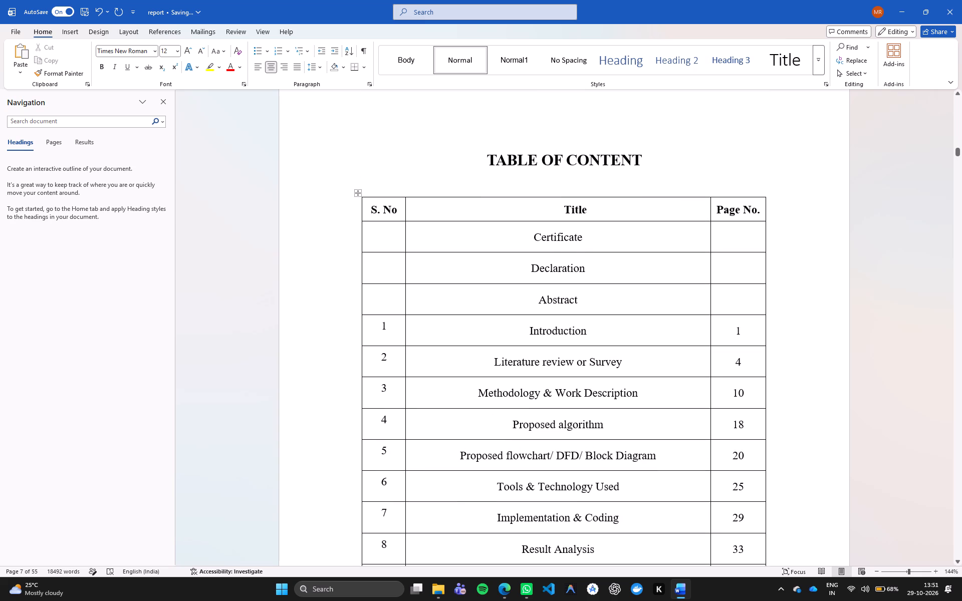
left_click_drag(604, 213, 537, 211)
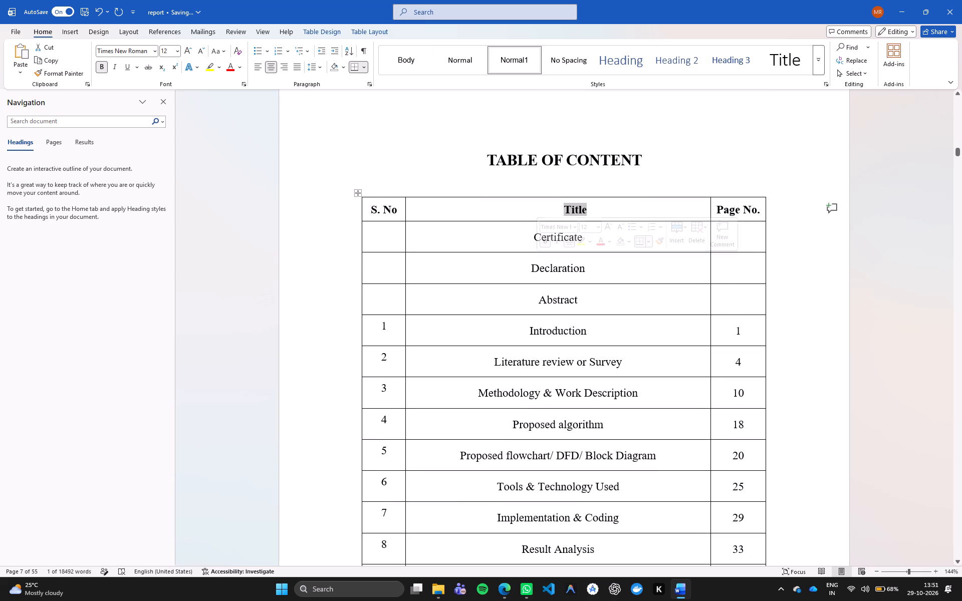
key("ctrl+c")
scroll(520, 220, "down", 6)
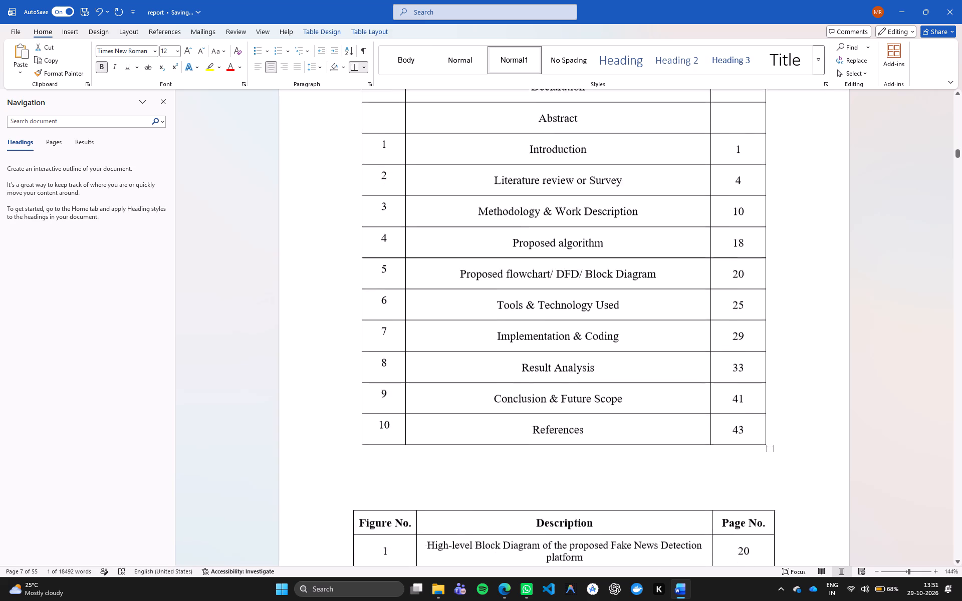
scroll(520, 220, "down", 1)
scroll(520, 225, "up", 5)
scroll(525, 264, "down", 1)
scroll(538, 319, "down", 8)
left_click_drag(629, 317, 560, 334)
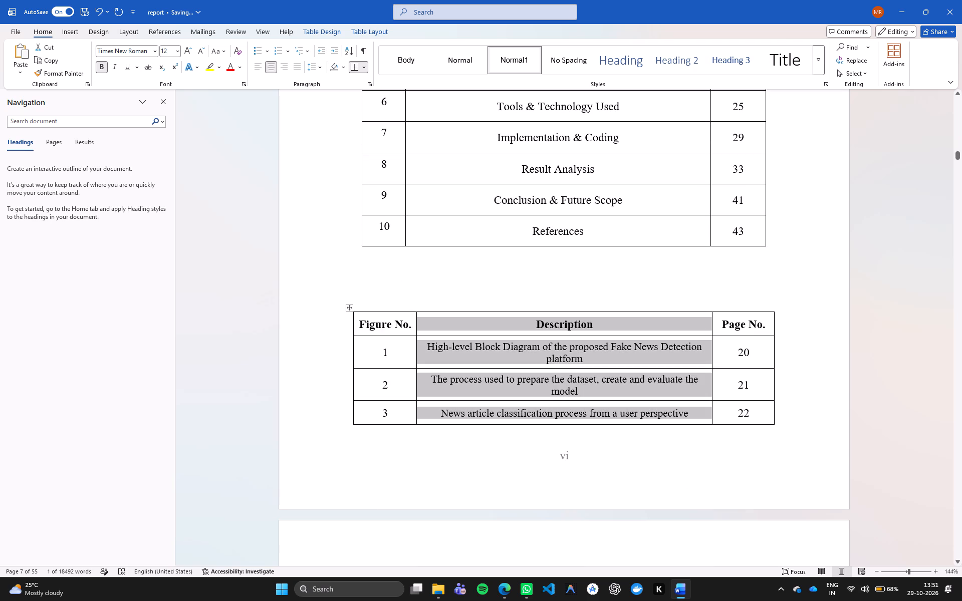
left_click_drag(560, 334, 560, 335)
left_click(576, 330)
left_click_drag(622, 328, 506, 329)
key("ctrl+v")
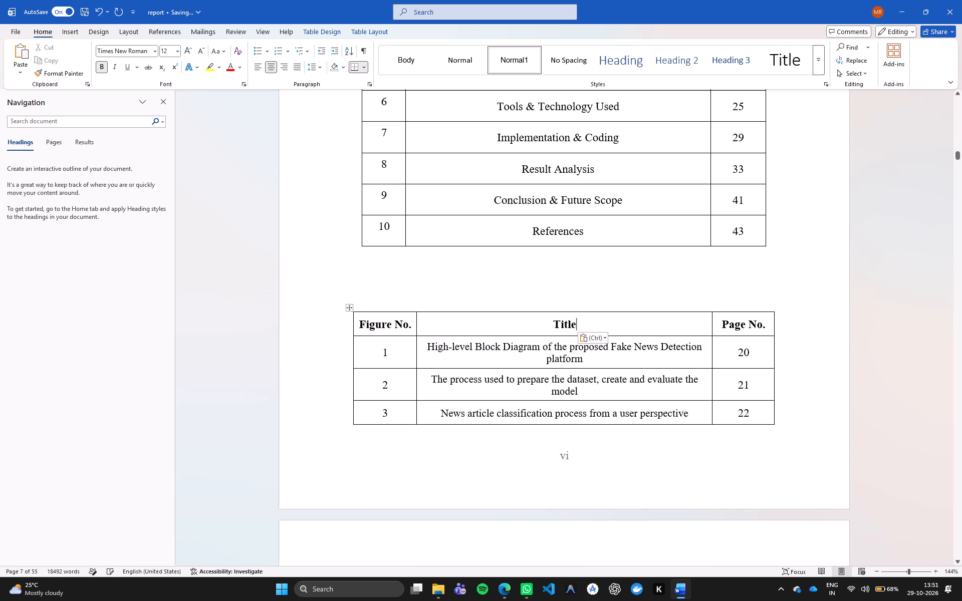
Review the front-matter pages between the Declaration and the Table of Content, including their page numbers.
scroll(459, 311, "up", 3)
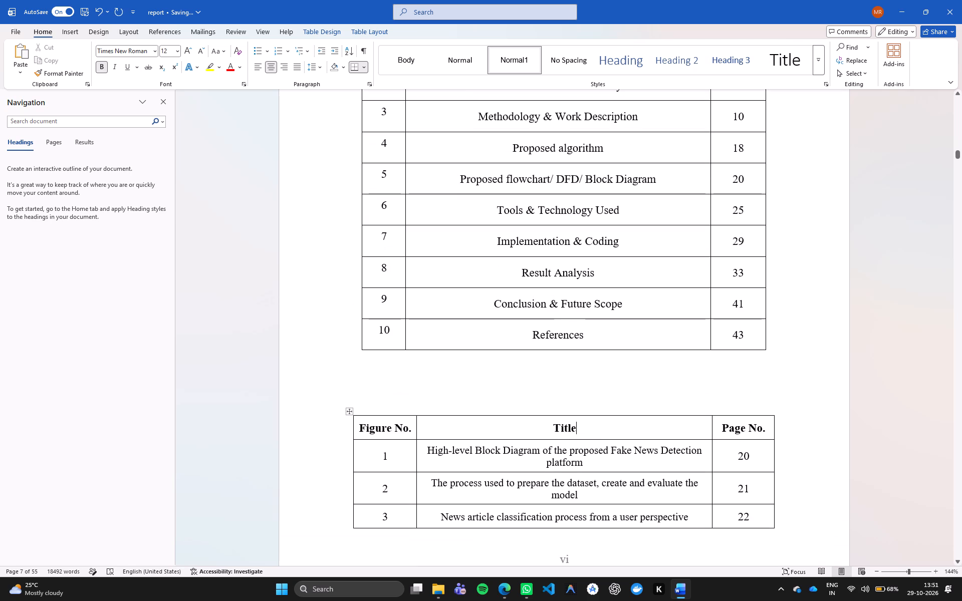
scroll(477, 315, "up", 1)
scroll(477, 315, "down", 1)
scroll(477, 315, "up", 17)
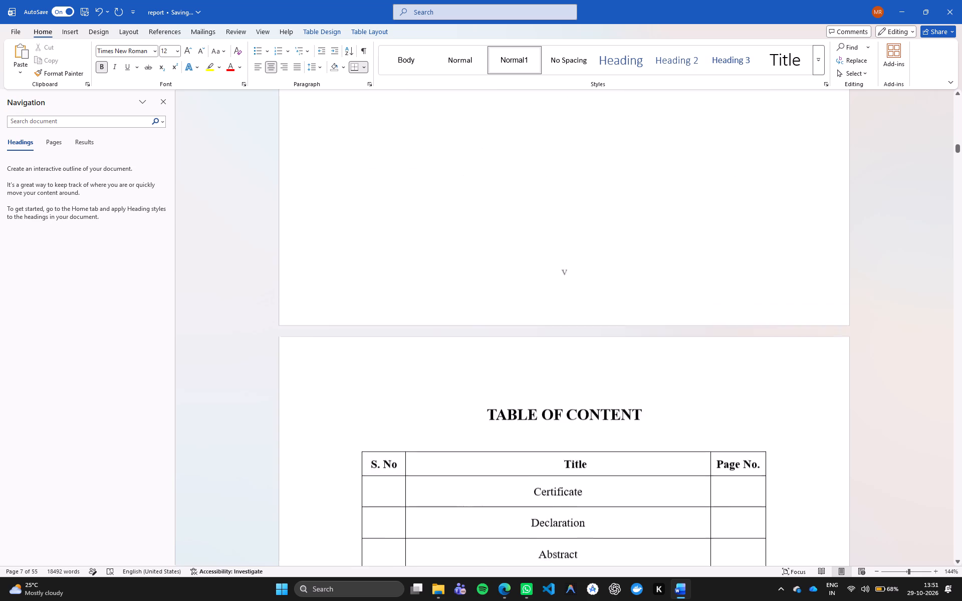
scroll(477, 315, "up", 4)
scroll(477, 315, "down", 1)
scroll(477, 315, "up", 9)
scroll(477, 315, "down", 4)
scroll(477, 315, "up", 5)
scroll(477, 315, "down", 3)
scroll(477, 315, "up", 3)
scroll(477, 315, "down", 4)
scroll(477, 315, "up", 13)
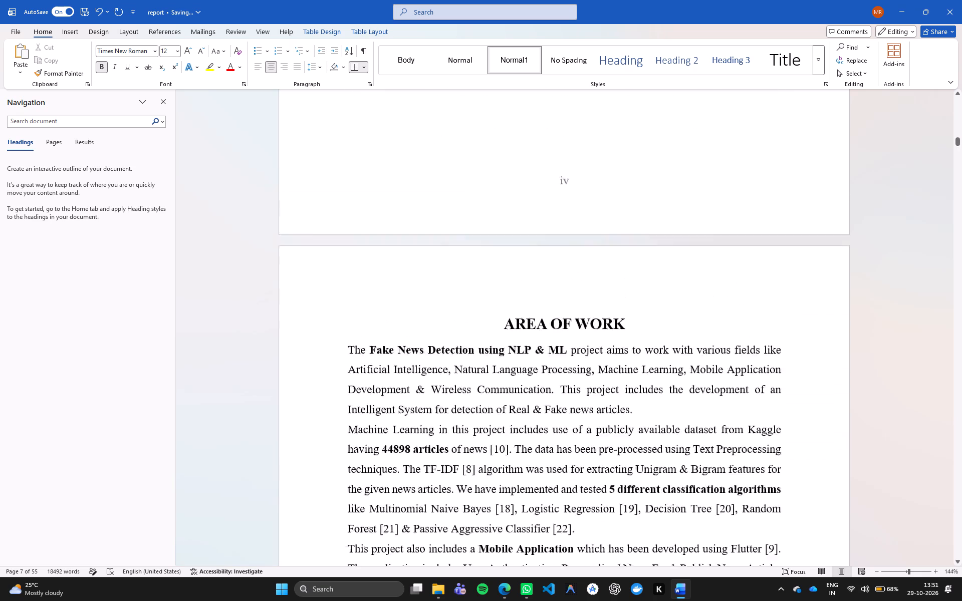
scroll(477, 315, "up", 4)
scroll(477, 315, "down", 1)
scroll(477, 315, "up", 19)
scroll(477, 315, "up", 5)
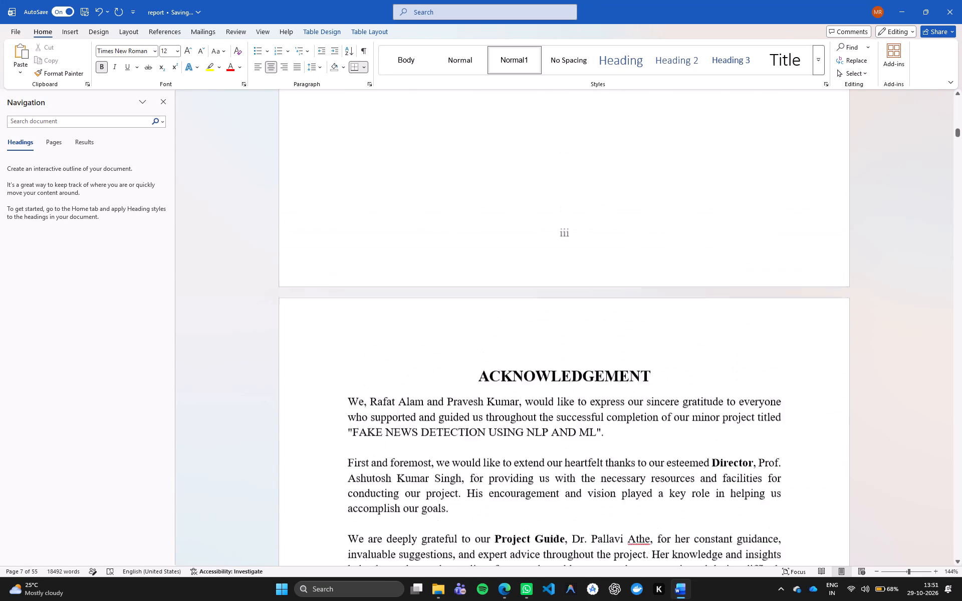
scroll(477, 315, "up", 2)
scroll(477, 315, "down", 3)
scroll(477, 315, "up", 5)
scroll(477, 315, "down", 1)
scroll(477, 315, "up", 7)
scroll(477, 315, "down", 1)
scroll(477, 315, "up", 5)
scroll(476, 320, "down", 6)
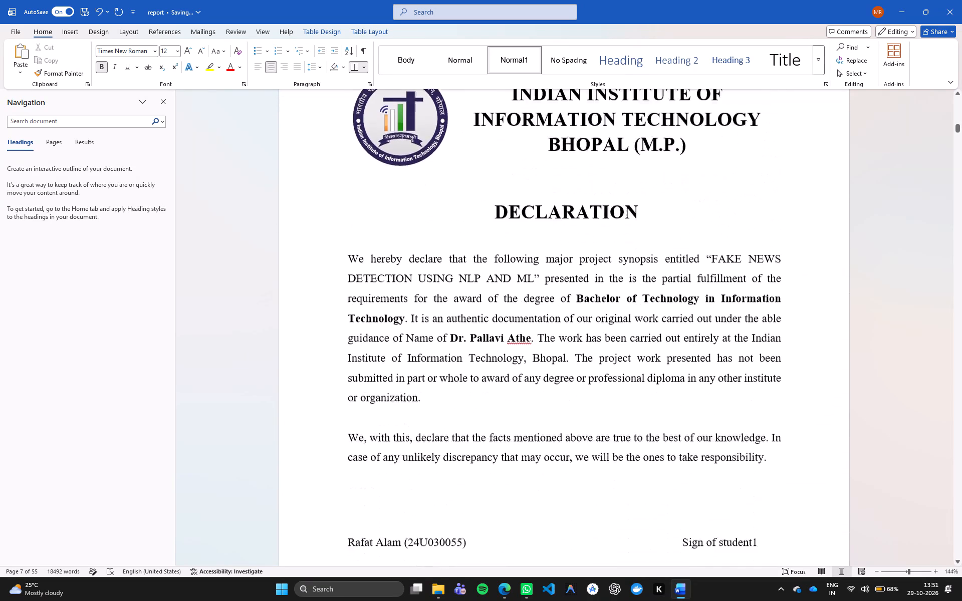
scroll(474, 329, "down", 1)
scroll(474, 329, "up", 1)
scroll(474, 329, "down", 4)
scroll(474, 329, "up", 2)
scroll(474, 329, "down", 3)
scroll(470, 333, "up", 2)
scroll(470, 334, "down", 1)
scroll(470, 334, "up", 2)
scroll(470, 334, "down", 5)
scroll(470, 334, "up", 2)
scroll(470, 334, "down", 15)
scroll(476, 362, "up", 1)
scroll(478, 367, "down", 3)
scroll(494, 399, "up", 1)
scroll(494, 399, "down", 19)
scroll(548, 477, "down", 2)
scroll(548, 477, "up", 1)
scroll(548, 477, "down", 5)
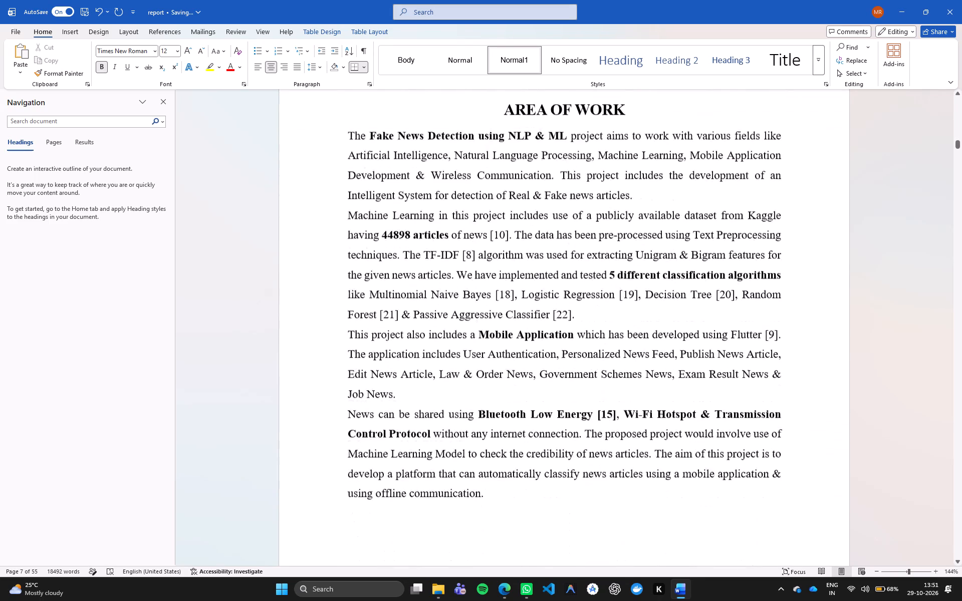
scroll(548, 477, "down", 6)
scroll(565, 512, "up", 3)
scroll(565, 512, "down", 4)
scroll(565, 512, "up", 1)
scroll(565, 512, "down", 3)
scroll(557, 479, "up", 1)
scroll(557, 479, "down", 1)
scroll(557, 478, "up", 1)
scroll(557, 478, "down", 12)
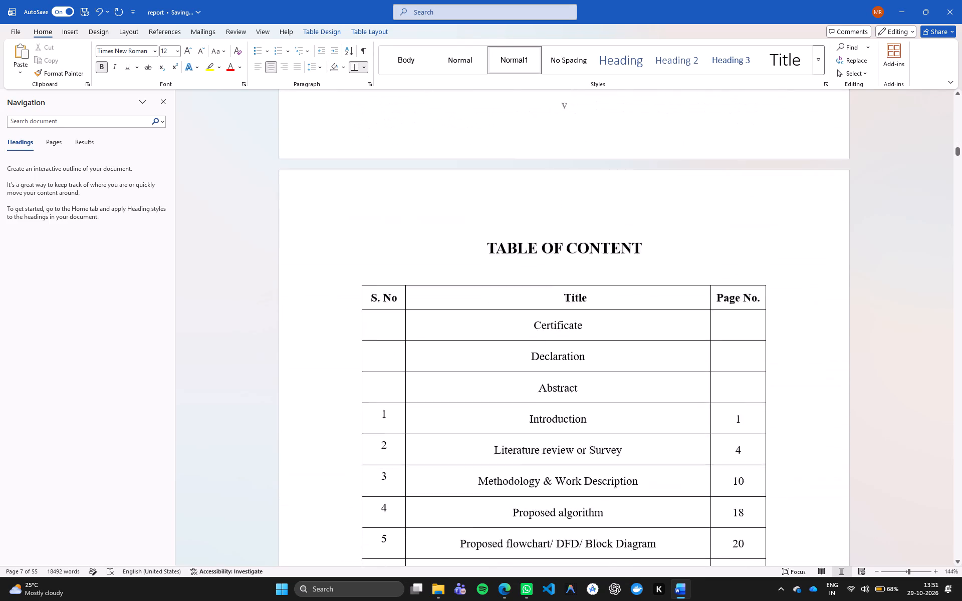
Compare the contents table's layout and headers with the figures table pasted below it on page vi.
scroll(558, 476, "down", 7)
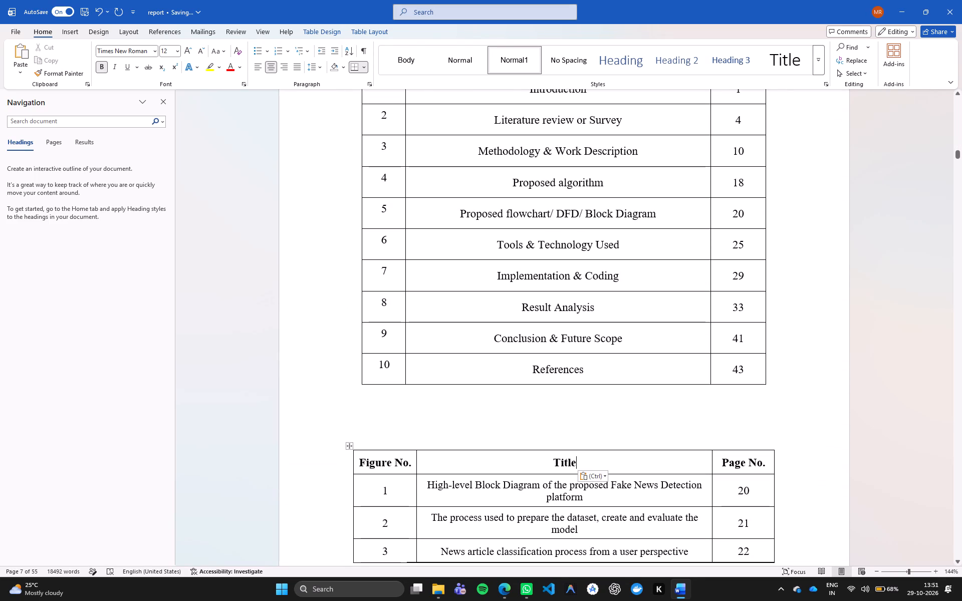
scroll(544, 478, "up", 6)
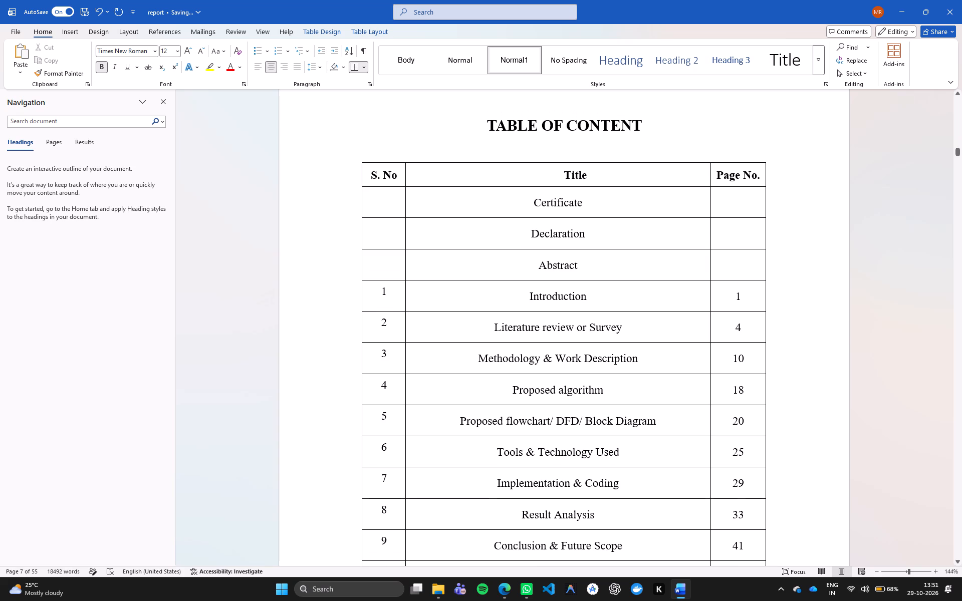
scroll(532, 452, "down", 11)
scroll(532, 452, "up", 1)
scroll(532, 452, "down", 1)
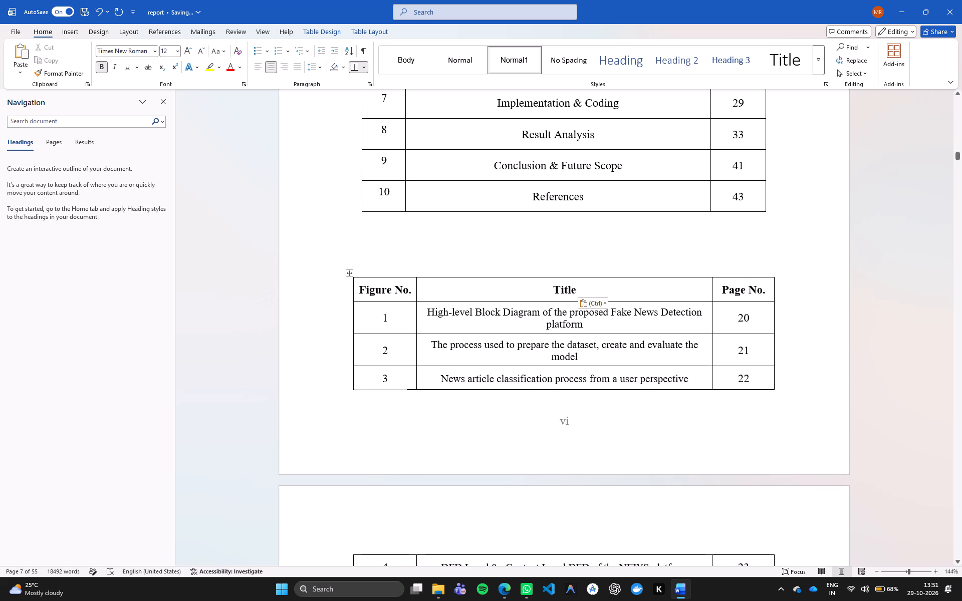
scroll(421, 260, "down", 1)
scroll(421, 260, "up", 14)
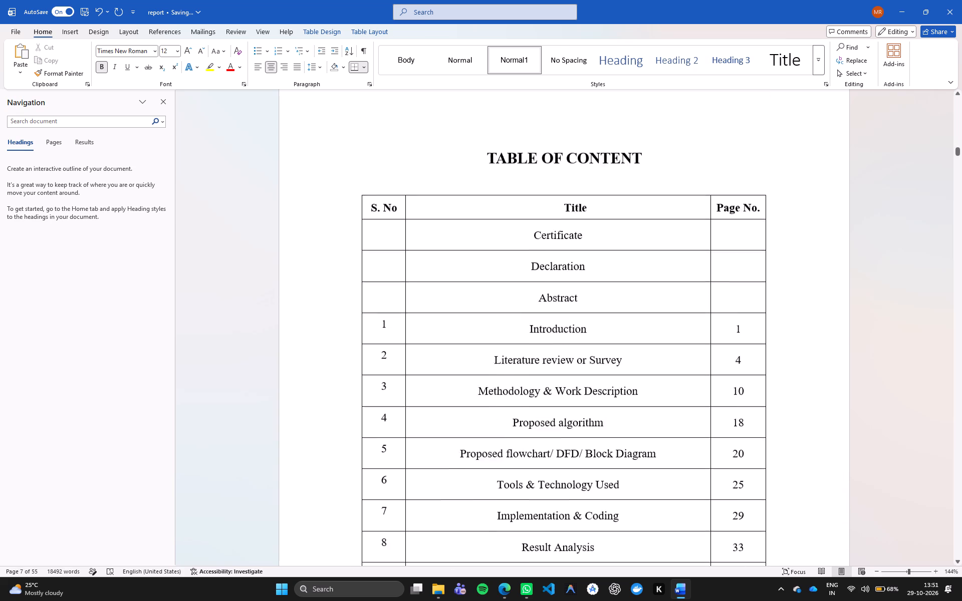
Replace the first column header of the pasted table with "S. No" copied from the contents table and add a period to make it "S. No.".
left_click(399, 242)
left_click_drag(399, 243, 399, 244)
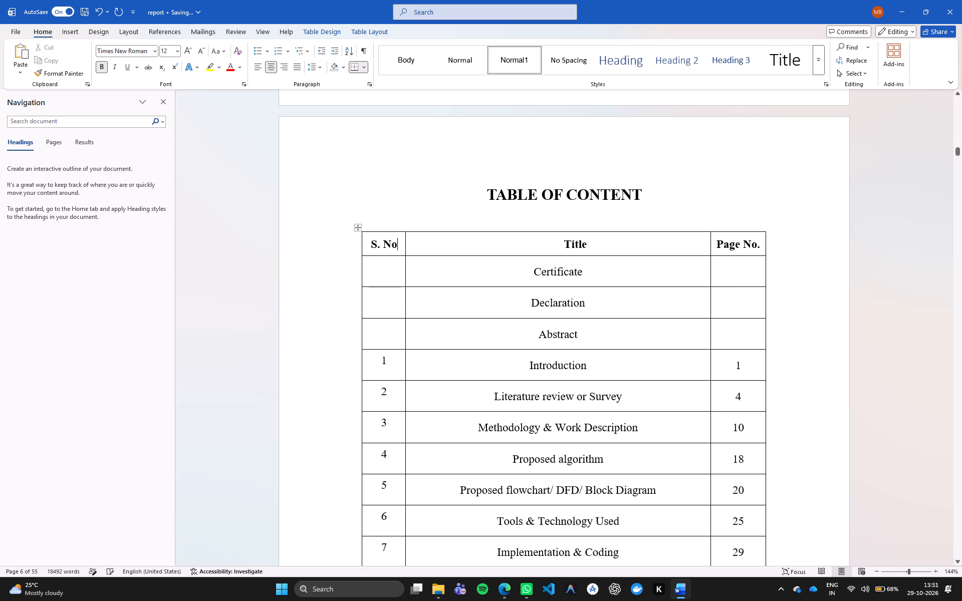
left_click_drag(399, 244, 368, 240)
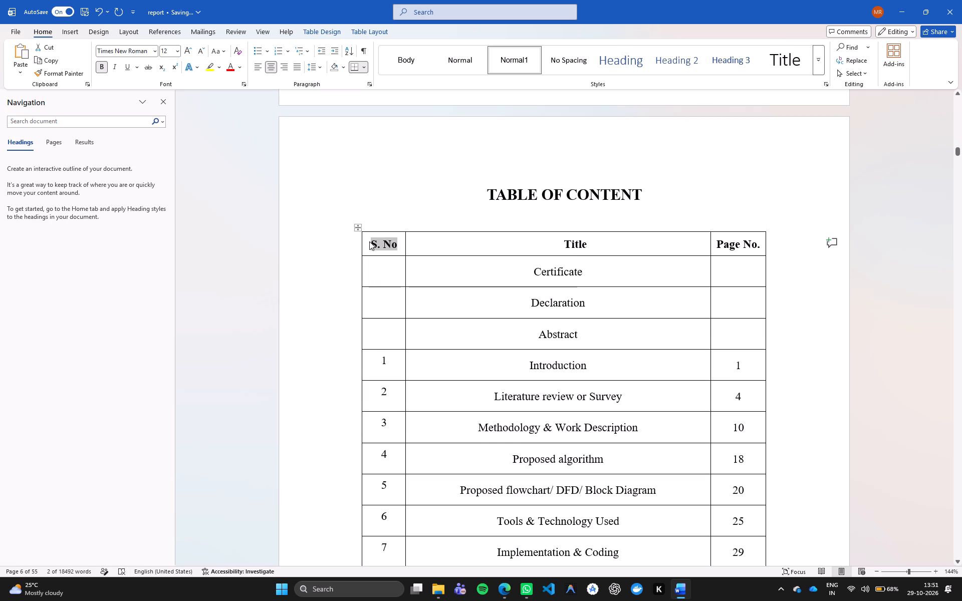
key("ctrl+c")
scroll(378, 242, "down", 3)
scroll(378, 242, "up", 1)
scroll(378, 242, "down", 8)
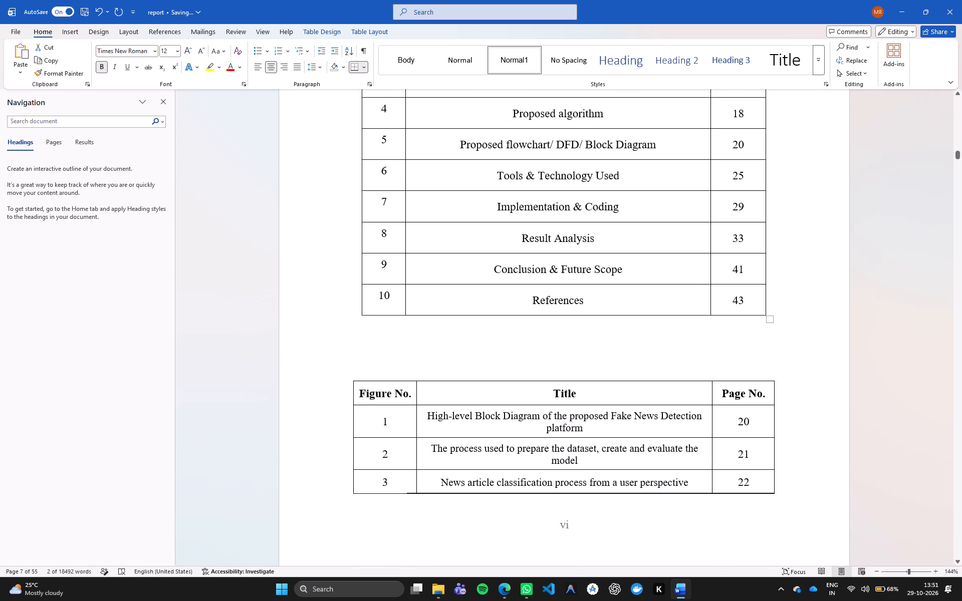
left_click(369, 391)
key("ctrl+a")
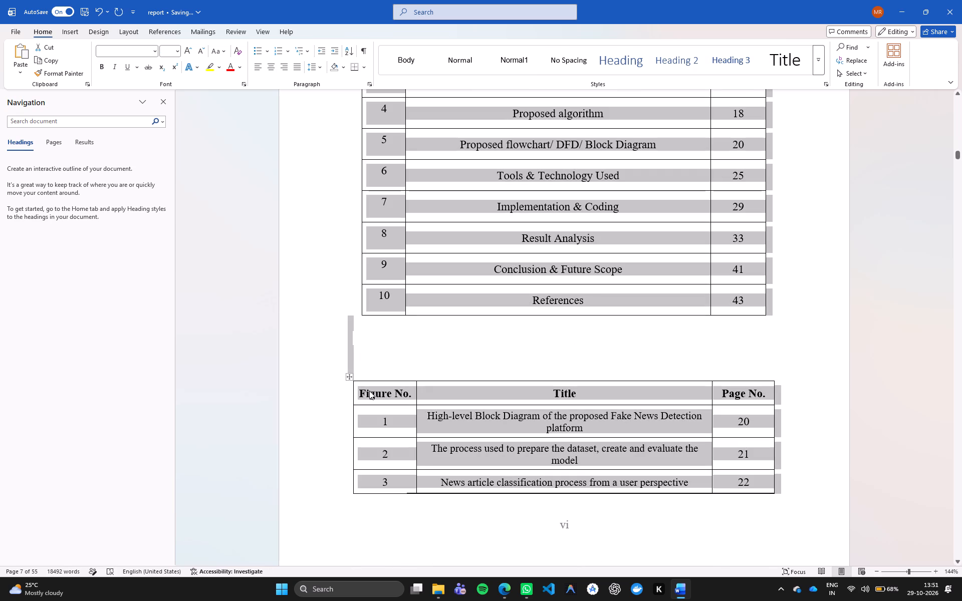
left_click(366, 383)
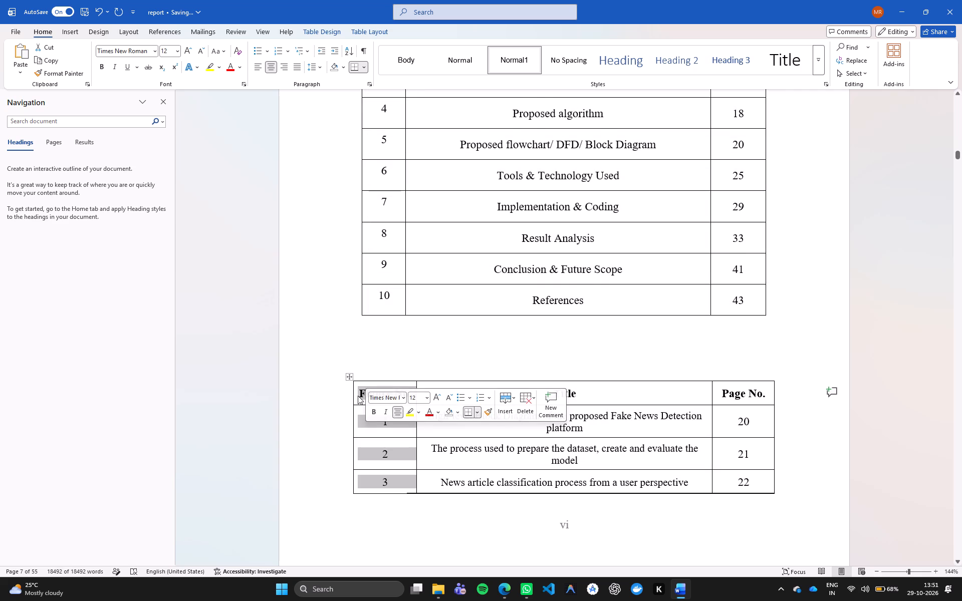
left_click(358, 395)
left_click_drag(358, 395, 416, 400)
key("ctrl+v")
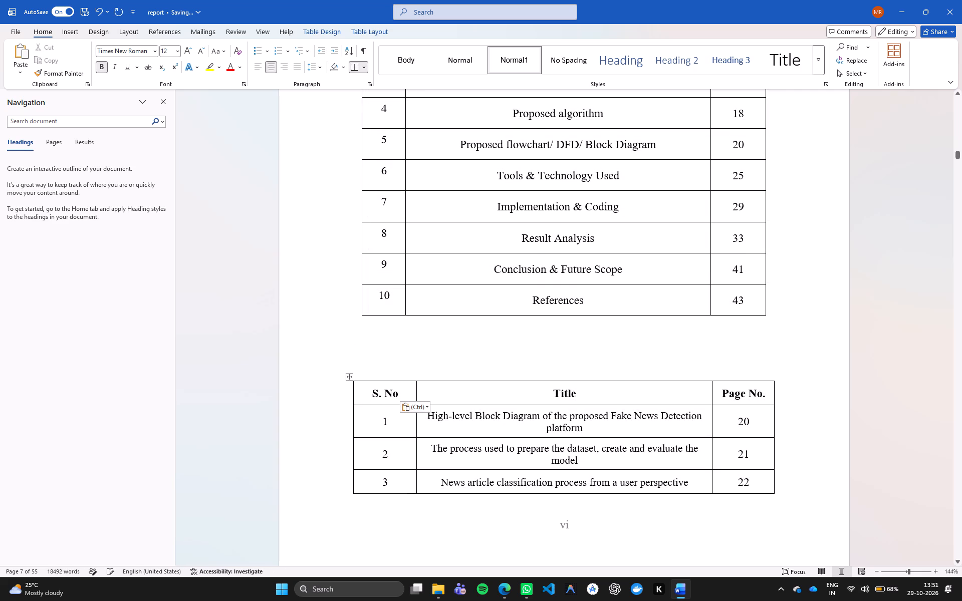
key("period")
Compare the rows of the contents table with those of the pasted table below it.
scroll(405, 368, "up", 2)
scroll(405, 368, "down", 1)
scroll(405, 368, "up", 2)
scroll(404, 368, "down", 3)
scroll(404, 367, "up", 2)
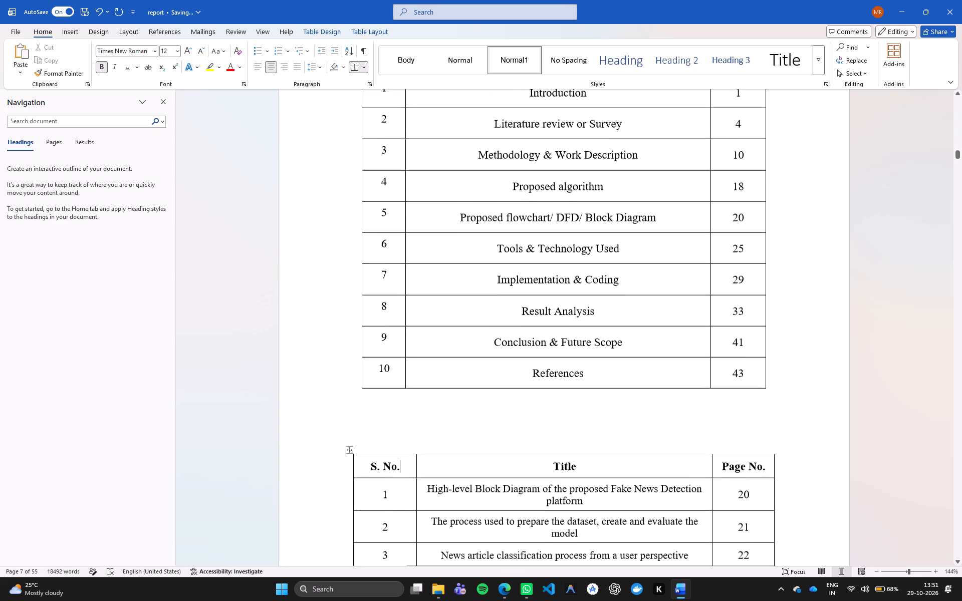
scroll(502, 343, "up", 10)
scroll(504, 342, "down", 3)
scroll(504, 342, "up", 2)
scroll(759, 288, "down", 14)
scroll(757, 291, "up", 12)
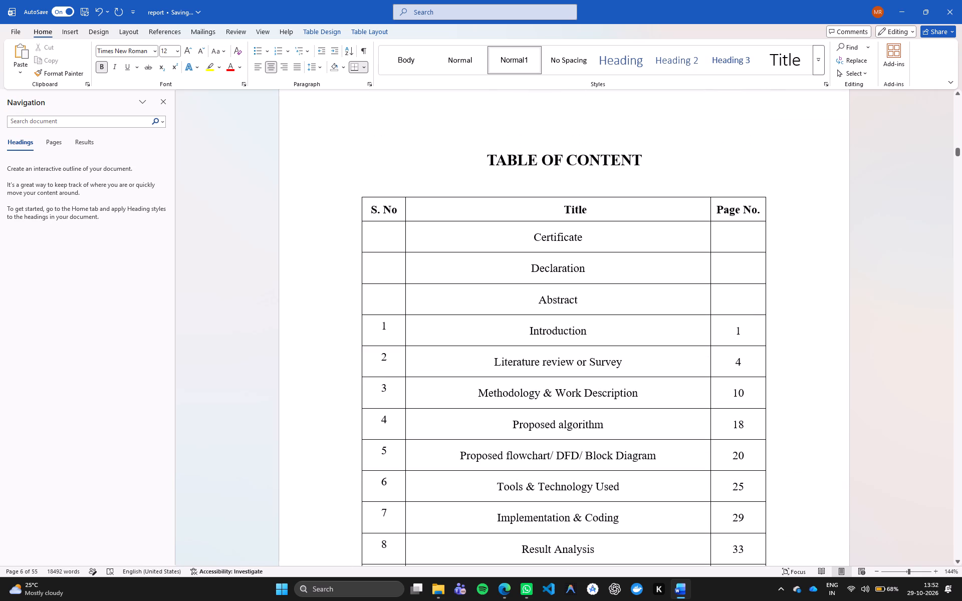
Replace the title in row 1 of the pasted table with "Certificate" copied from the contents table.
left_click_drag(499, 242, 615, 234)
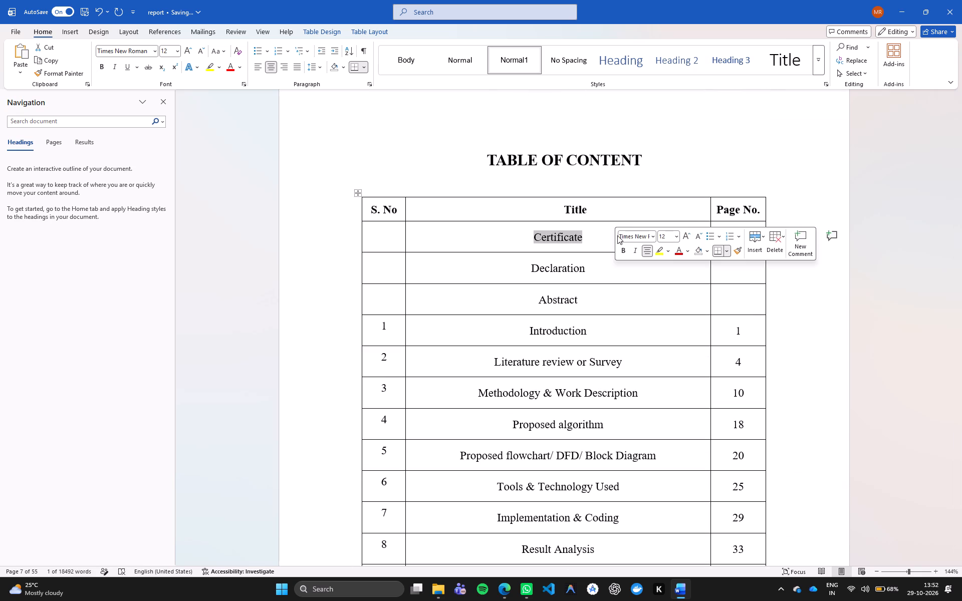
key("ctrl+c")
scroll(688, 412, "down", 8, "ctrl")
scroll(688, 418, "up", 2)
scroll(688, 418, "down", 1)
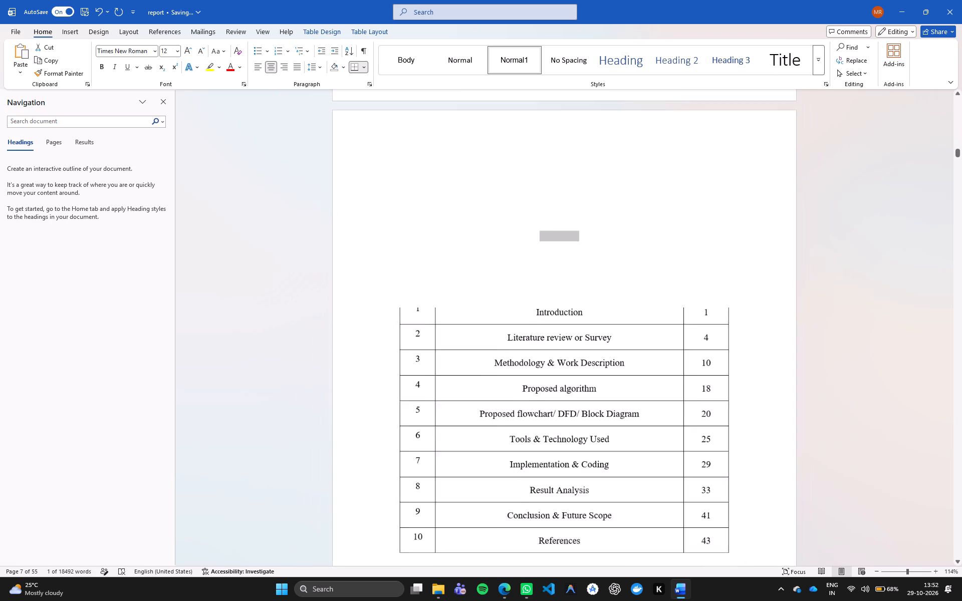
scroll(669, 538, "down", 13)
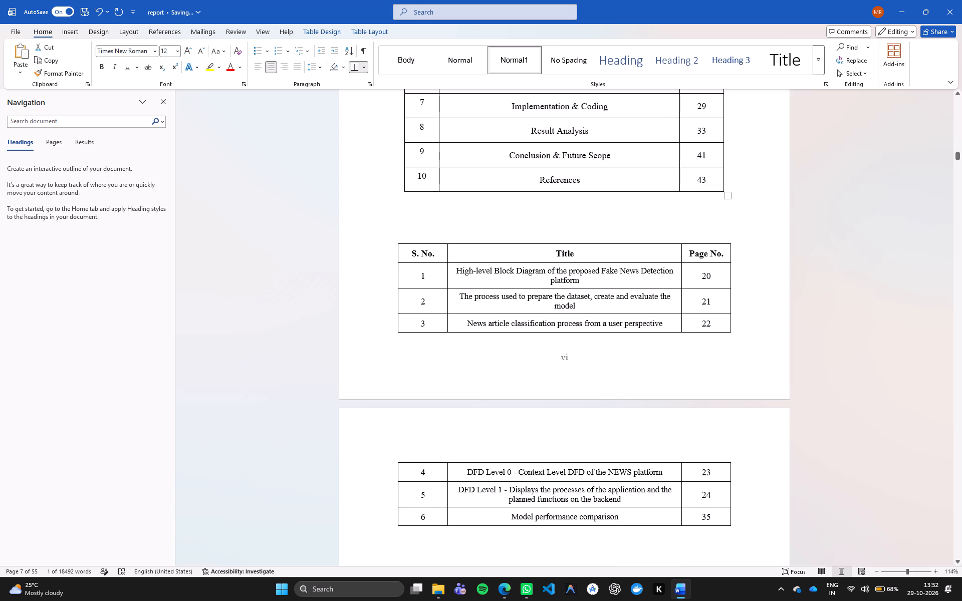
left_click_drag(455, 270, 596, 282)
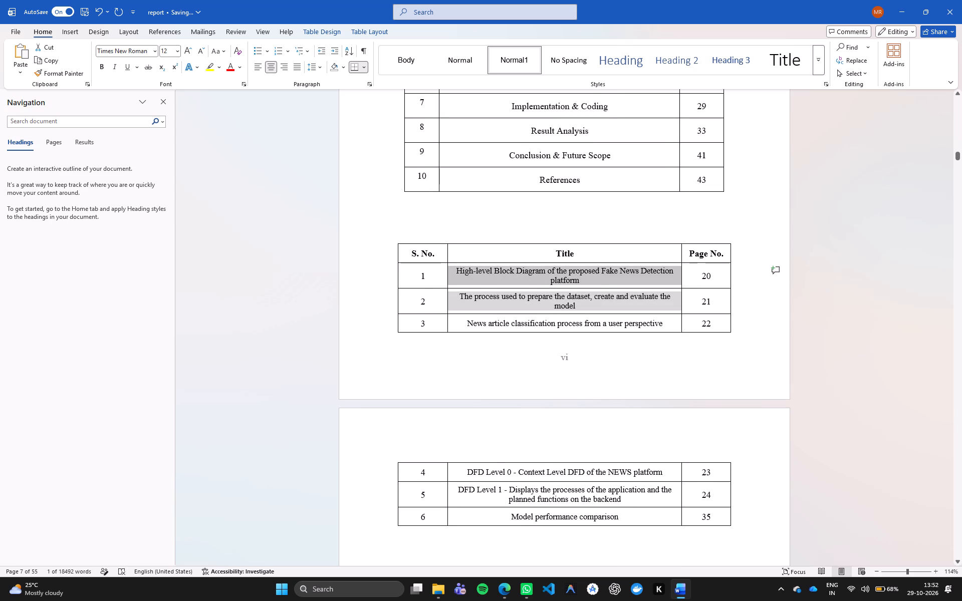
left_click_drag(596, 282, 599, 280)
key("ctrl+v")
Replace the title in row 2 of the pasted table with "Declaration" copied from the contents table.
scroll(599, 280, "up", 7)
scroll(504, 103, "up", 1)
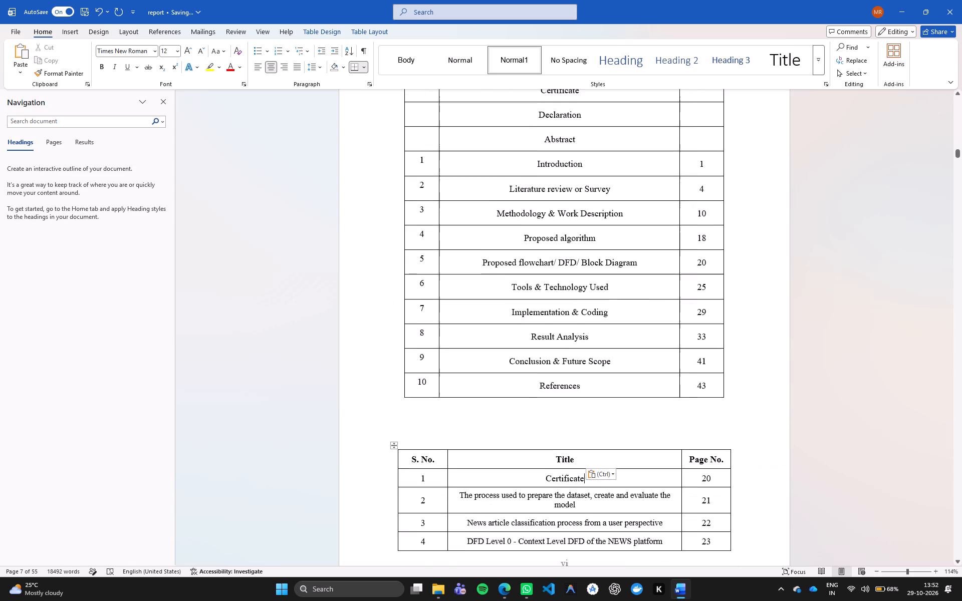
left_click_drag(536, 122, 611, 123)
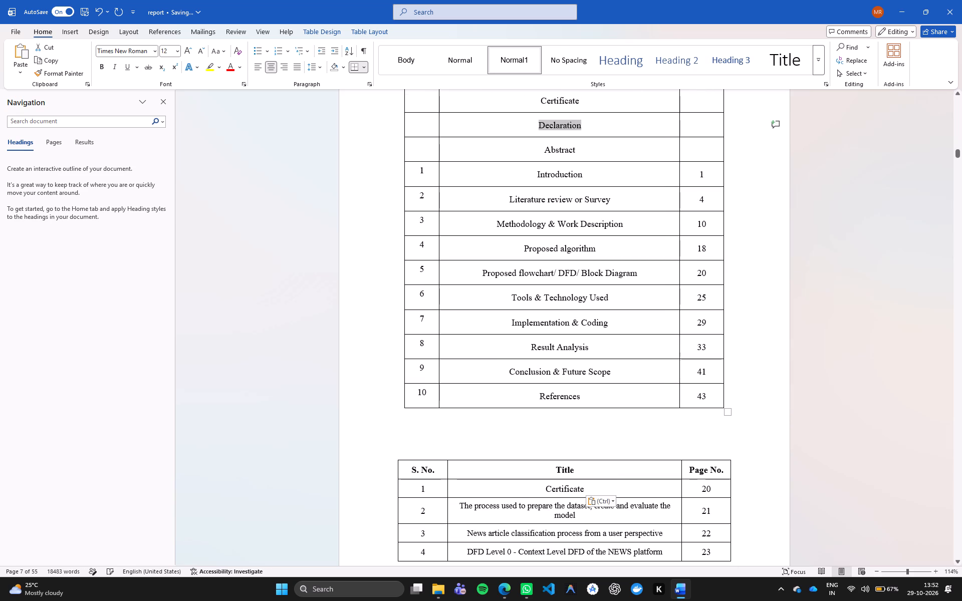
key("ctrl+c")
left_click_drag(454, 502, 582, 509)
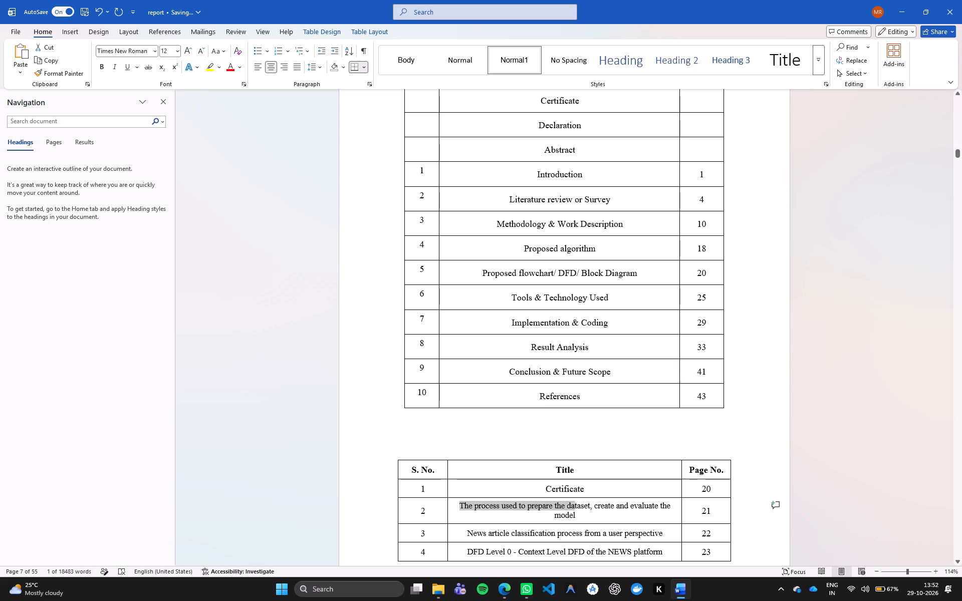
left_click_drag(582, 509, 616, 515)
key("ctrl+v")
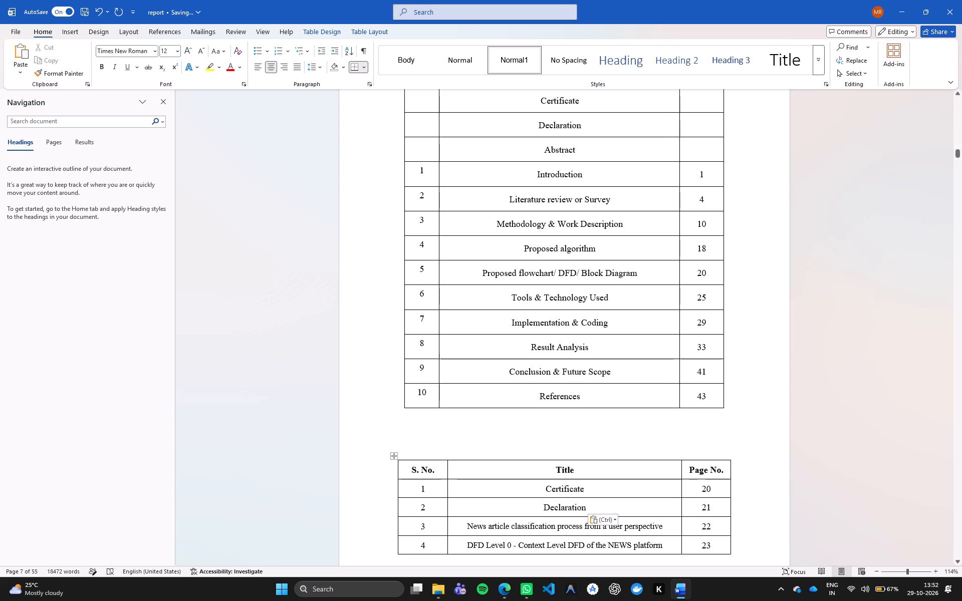
Replace the title in row 3 of the pasted table with "Abstract" copied from the contents table.
left_click_drag(539, 147, 626, 156)
key("ctrl+v")
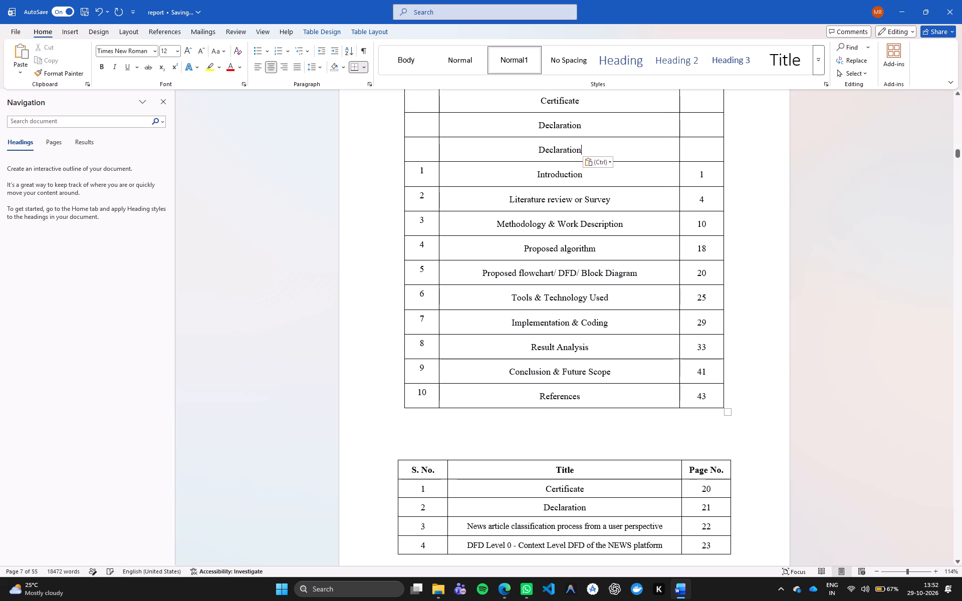
key("ctrl+z")
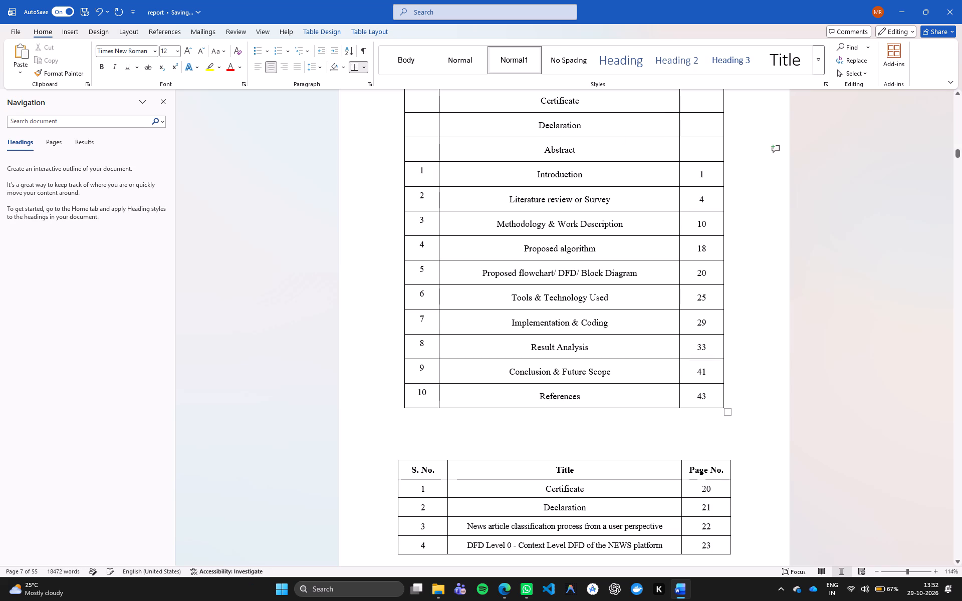
key("ctrl+c")
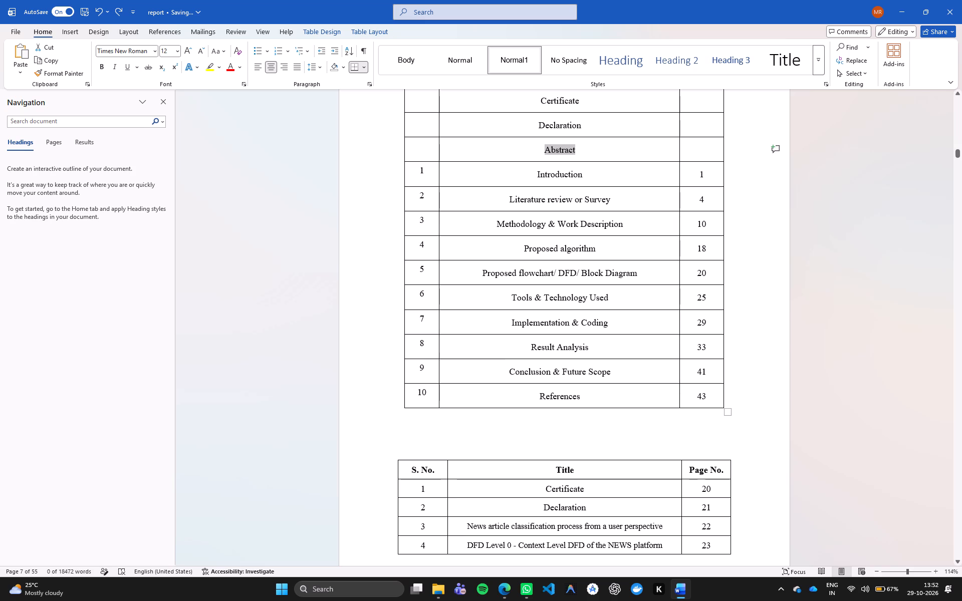
left_click_drag(463, 522, 674, 528)
key("ctrl+v")
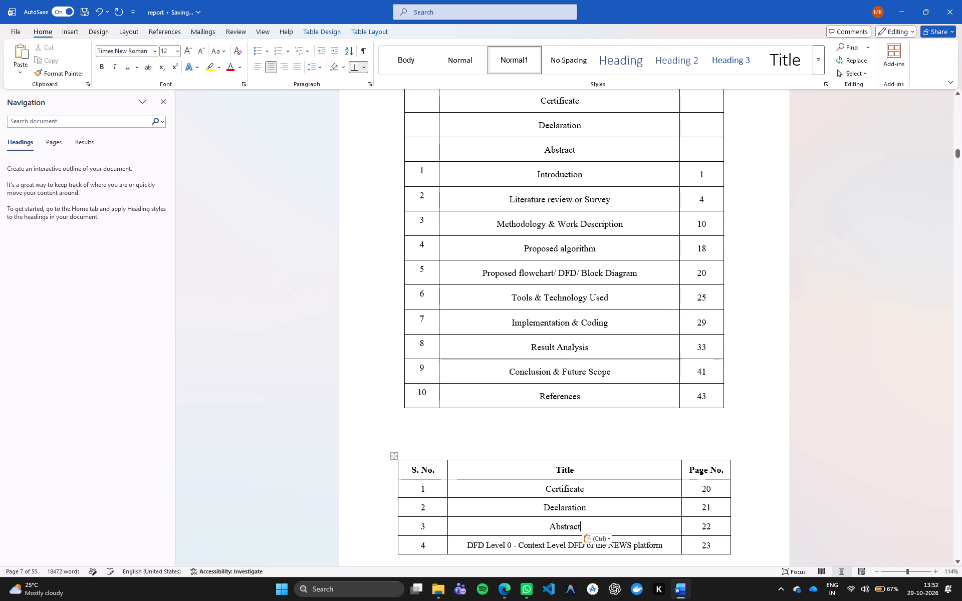
Replace the title in row 4 of the pasted table with "Introduction" copied from the contents table.
left_click_drag(517, 179, 619, 176)
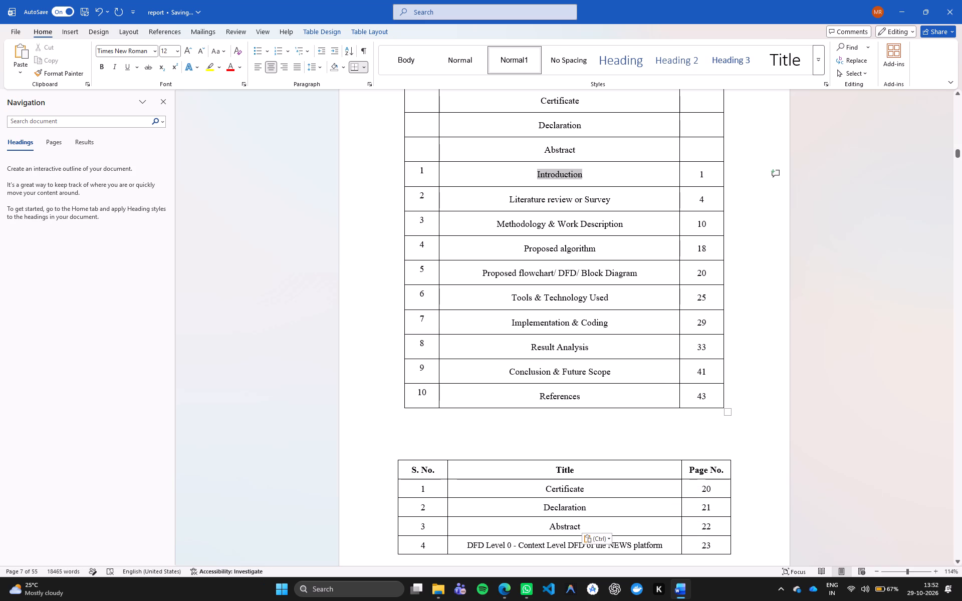
key("ctrl+c")
left_click_drag(462, 544, 686, 547)
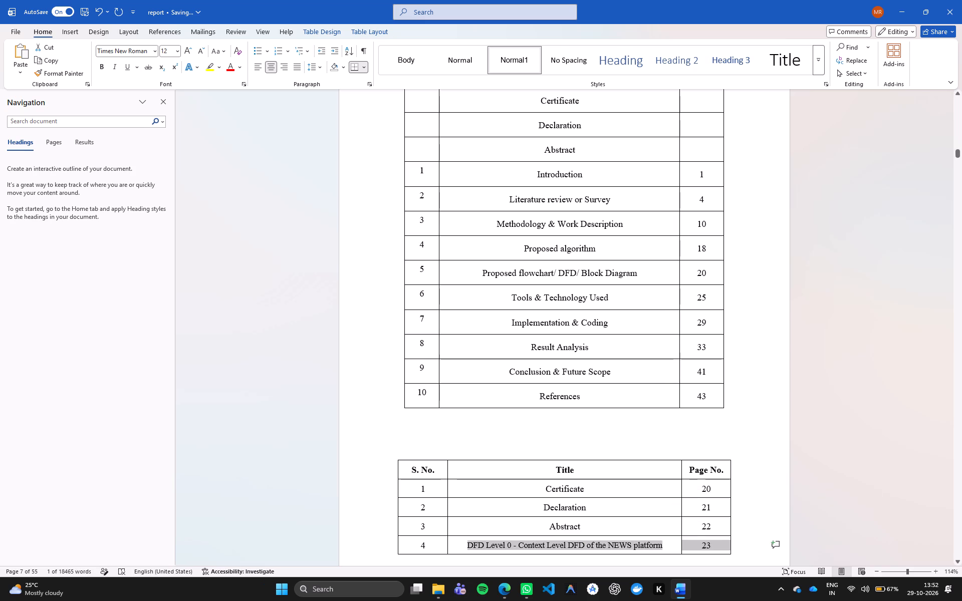
left_click_drag(686, 547, 666, 547)
key("ctrl+v")
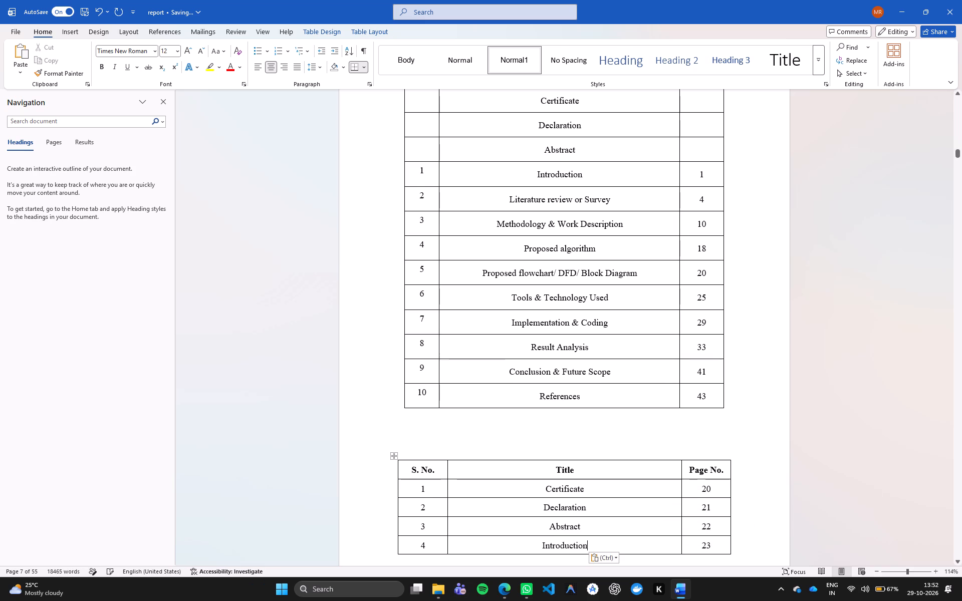
Clear the serial numbers of the Certificate, Declaration and Abstract rows in the pasted table.
scroll(659, 535, "down", 6)
scroll(622, 461, "down", 1)
scroll(622, 461, "up", 6)
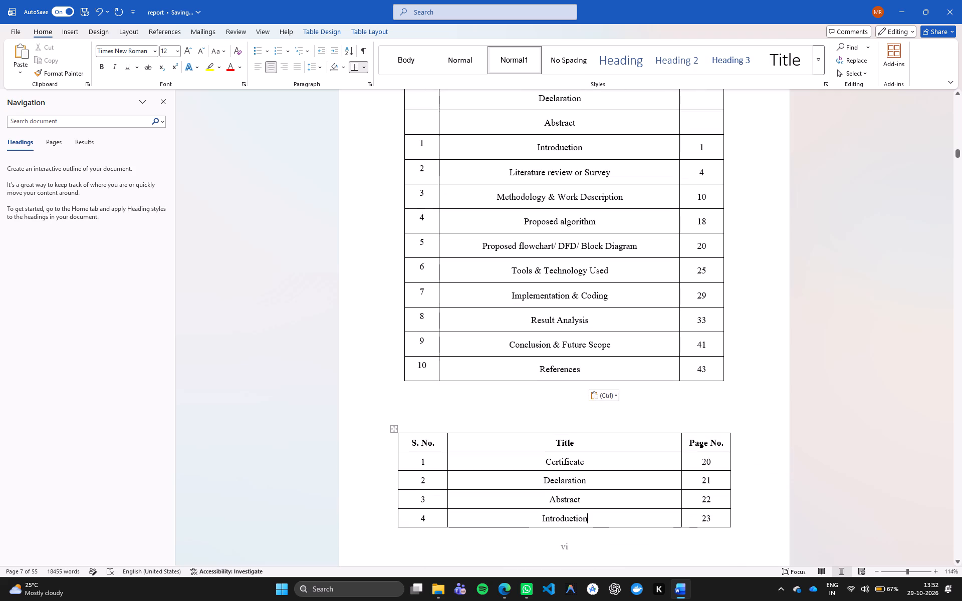
left_click(432, 460)
key("BackSpace")
key("BackSpace")
key("BackSpace")
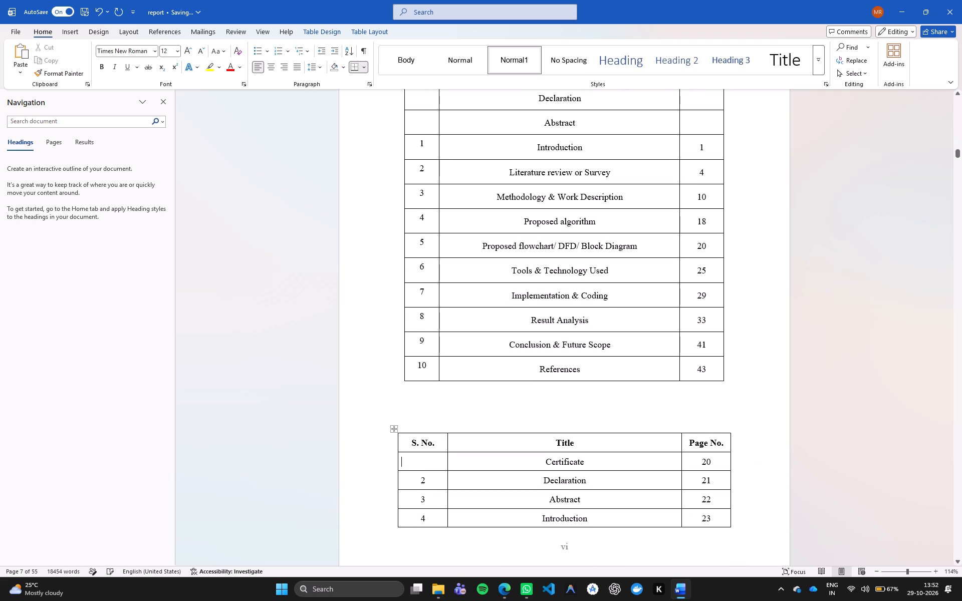
left_click(432, 483)
key("BackSpace")
key("BackSpace")
left_click(435, 502)
key("BackSpace")
key("BackSpace")
Set the serial number of the Introduction row in the pasted table to 1.
left_click(439, 521)
key("BackSpace")
key("1")
Replace the title in row 5 of the pasted table with "Literature review or Survey" copied from the contents table.
scroll(477, 423, "down", 1)
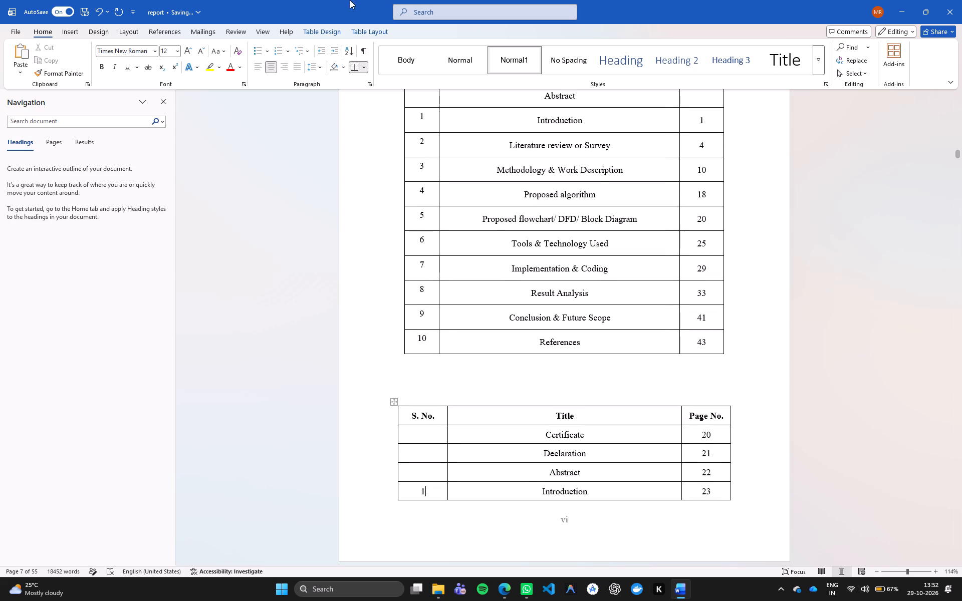
scroll(636, 319, "down", 5)
scroll(549, 213, "up", 4)
left_click_drag(502, 123, 649, 124)
key("ctrl+c")
scroll(584, 449, "down", 7)
left_click_drag(455, 415, 609, 423)
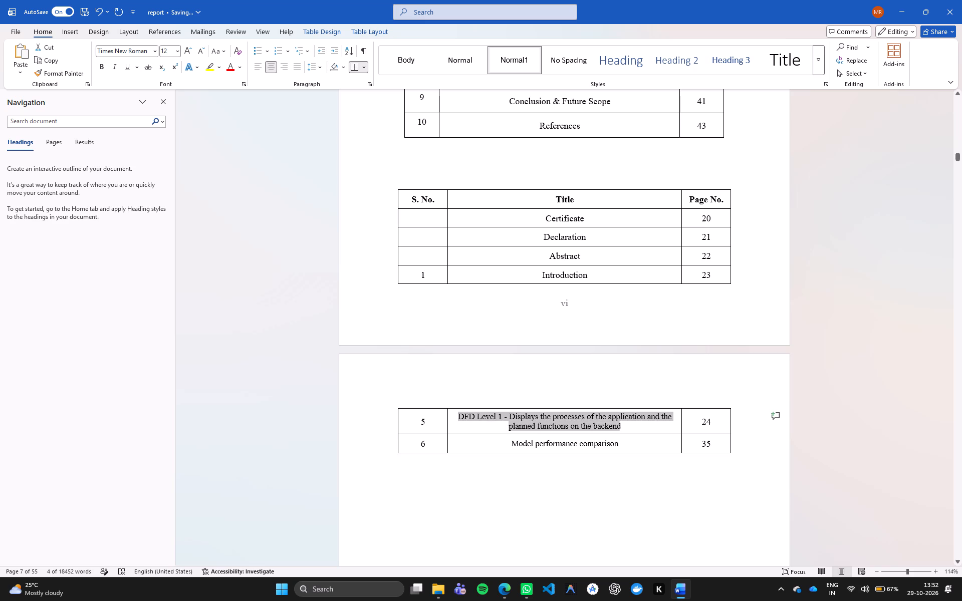
left_click_drag(609, 423, 622, 426)
key("ctrl+v")
Replace the title in row 6 of the pasted table with "Methodology & Work Description" copied from the contents table.
scroll(618, 421, "up", 7)
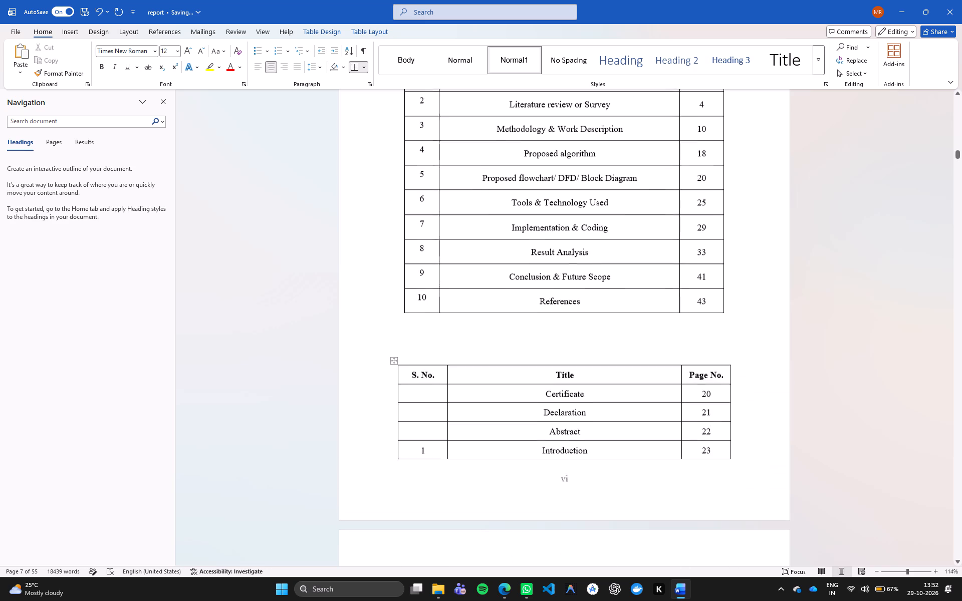
left_click_drag(489, 145, 637, 150)
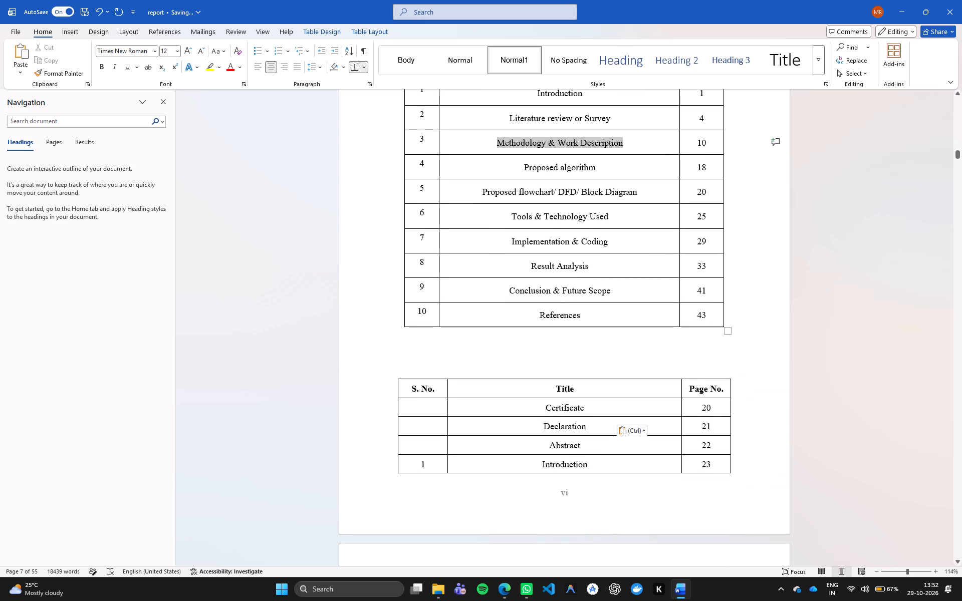
key("ctrl+c")
scroll(624, 342, "down", 9)
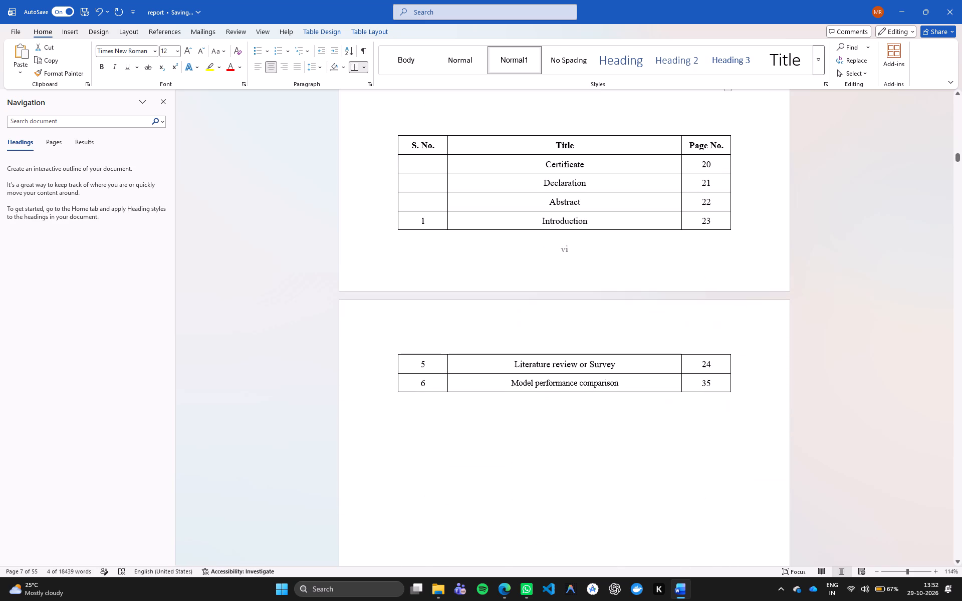
left_click_drag(507, 385, 652, 377)
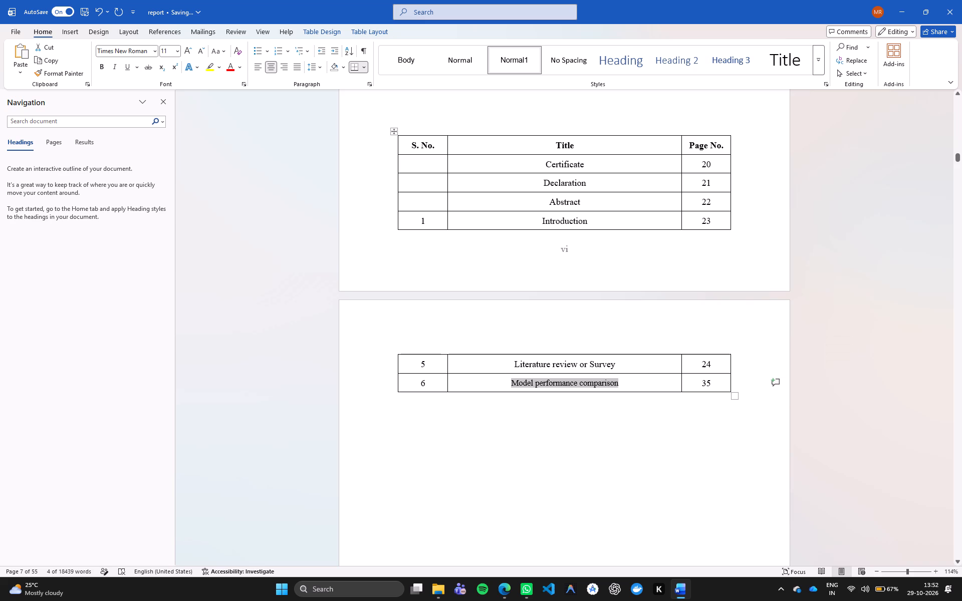
key("ctrl+v")
Add a row at the end of the pasted table with the title "Proposed algorithm" copied from the contents table.
scroll(642, 381, "up", 8)
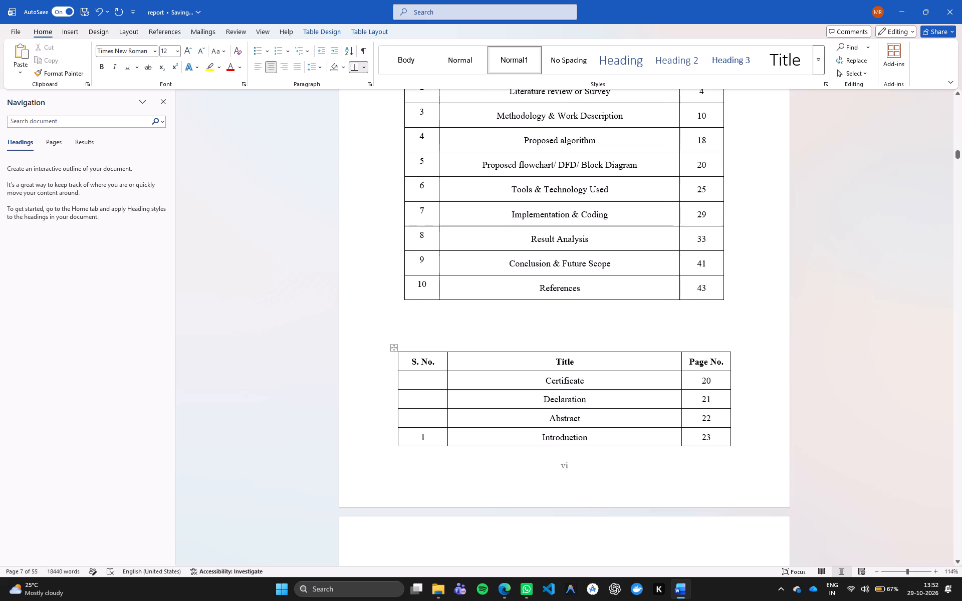
left_click_drag(510, 143, 616, 147)
key("ctrl+c")
scroll(714, 441, "down", 9)
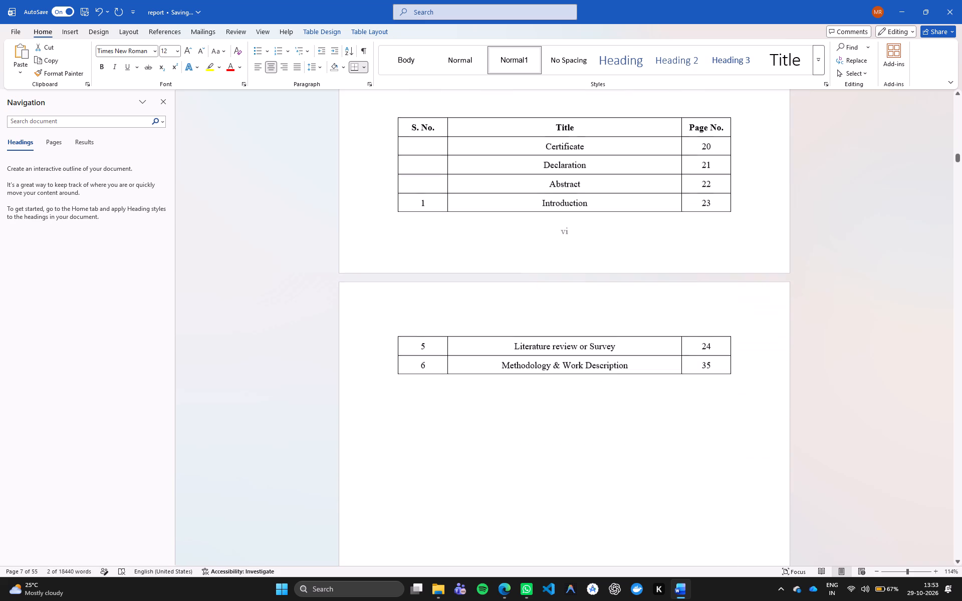
left_click(714, 357)
key("Tab")
key("Tab")
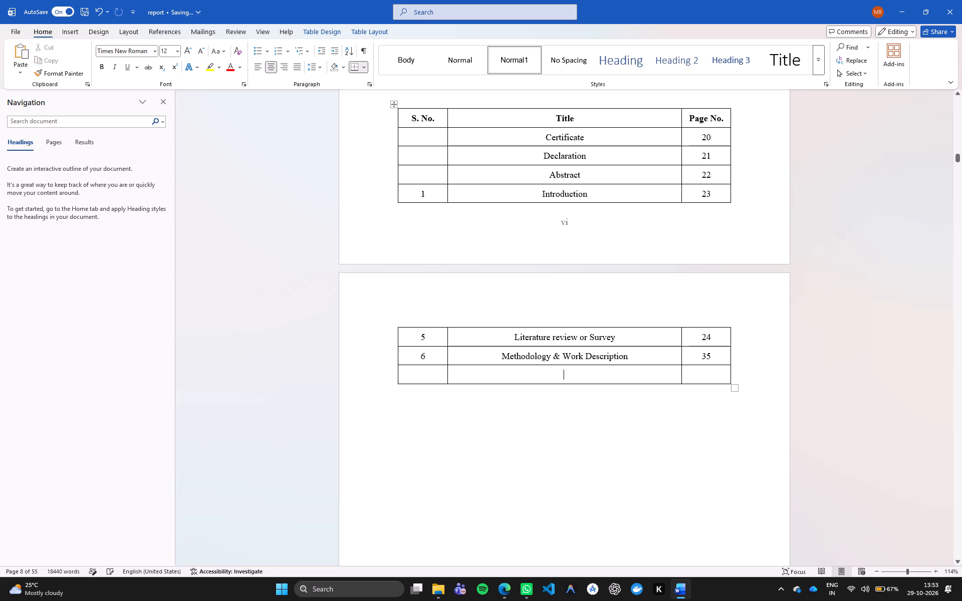
key("ctrl+v")
Add another row to the pasted table with the title "Proposed flowchart/ DFD/ Block Diagram" copied from the contents table.
scroll(715, 369, "up", 1)
scroll(714, 369, "down", 2)
scroll(714, 370, "up", 6)
scroll(710, 376, "down", 1)
scroll(709, 377, "up", 2)
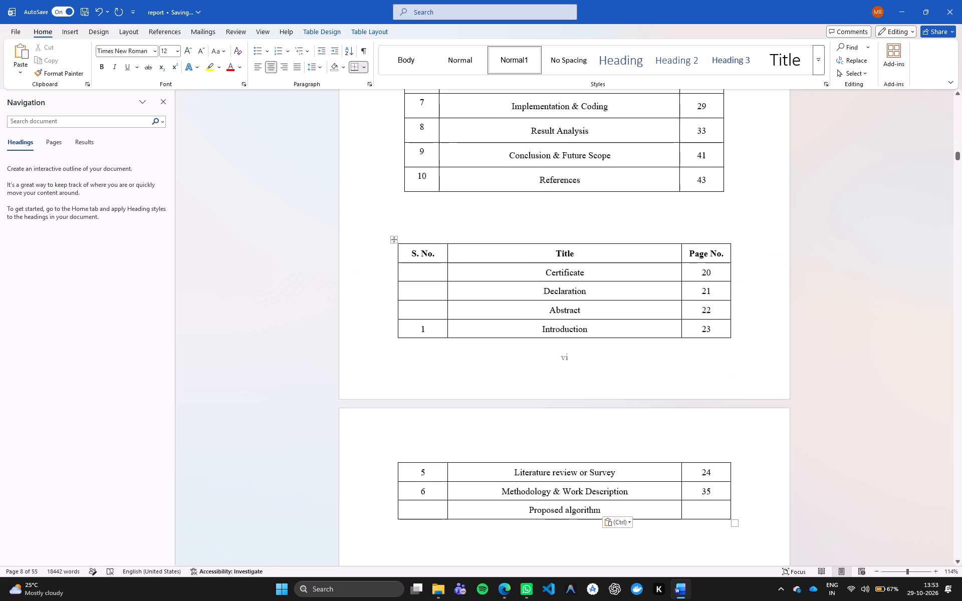
scroll(707, 376, "up", 3)
left_click_drag(478, 162, 666, 171)
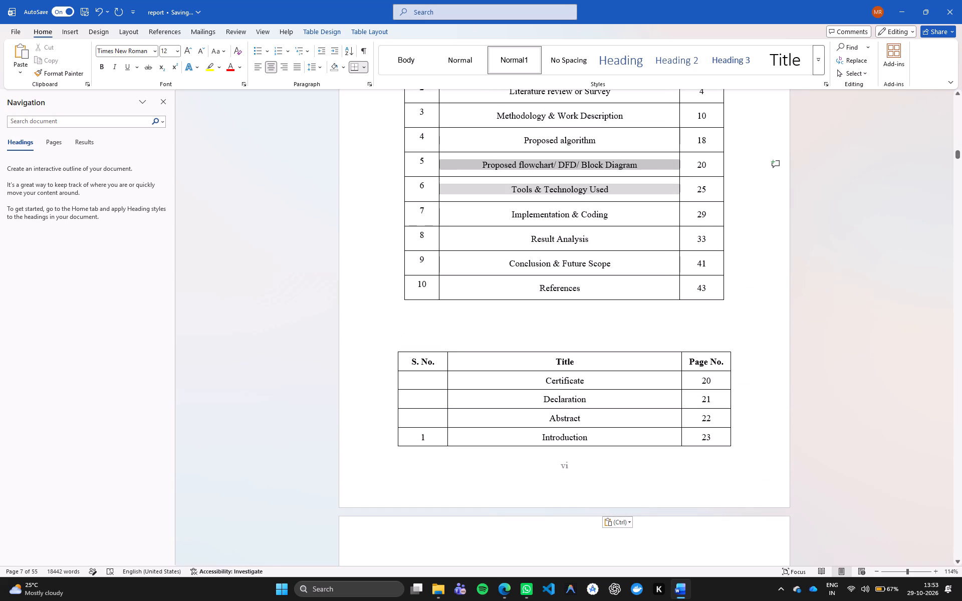
left_click_drag(666, 171, 671, 171)
key("ctrl+c")
scroll(683, 232, "down", 10)
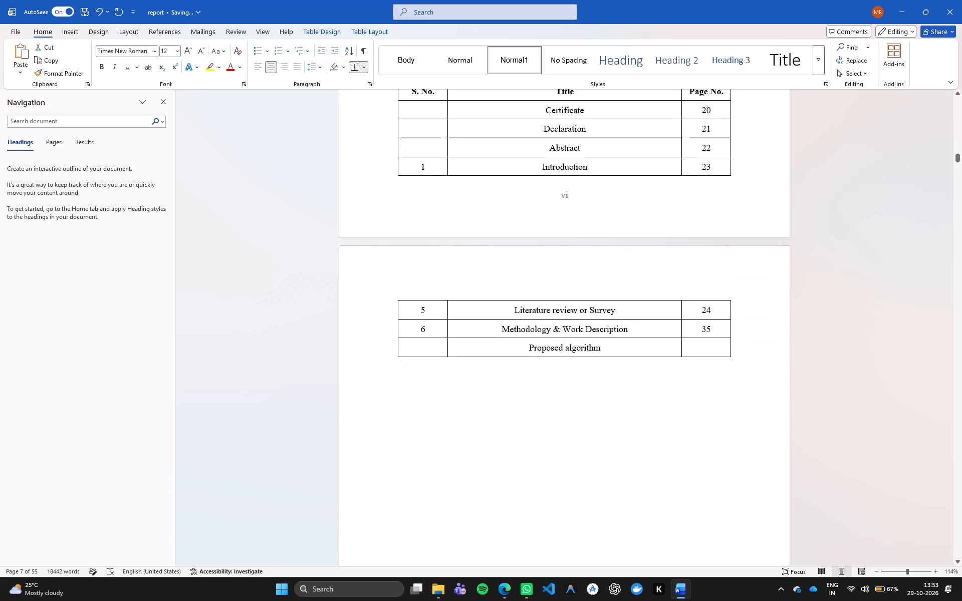
key("Tab")
scroll(673, 331, "down", 1)
scroll(673, 331, "up", 1)
scroll(673, 331, "down", 6)
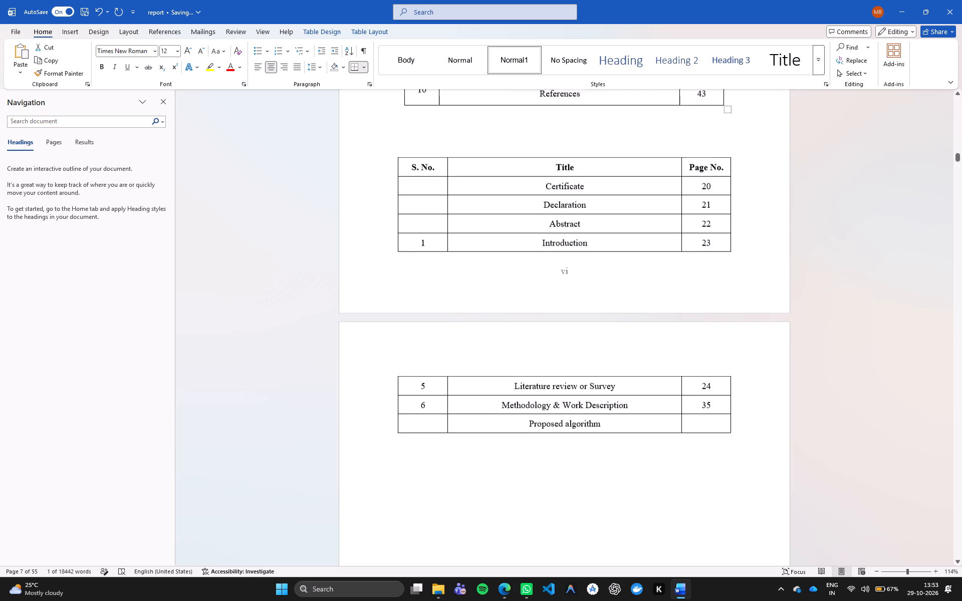
scroll(689, 413, "up", 8)
scroll(689, 413, "down", 5)
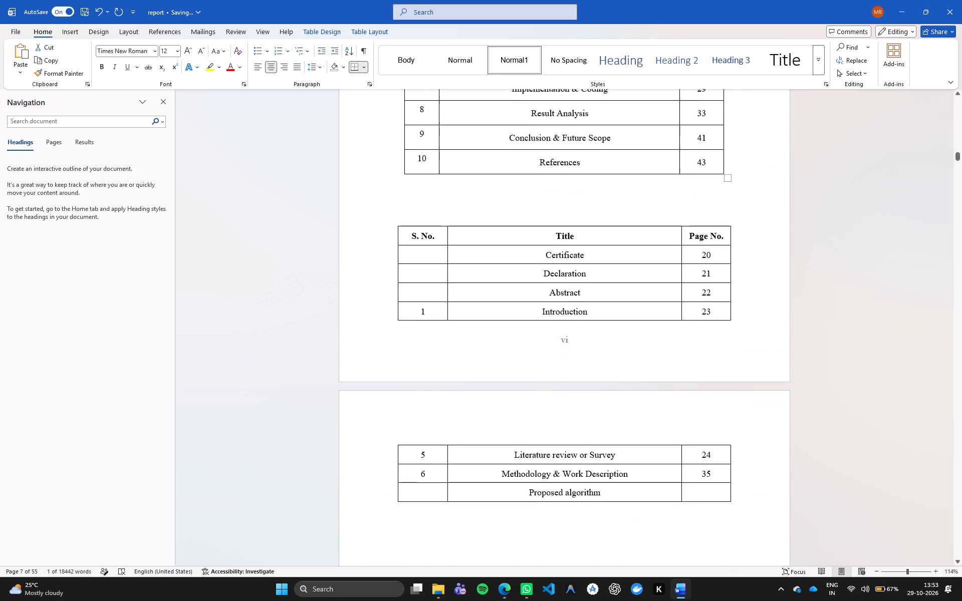
left_click(719, 493)
key("Tab")
key("Tab")
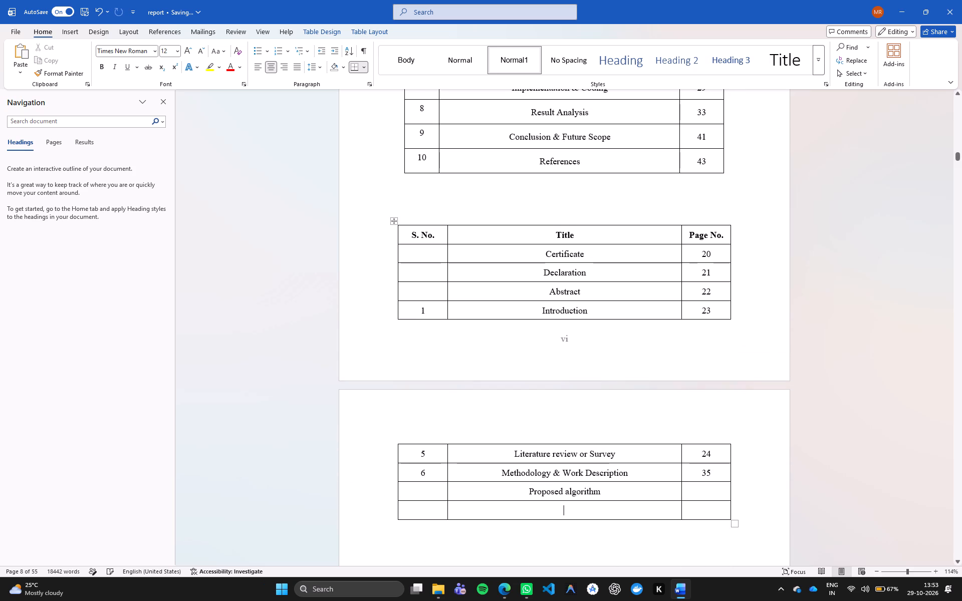
key("ctrl+v")
Add a row below the flowchart entry in the pasted table with the copied title "Tools & Technology Used".
scroll(682, 481, "up", 8)
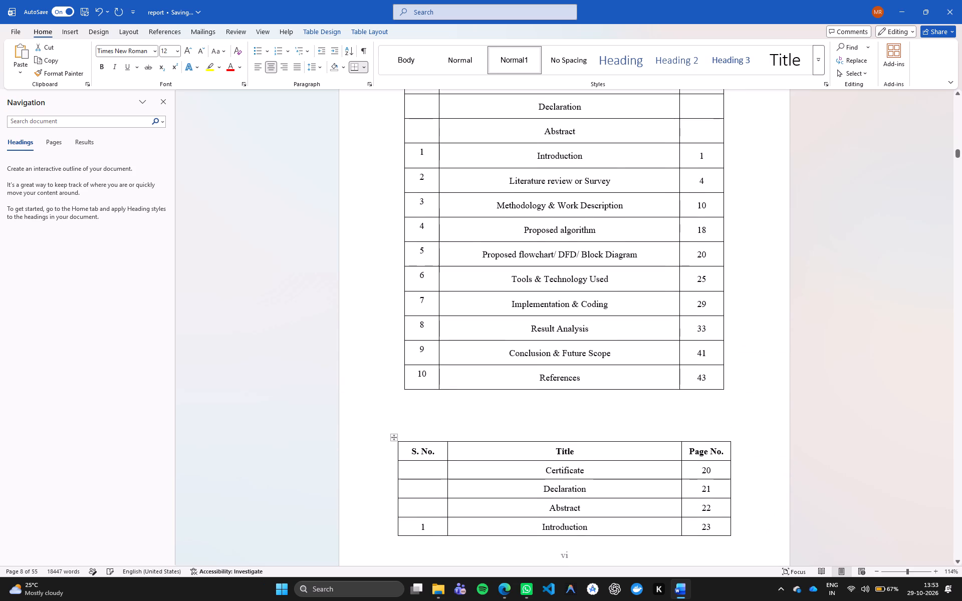
left_click_drag(493, 276, 644, 280)
key("ctrl+c")
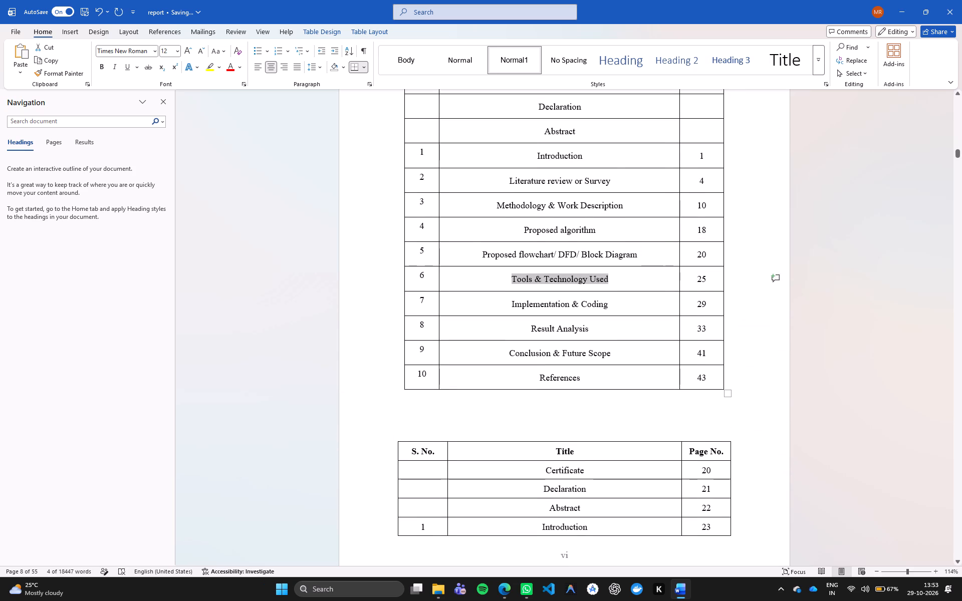
scroll(646, 287, "down", 4)
scroll(649, 305, "up", 1)
scroll(650, 309, "down", 6)
left_click(704, 486)
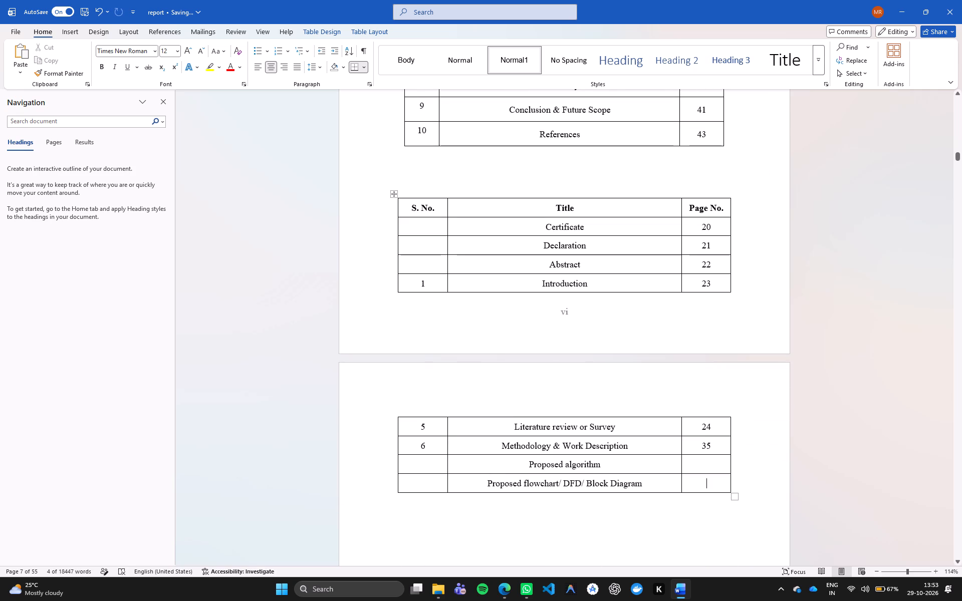
key("Tab")
key("Tab")
key("ctrl+v")
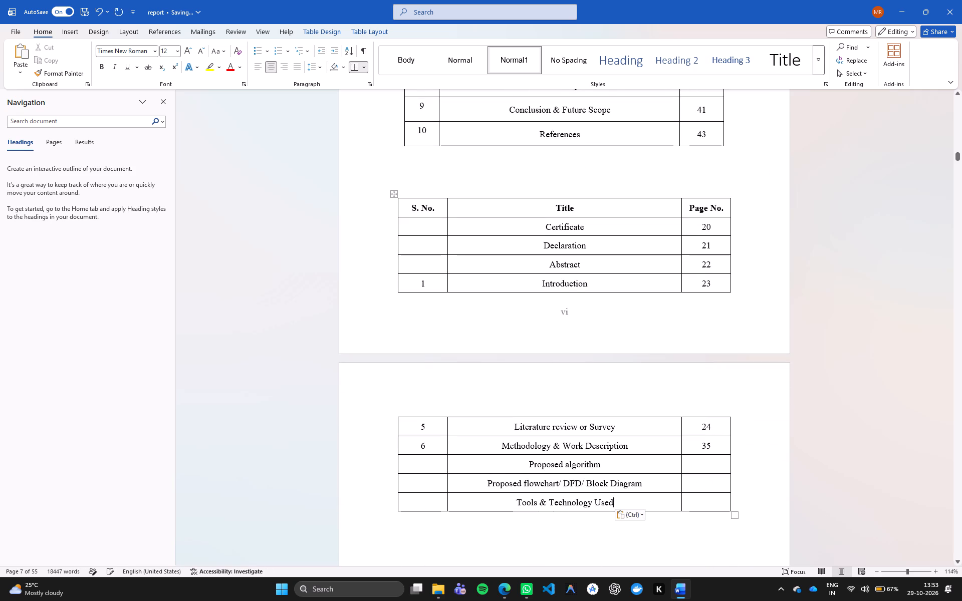
Add a row at the end of the pasted table with the title "Implementation & Coding" copied from the contents table.
scroll(701, 480, "up", 8)
left_click_drag(502, 273, 597, 271)
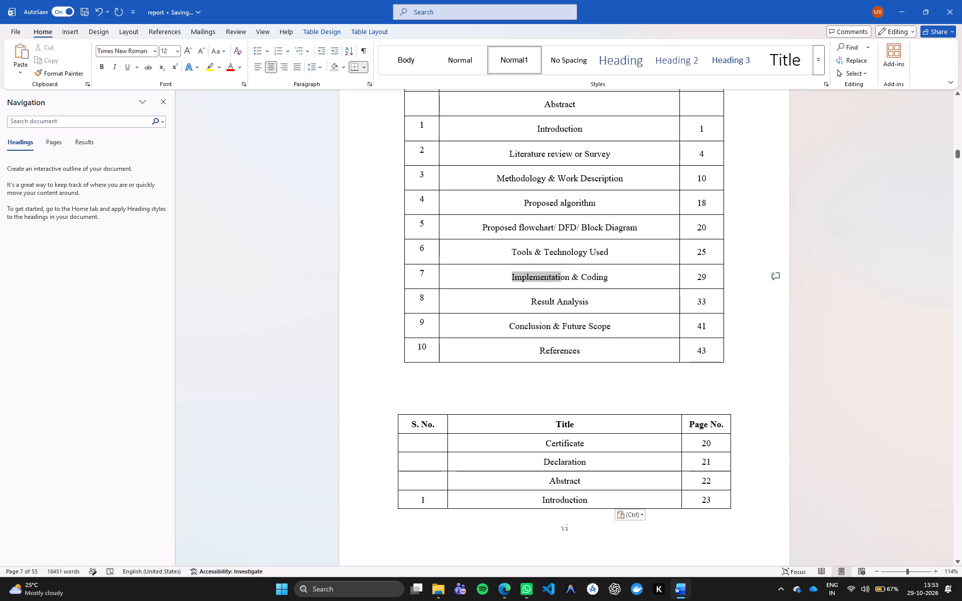
left_click_drag(597, 271, 627, 276)
key("ctrl+c")
scroll(658, 373, "up", 2)
scroll(658, 374, "down", 10)
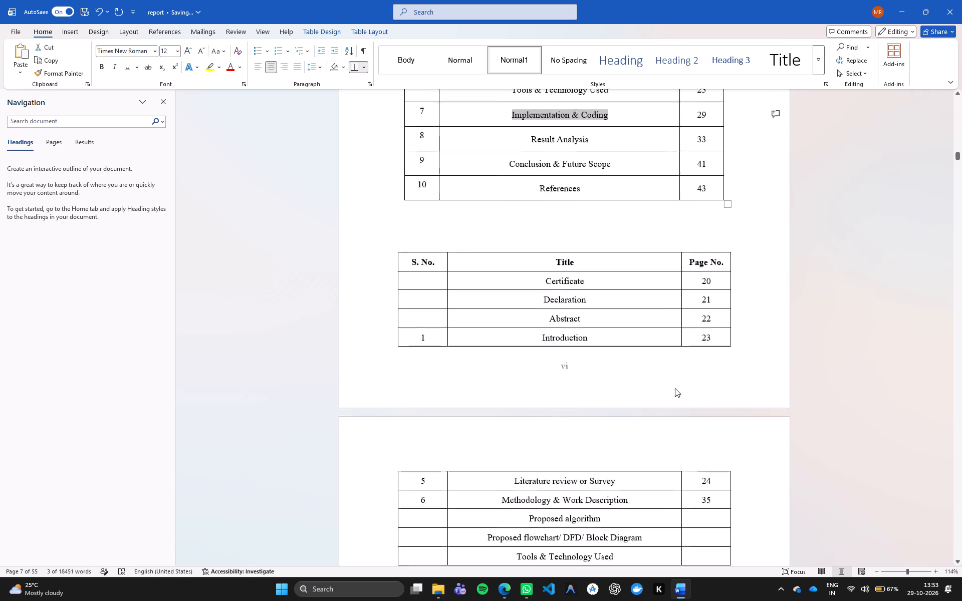
scroll(675, 388, "down", 7)
key("Tab")
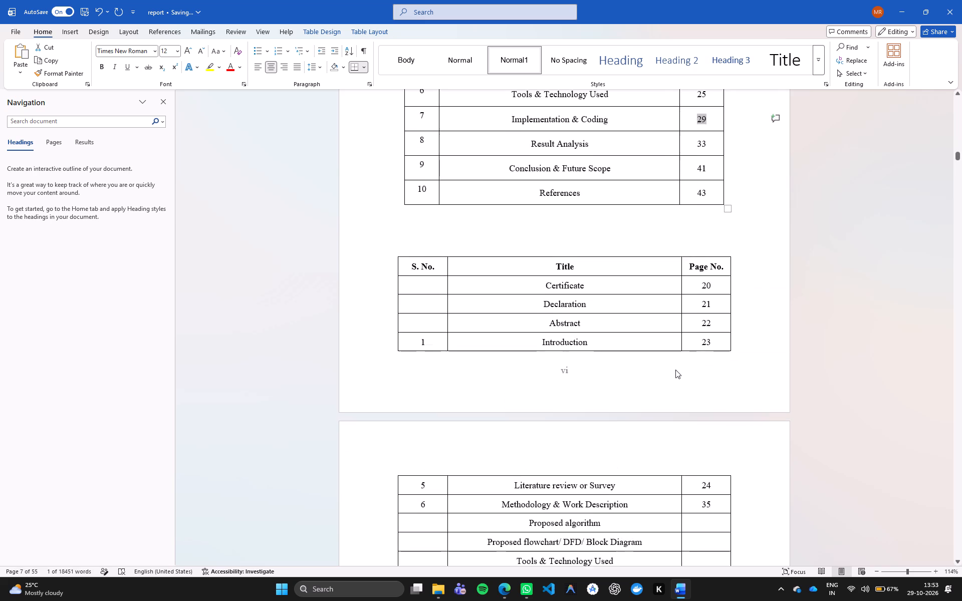
scroll(672, 392, "down", 6)
left_click(698, 393)
key("Tab")
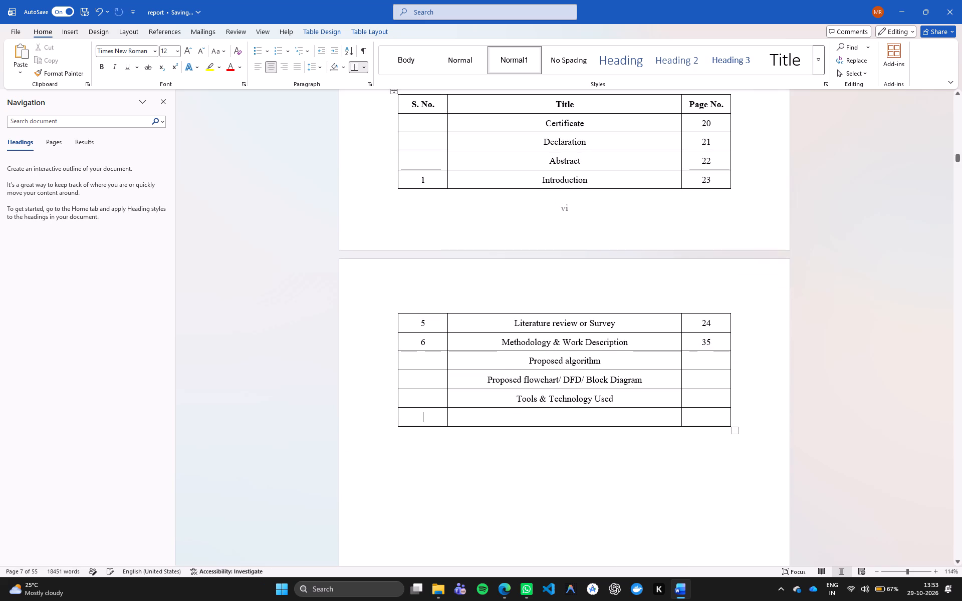
key("Tab")
key("Tab")
key("shift+Tab")
key("ctrl+v")
Add a row below "Implementation & Coding" in the pasted table with the copied title "Result Analysis".
scroll(703, 422, "up", 9)
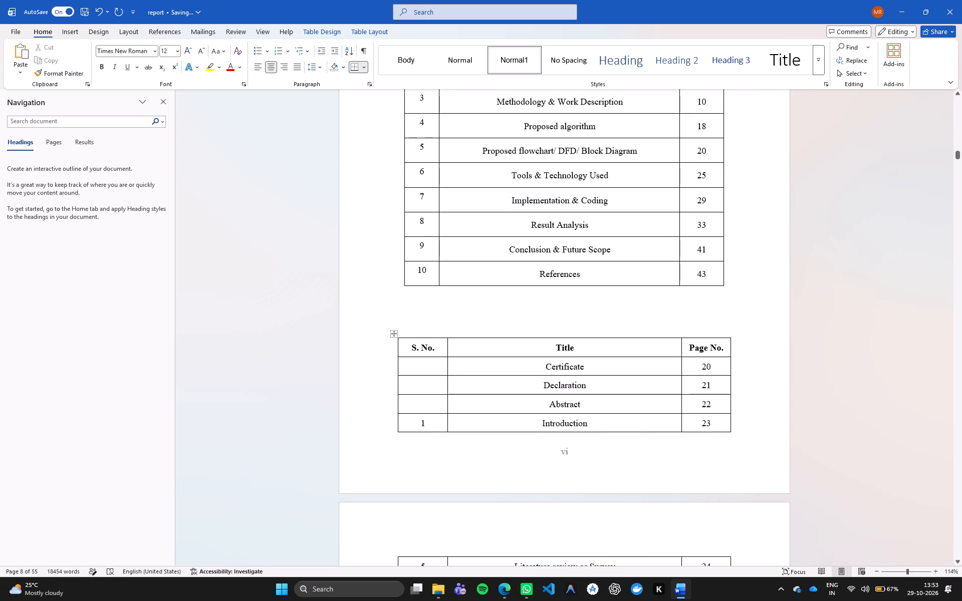
left_click_drag(519, 219, 622, 226)
key("ctrl+c")
scroll(645, 330, "down", 2)
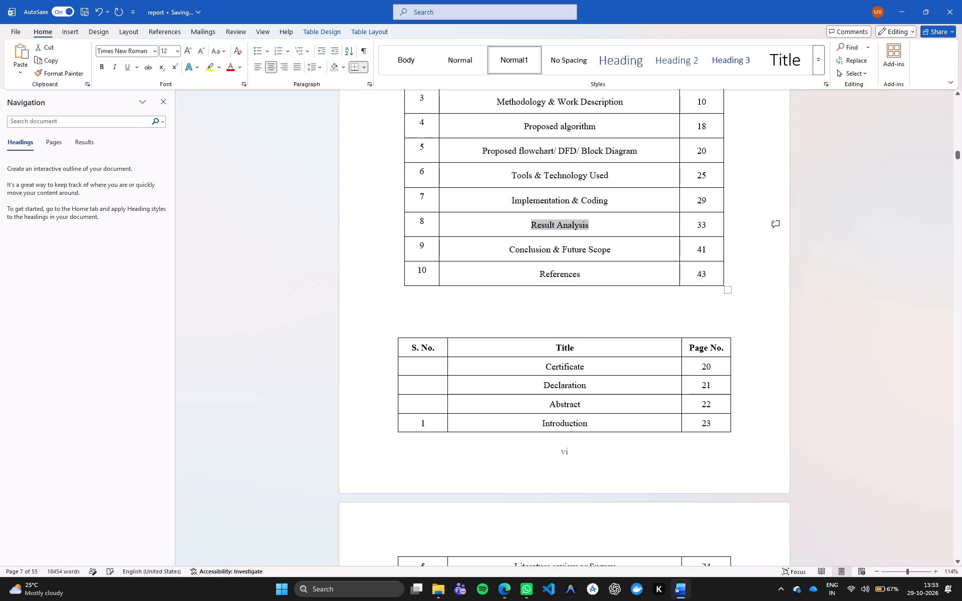
scroll(645, 330, "down", 6)
left_click(661, 442)
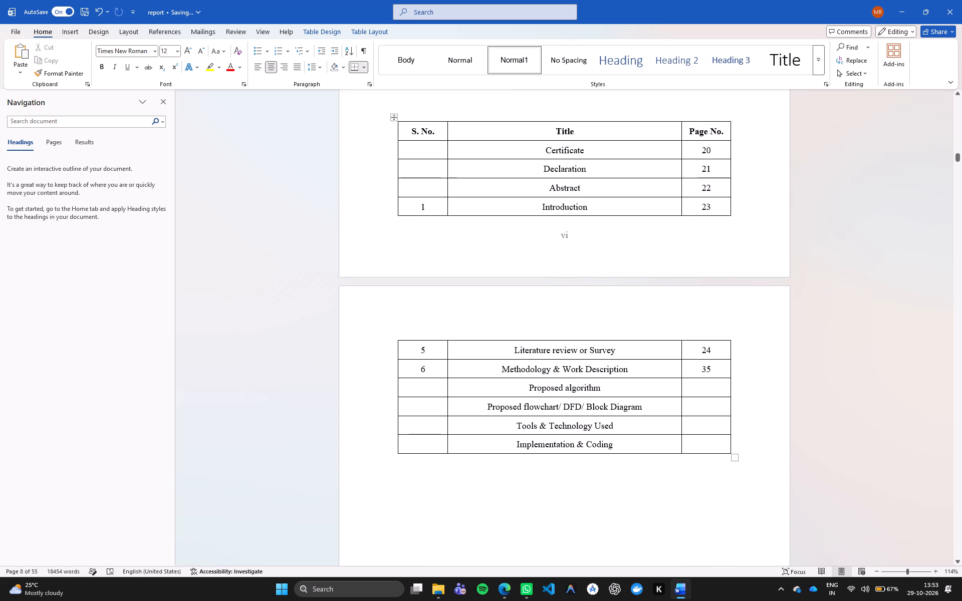
key("Tab")
key("Tab")
key("Tab")
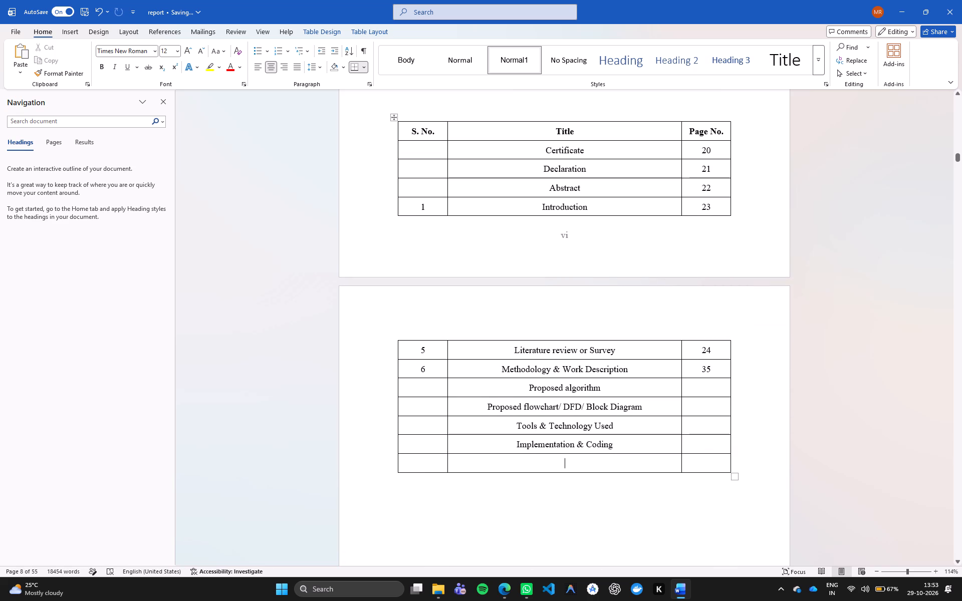
key("ctrl+v")
Add a row below "Result Analysis" in the pasted table with the title "Conclusion & Future Scope" copied from the contents table.
scroll(662, 446, "down", 1)
scroll(662, 446, "up", 6)
scroll(662, 446, "down", 2)
scroll(662, 446, "up", 2)
scroll(637, 363, "up", 5)
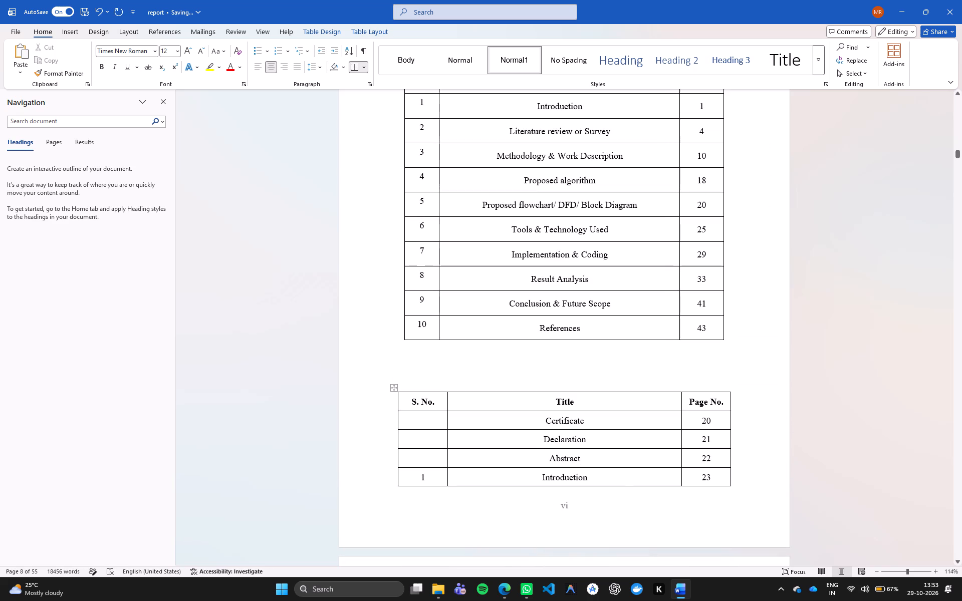
left_click_drag(499, 301, 642, 302)
key("ctrl+c")
scroll(640, 305, "down", 4, "ctrl")
scroll(642, 323, "up", 1, "ctrl")
scroll(646, 345, "down", 3)
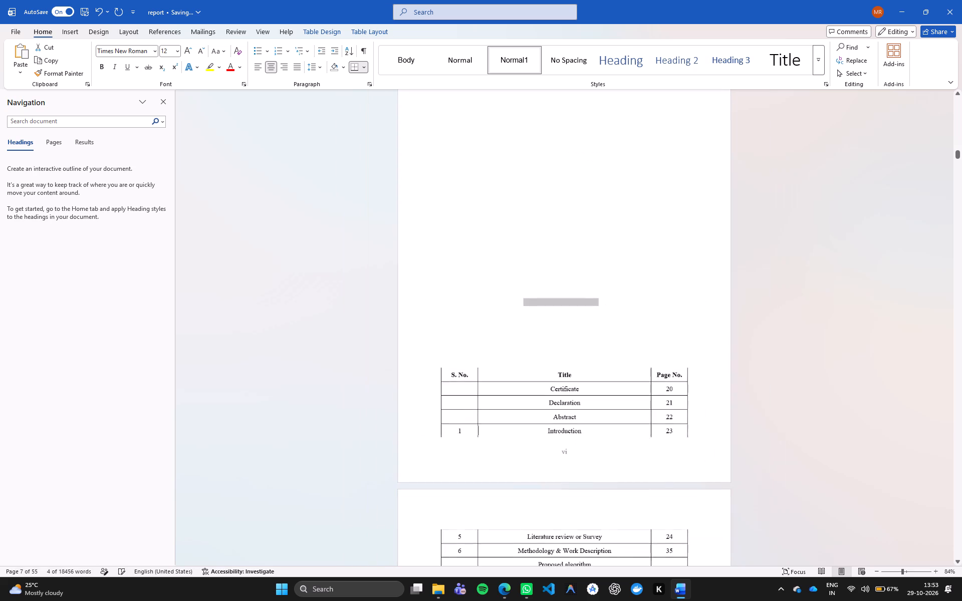
scroll(645, 373, "down", 3)
scroll(639, 419, "down", 8)
scroll(636, 426, "up", 9)
scroll(659, 344, "up", 2)
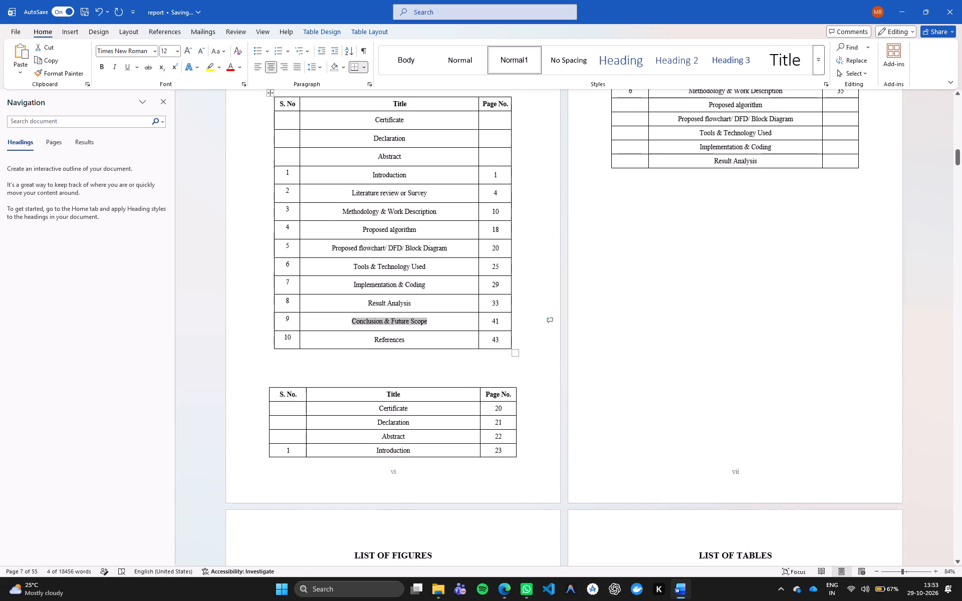
scroll(660, 341, "up", 4)
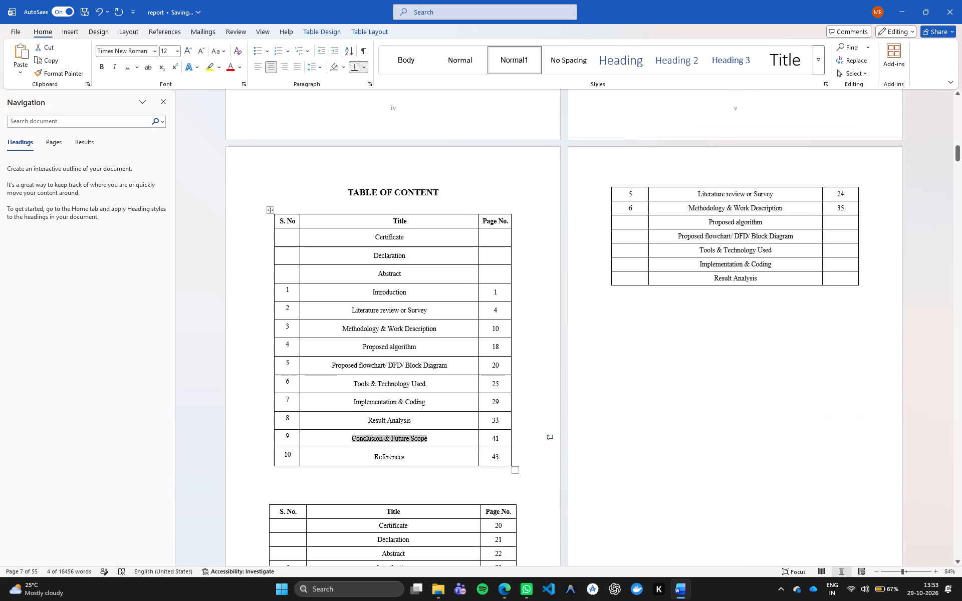
scroll(677, 260, "down", 3)
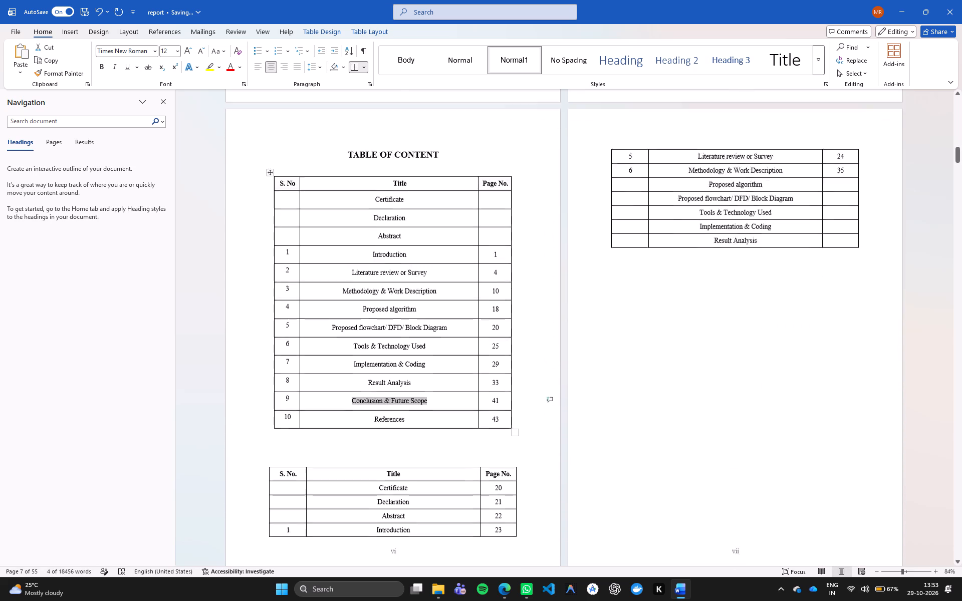
scroll(686, 259, "down", 5)
scroll(651, 289, "up", 1)
scroll(651, 289, "down", 1)
scroll(651, 289, "up", 3)
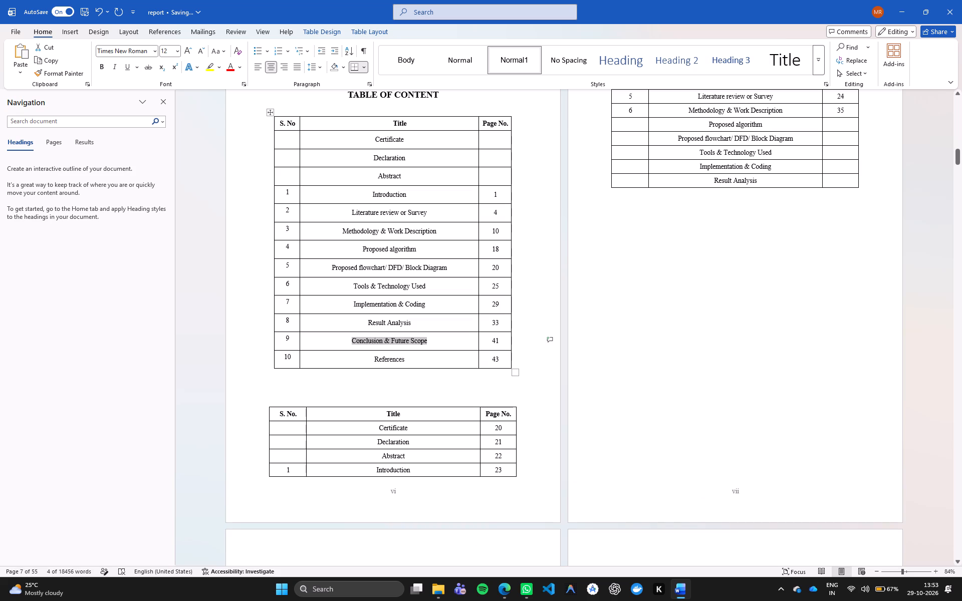
left_click(843, 180)
key("Tab")
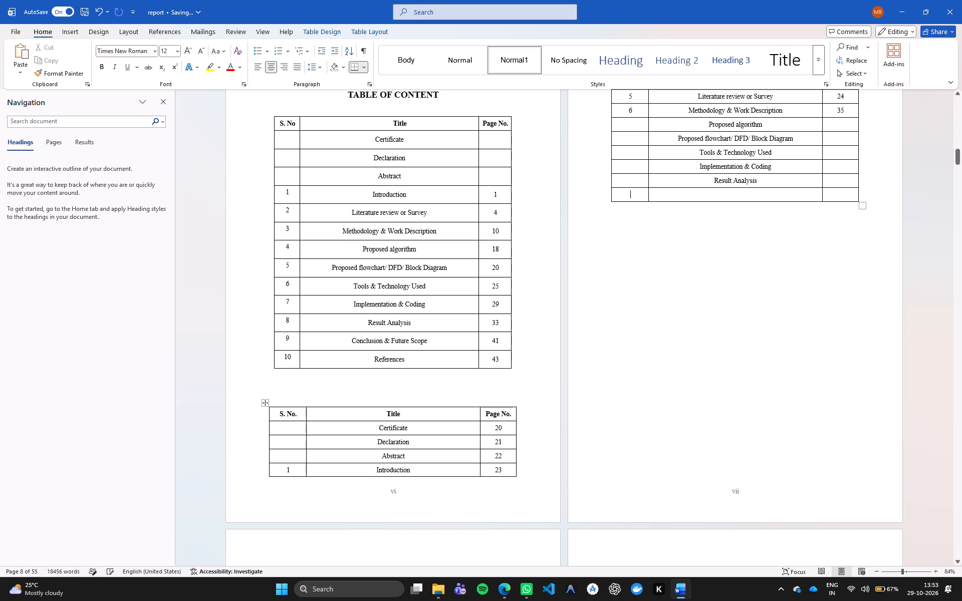
key("Tab")
key("ctrl+v")
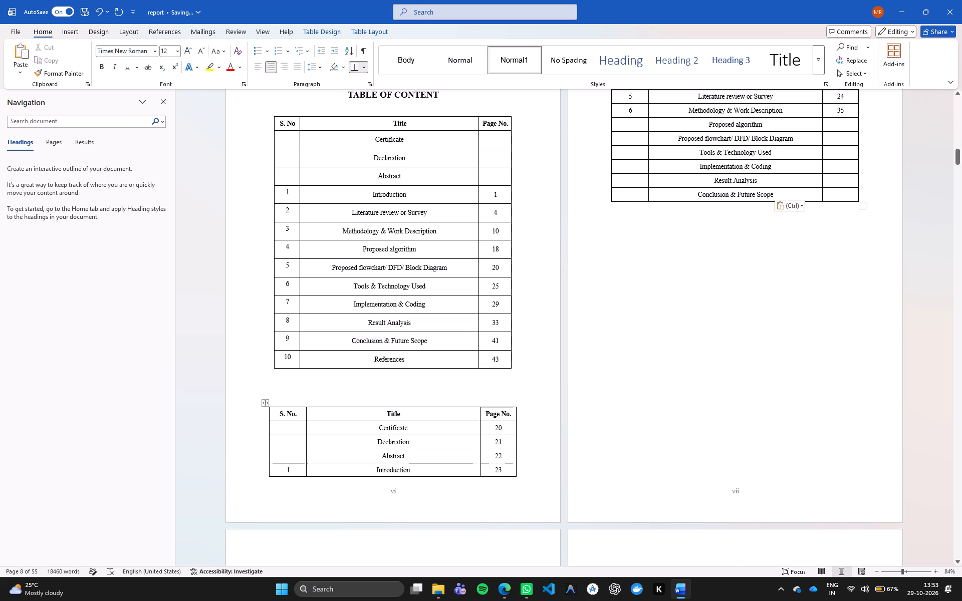
Add a row below "Conclusion & Future Scope" in the pasted table with the title "References" copied from the old contents table.
left_click_drag(344, 357, 429, 360)
key("ctrl+c")
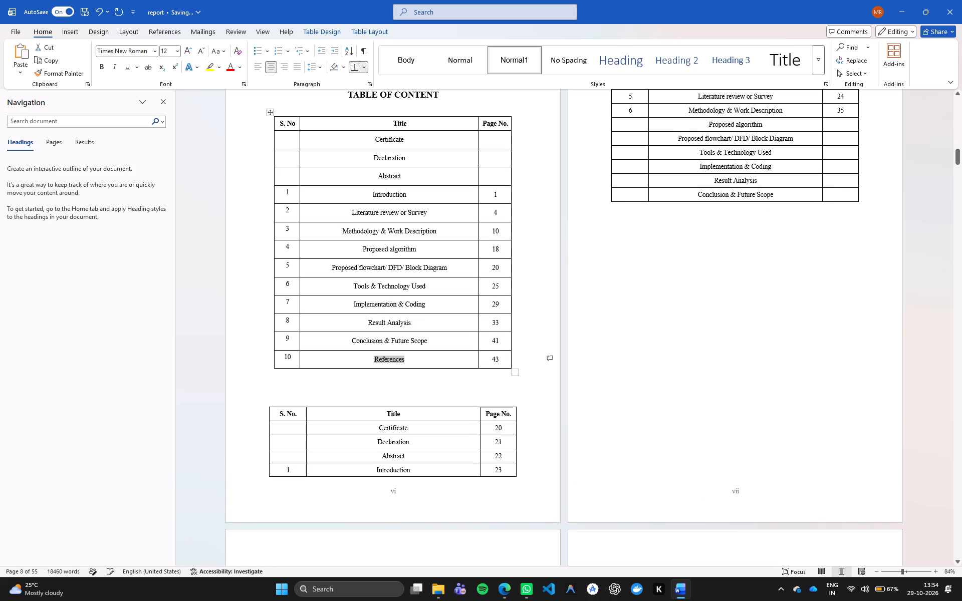
left_click(852, 198)
key("Tab")
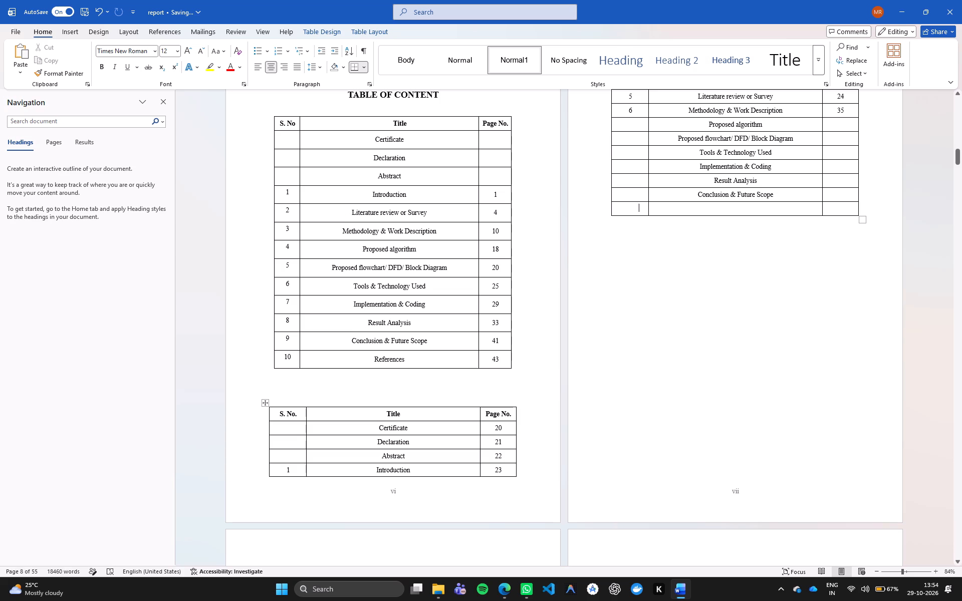
key("Tab")
key("ctrl+v")
Renumber the "Literature review or Survey" and "Methodology & Work Description" rows of the new contents table as 2 and 3.
scroll(653, 205, "up", 2)
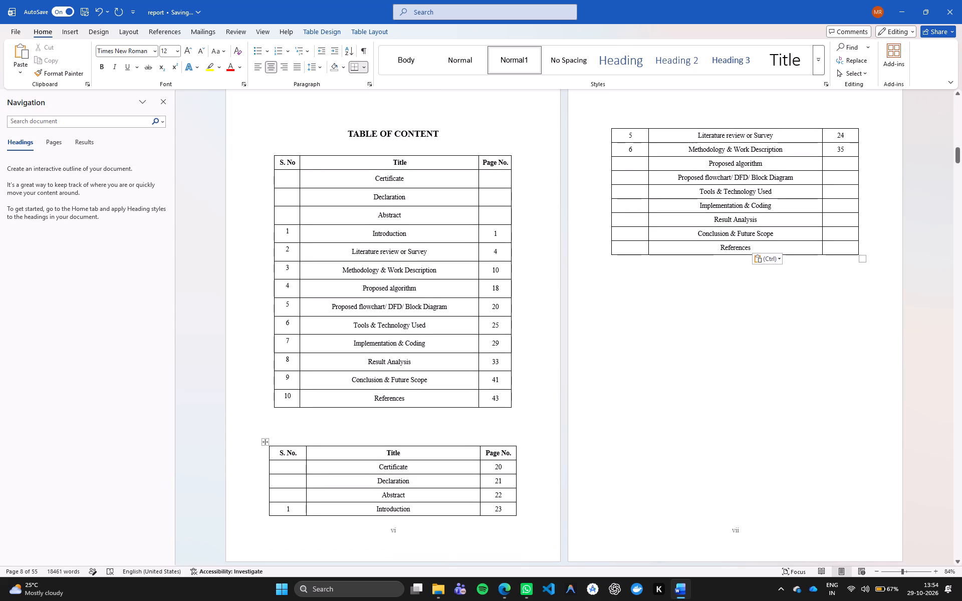
left_click(635, 138)
key("BackSpace")
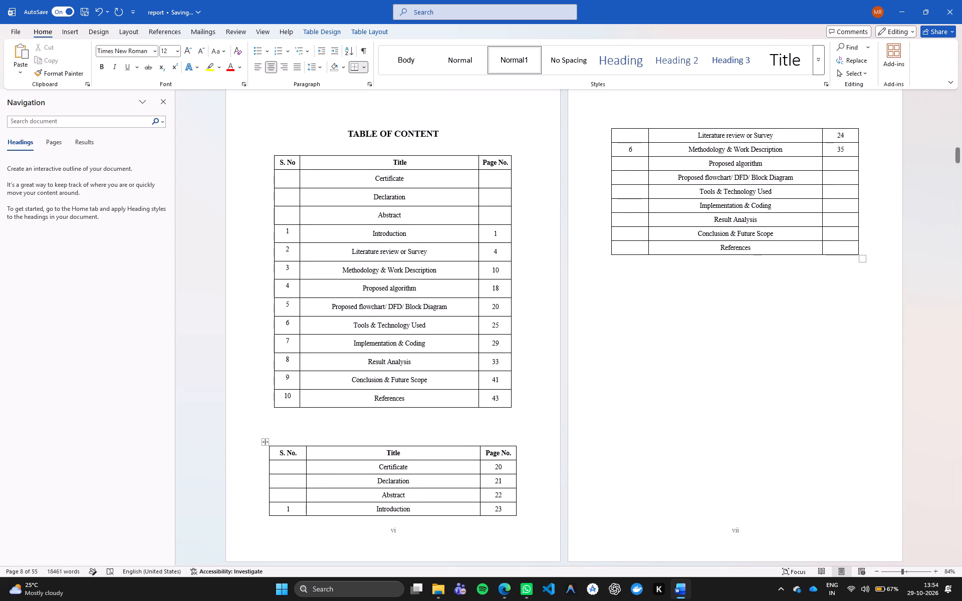
key("2")
key("Down")
key("BackSpace")
key("3")
key("Down")
Number the rows from "Proposed algorithm" to "References" as 4 to 10, keeping the serial numbers centred.
key("BackSpace")
left_click(274, 65)
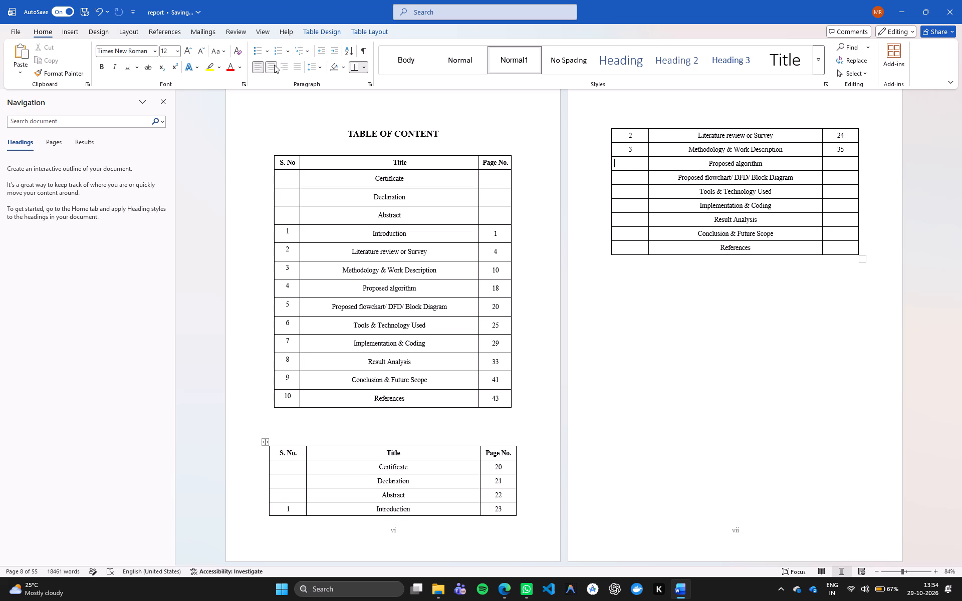
key("4")
key("Down")
key("5")
key("Down")
key("6")
key("Down")
key("7")
key("Down")
key("8")
key("Down")
key("9")
key("Down")
type("10")
Clear the page numbers of the Certificate, Declaration and Abstract rows in the new contents table.
left_click_drag(506, 468, 502, 467)
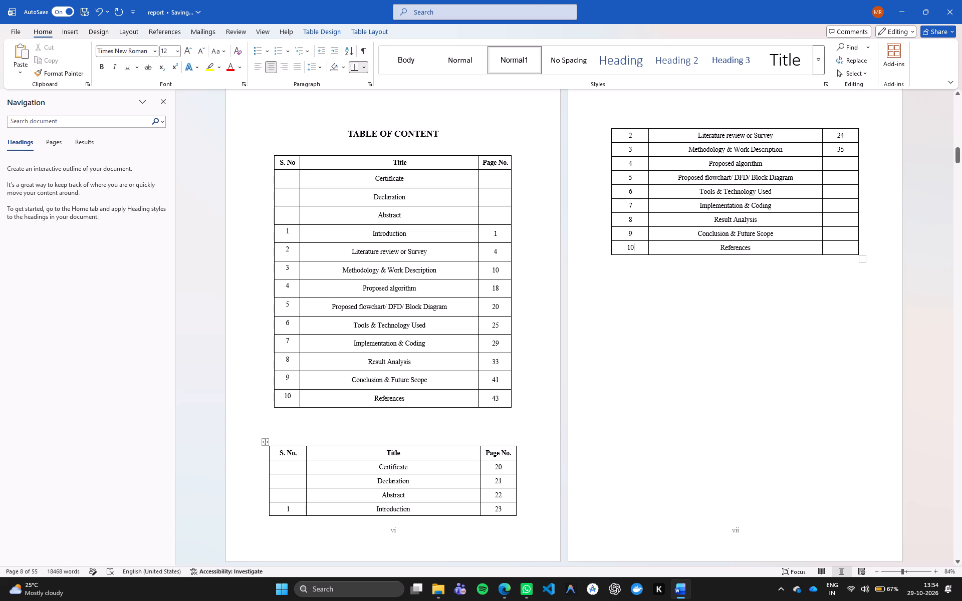
left_click_drag(502, 467, 491, 465)
key("BackSpace")
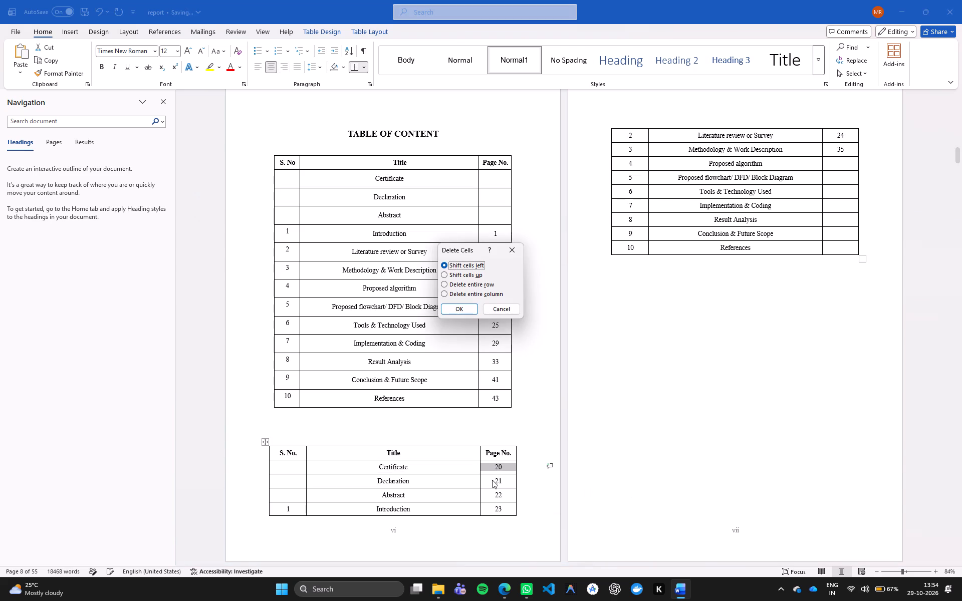
left_click(515, 244)
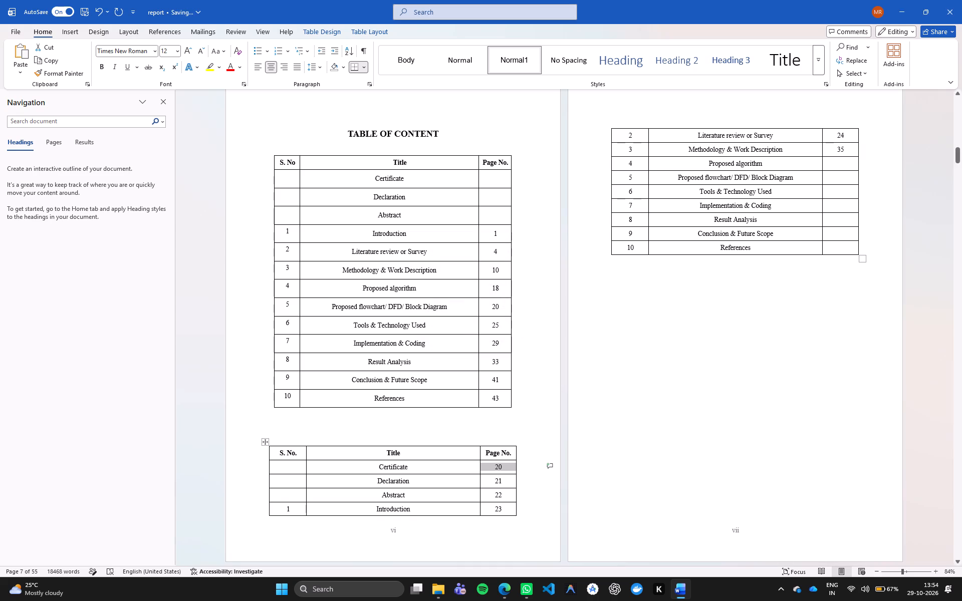
left_click(503, 472)
key("BackSpace")
key("BackSpace")
key("BackSpace")
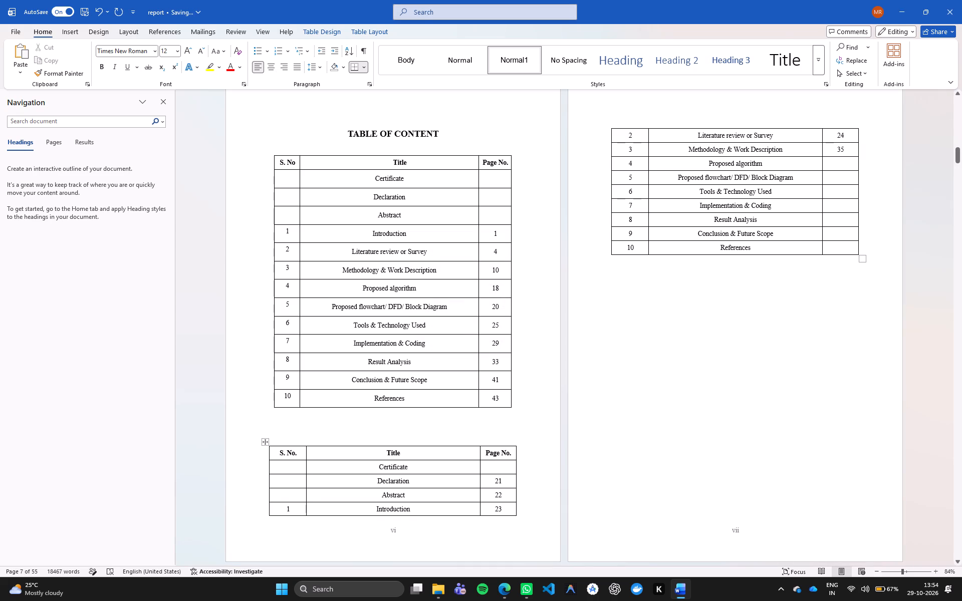
left_click(510, 483)
key("BackSpace")
key("BackSpace")
key("BackSpace")
left_click(510, 494)
key("BackSpace")
key("BackSpace")
key("BackSpace")
Set the page numbers to 1 for Introduction, 4 for Literature review or Survey, and 10 for Methodology & Work Description.
left_click(508, 508)
key("BackSpace")
key("BackSpace")
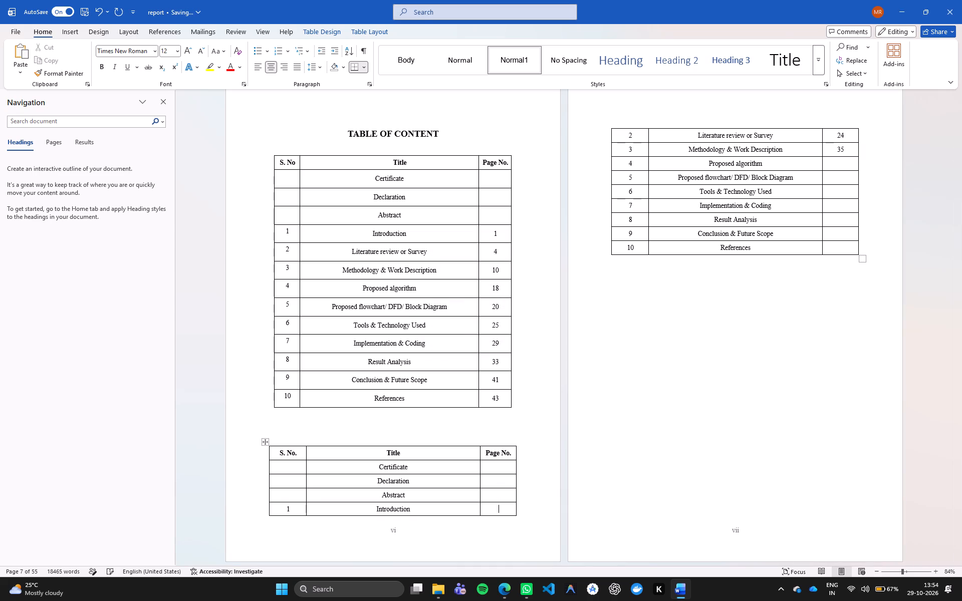
key("1")
left_click(846, 136)
key("Left")
key("BackSpace")
key("Down")
key("Right")
key("Right")
key("BackSpace")
key("BackSpace")
key("1")
key("0")
Enter page numbers 18, 20, 25 and 29 for the Proposed algorithm, Proposed flowchart, Tools & Technology, and Implementation & Coding rows.
key("Down")
type("18")
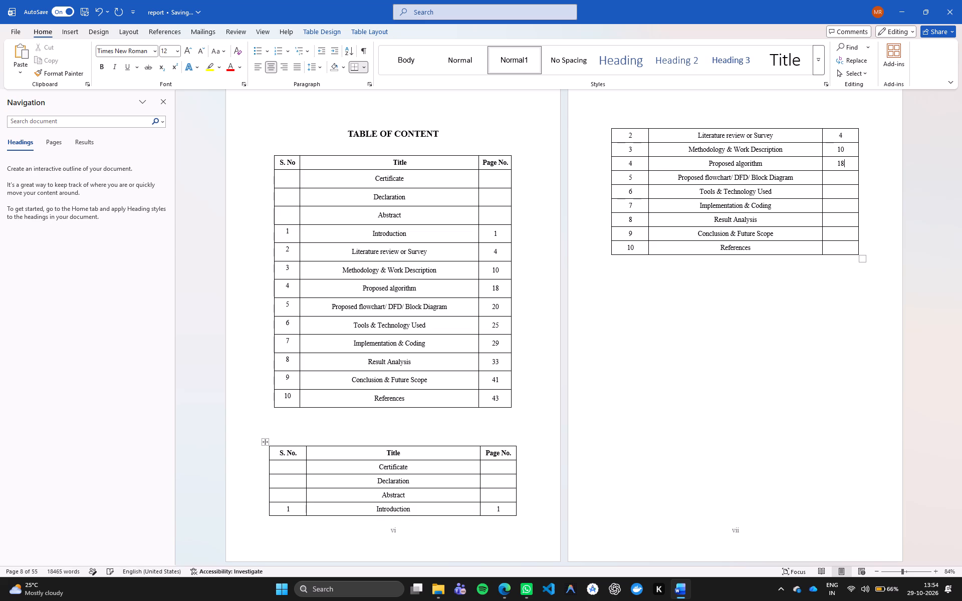
key("Down")
key("2")
key("0")
key("Down")
type("25")
key("Down")
key("2")
key("9")
Enter page numbers 33 for Result Analysis, 41 for Conclusion & Future Scope, and 43 for References.
key("Down")
type("22")
key("BackSpace")
key("BackSpace")
type("33")
key("Down")
type("41")
key("Down")
type("43")
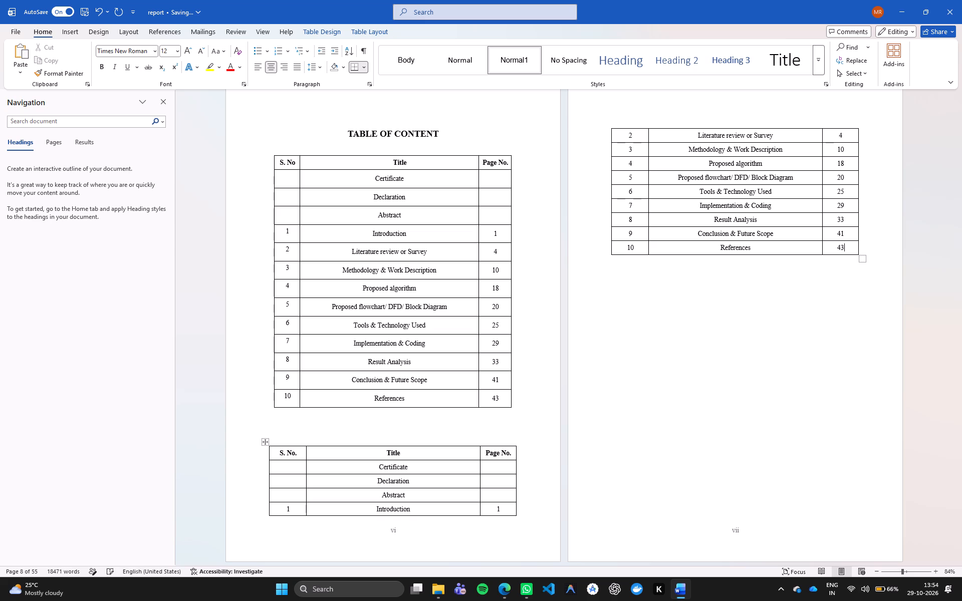
Delete the old contents table and the blank line left between the "TABLE OF CONTENT" heading and the new table.
left_click(793, 361)
scroll(753, 378, "down", 1)
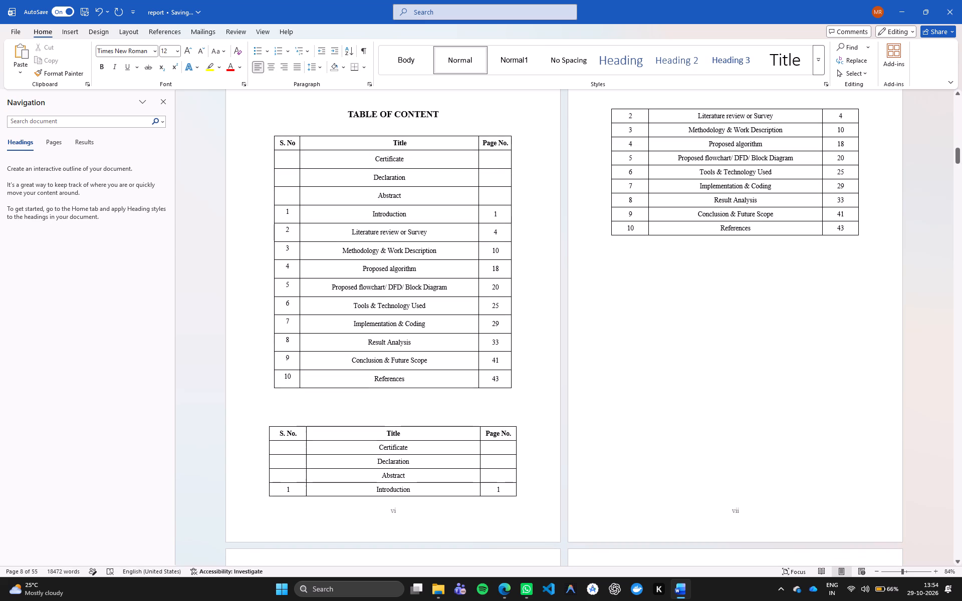
scroll(516, 426, "down", 1)
left_click(302, 385)
left_click_drag(303, 387, 255, 127)
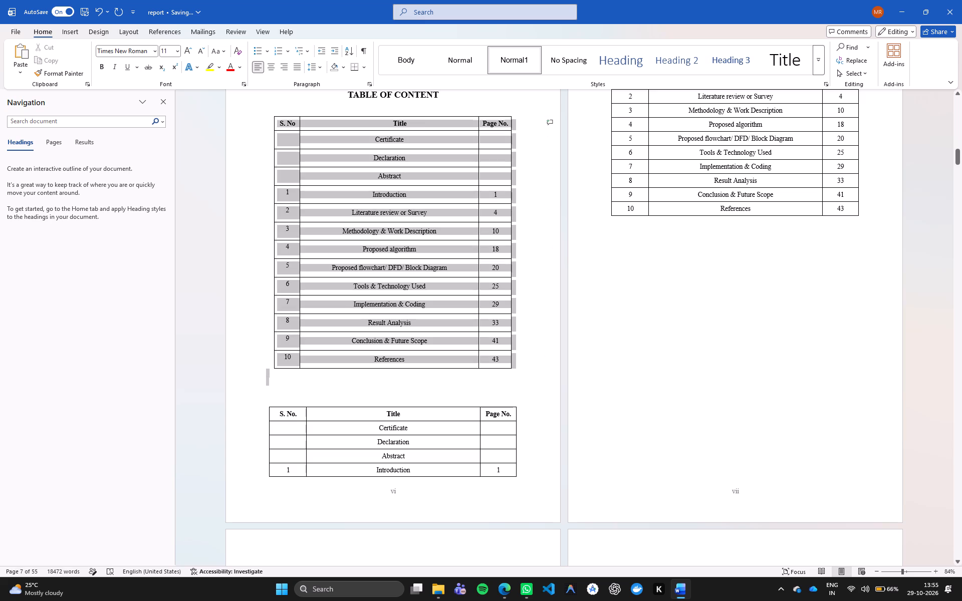
left_click_drag(255, 127, 255, 125)
key("BackSpace")
key("BackSpace")
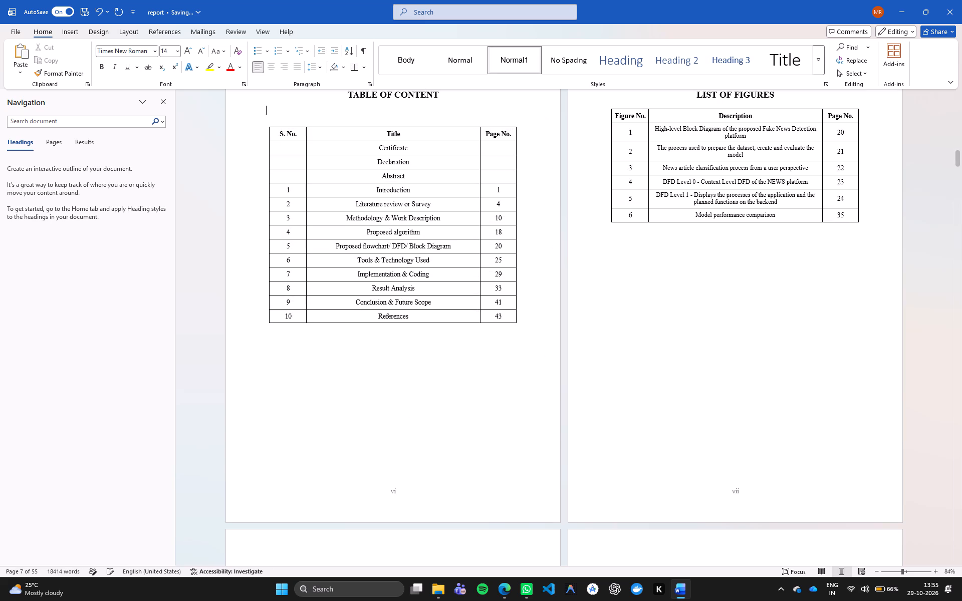
key("BackSpace")
Check the rebuilt contents table's layout against the neighbouring lists of figures and tables.
scroll(248, 112, "up", 3)
scroll(259, 126, "down", 2)
scroll(271, 139, "up", 3)
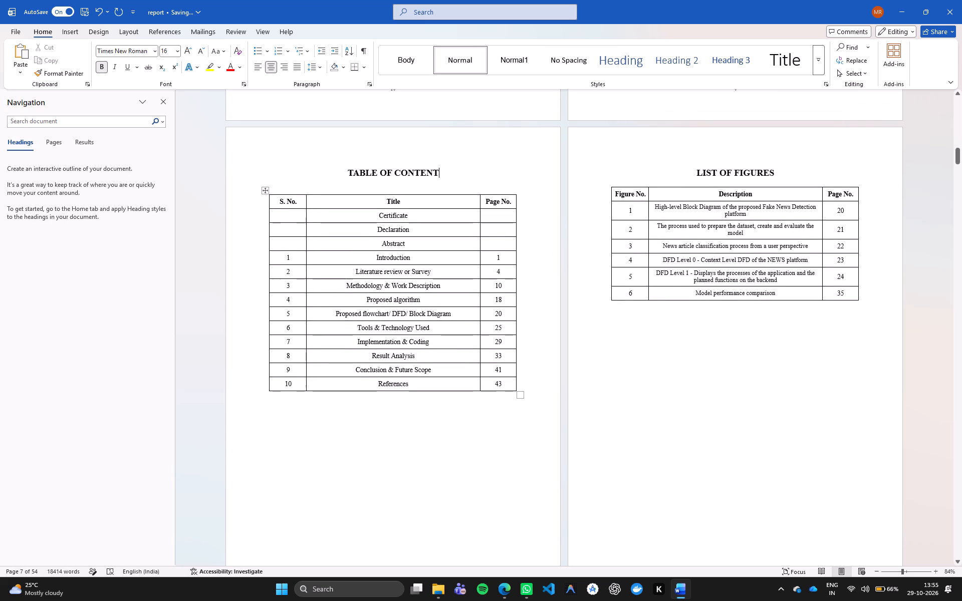
left_click(361, 221)
left_click(263, 189)
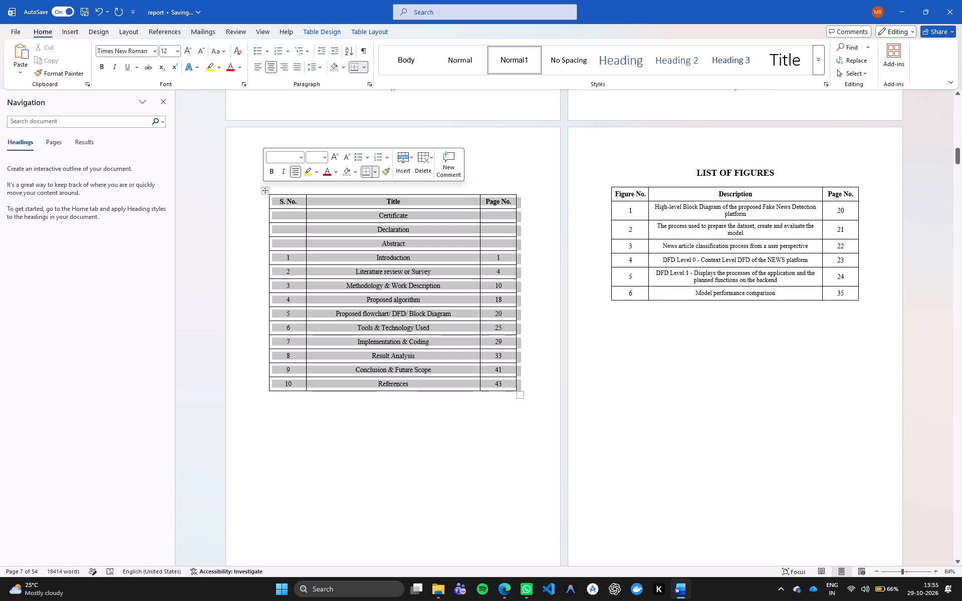
left_click(717, 350)
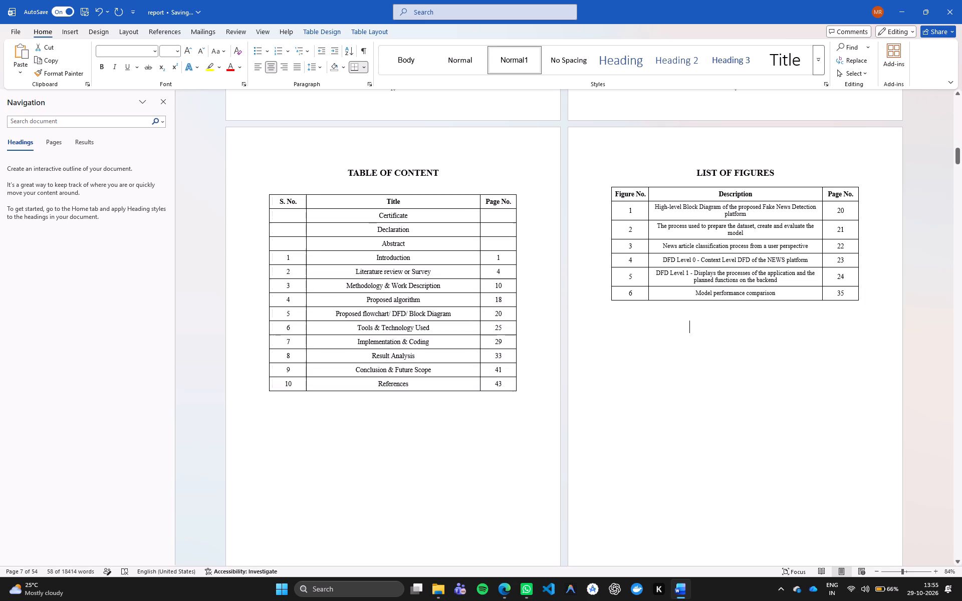
scroll(718, 350, "down", 14)
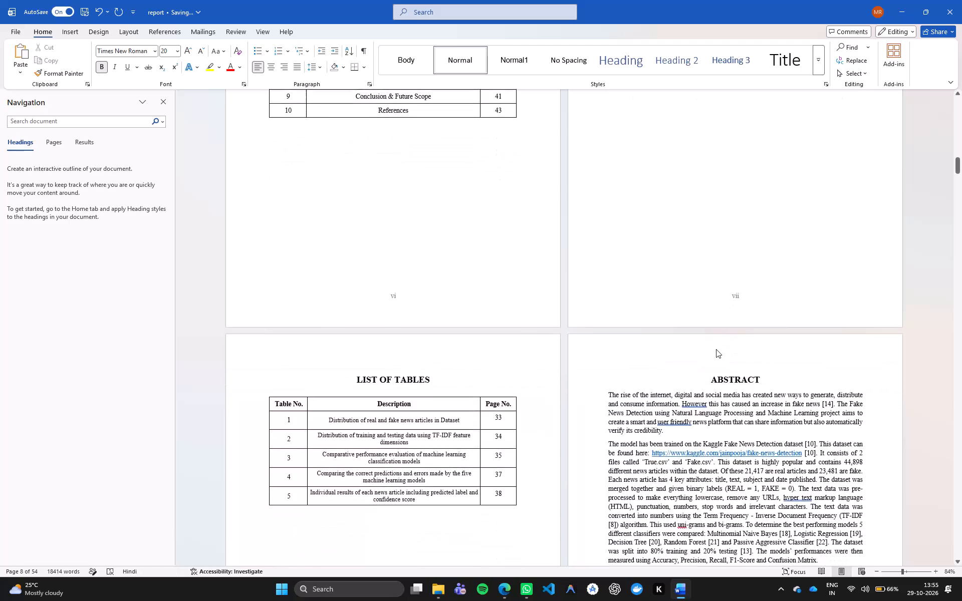
scroll(716, 349, "up", 13)
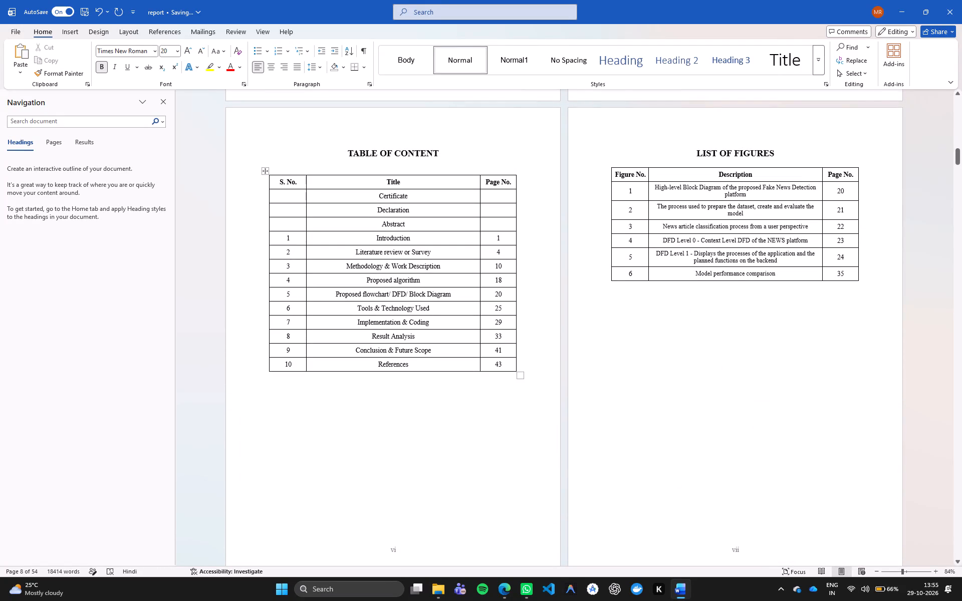
Capitalise "Review", "Algorithm" and "Flowchart" in the contents table's titles for rows 2, 4 and 5.
left_click(450, 458)
left_click(313, 229)
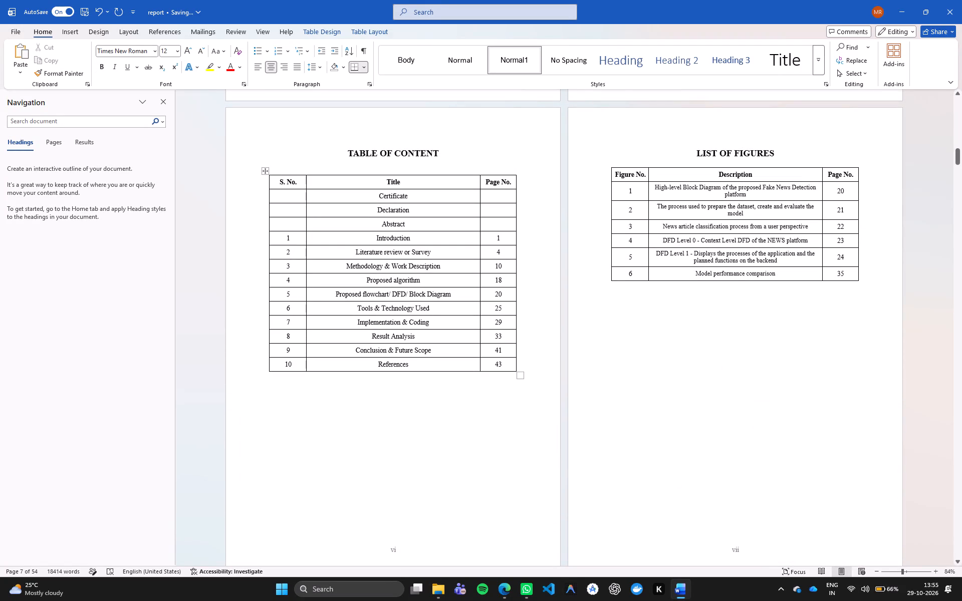
left_click(386, 252)
key("BackSpace")
key("shift+r")
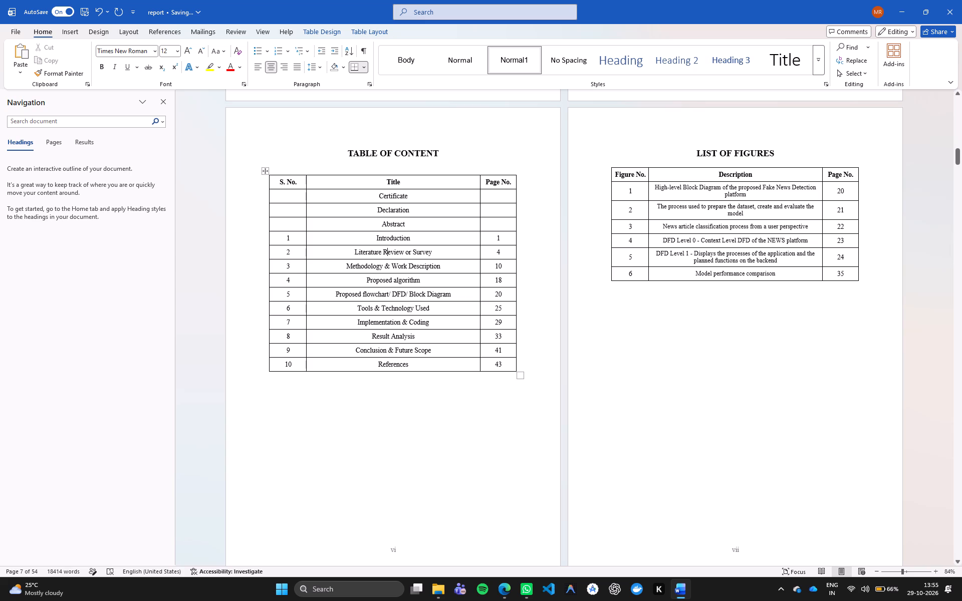
left_click(395, 281)
key("BackSpace")
key("shift+a")
left_click(365, 294)
key("BackSpace")
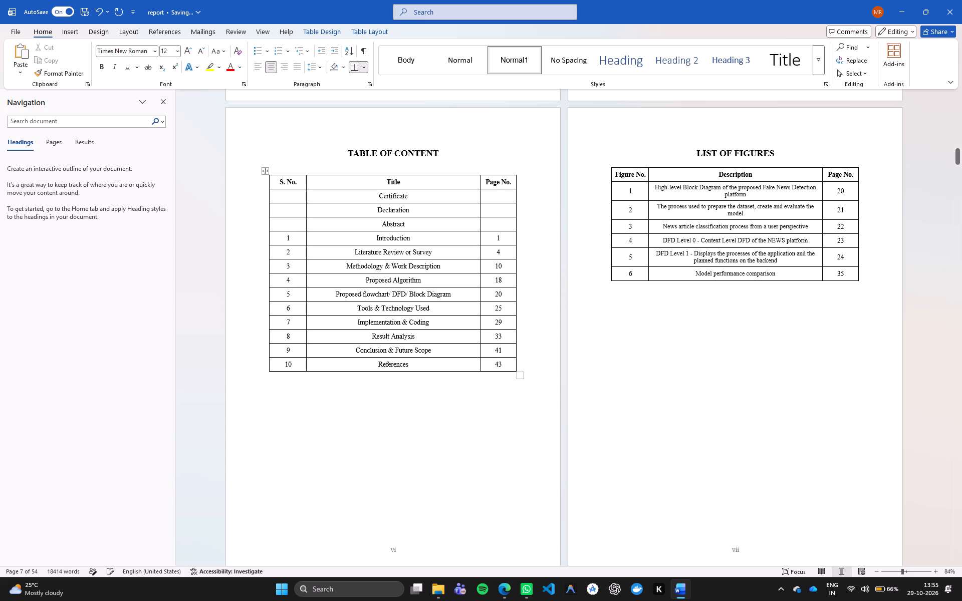
key("shift+f")
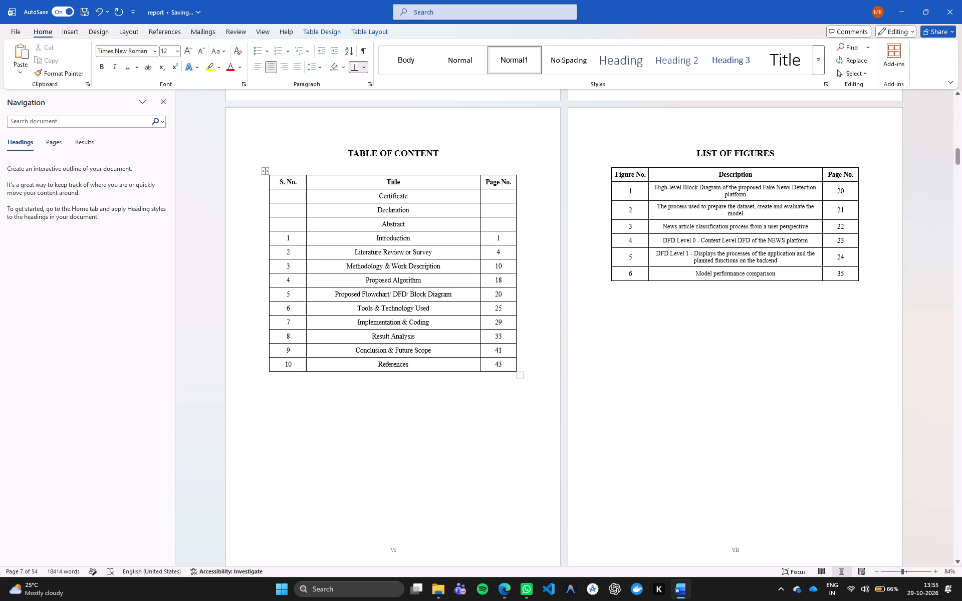
Add a space before each slash in the row 5 title so it reads "Proposed Flowchart / DFD / Block Diagram".
left_click(395, 294)
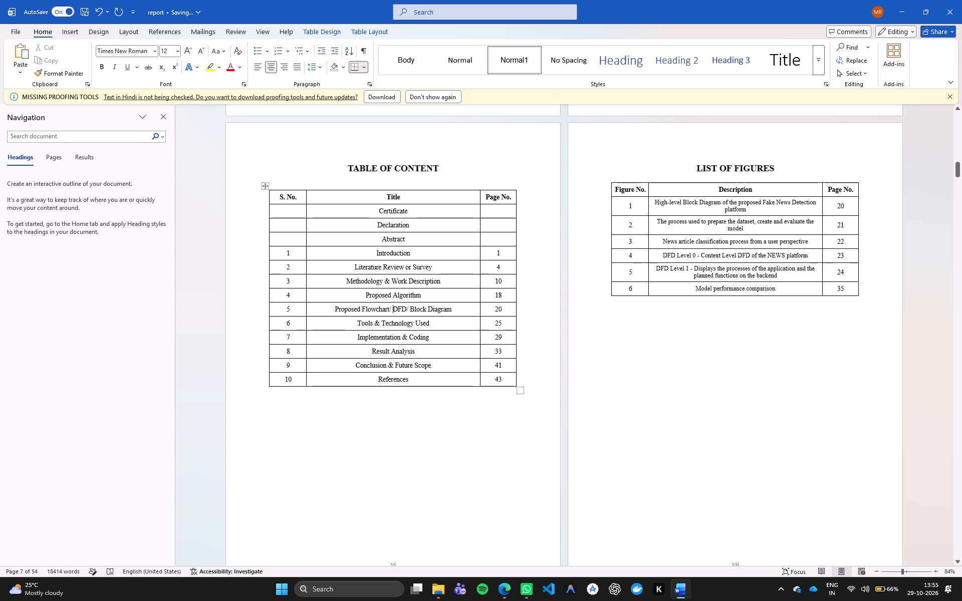
left_click(390, 306)
key("space")
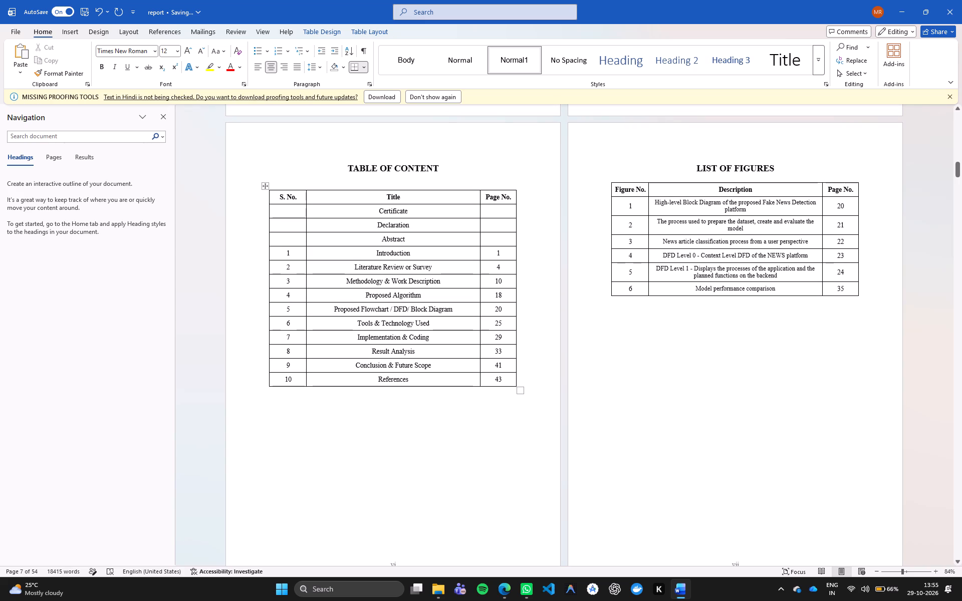
key("Right")
key("Right")
key("Right")
key("Right")
key("Right")
key("Right")
key("Left")
key("space")
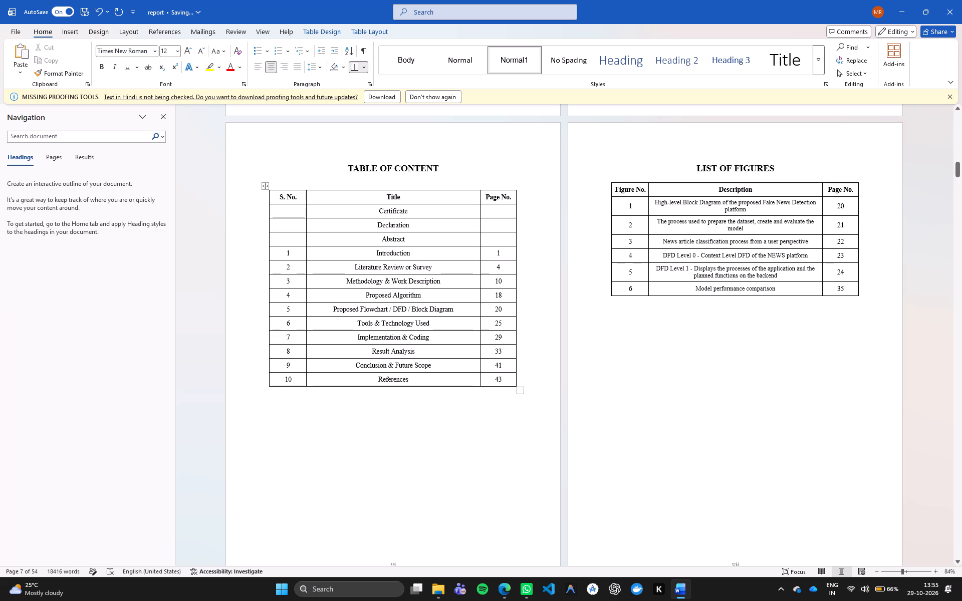
Review the contents table alongside the acknowledgement, the lists of figures and tables, and the abstract page.
scroll(402, 379, "up", 7)
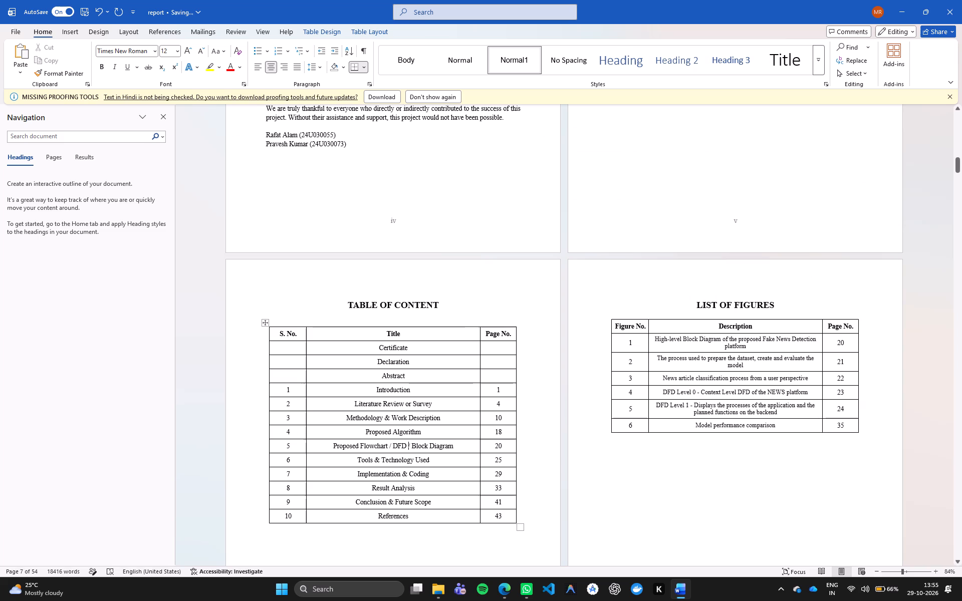
scroll(688, 357, "down", 6)
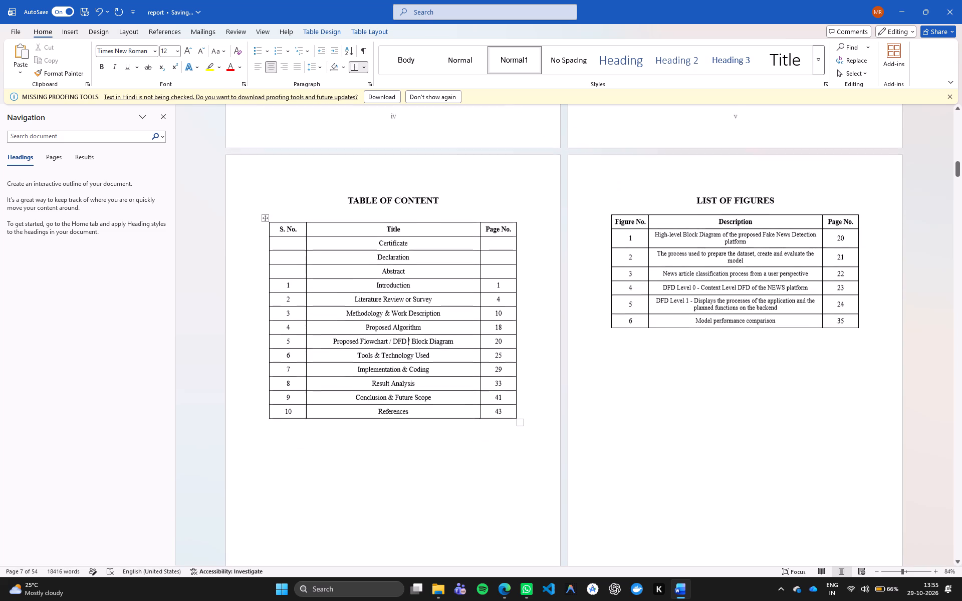
scroll(686, 355, "down", 3)
scroll(679, 363, "up", 1)
scroll(679, 363, "down", 2)
scroll(677, 364, "up", 5)
scroll(676, 364, "down", 1)
scroll(676, 364, "up", 13)
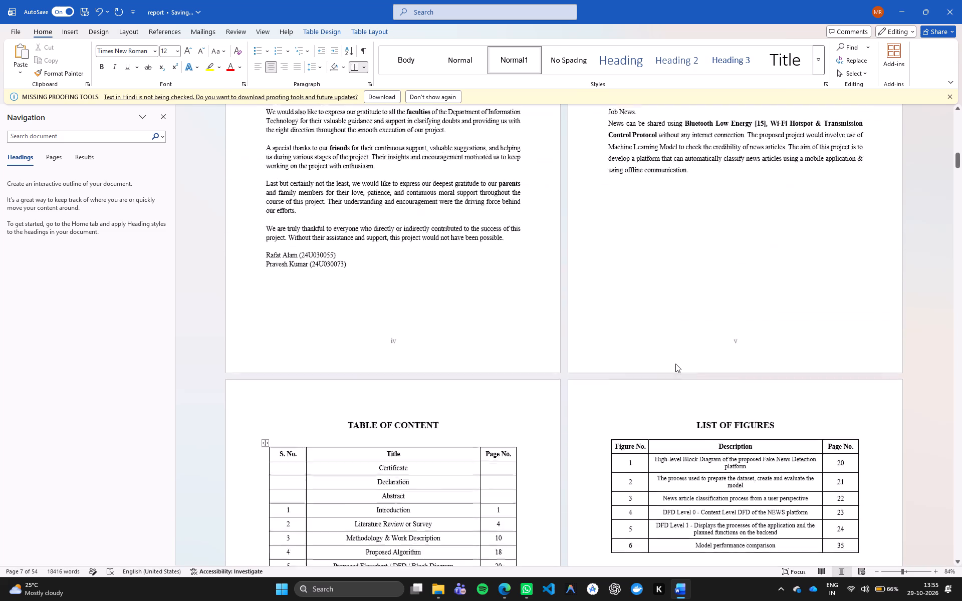
scroll(675, 364, "up", 6)
scroll(675, 364, "down", 1)
scroll(675, 364, "up", 6)
scroll(675, 364, "down", 6)
scroll(675, 364, "up", 1)
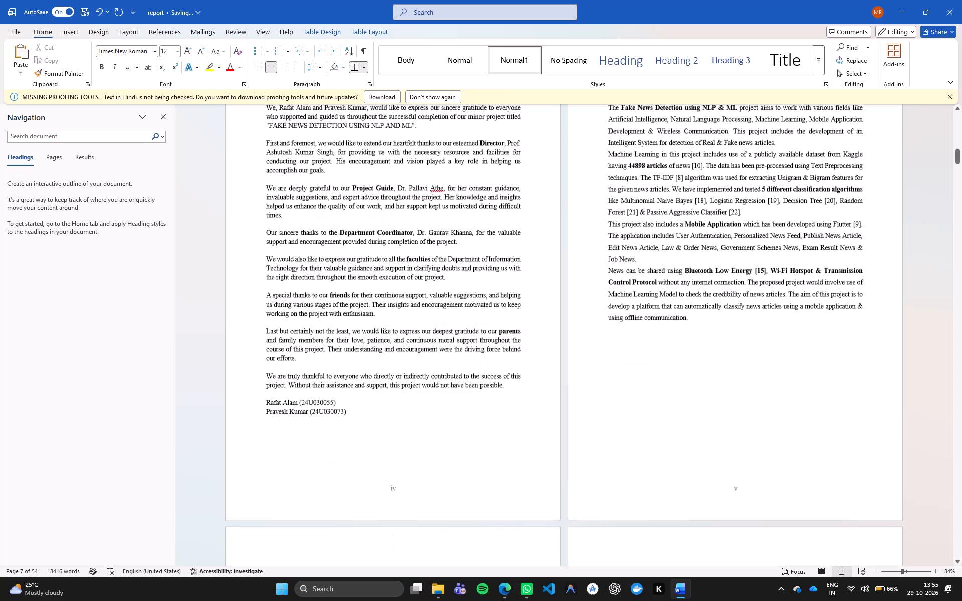
scroll(674, 363, "down", 11)
scroll(668, 424, "down", 12)
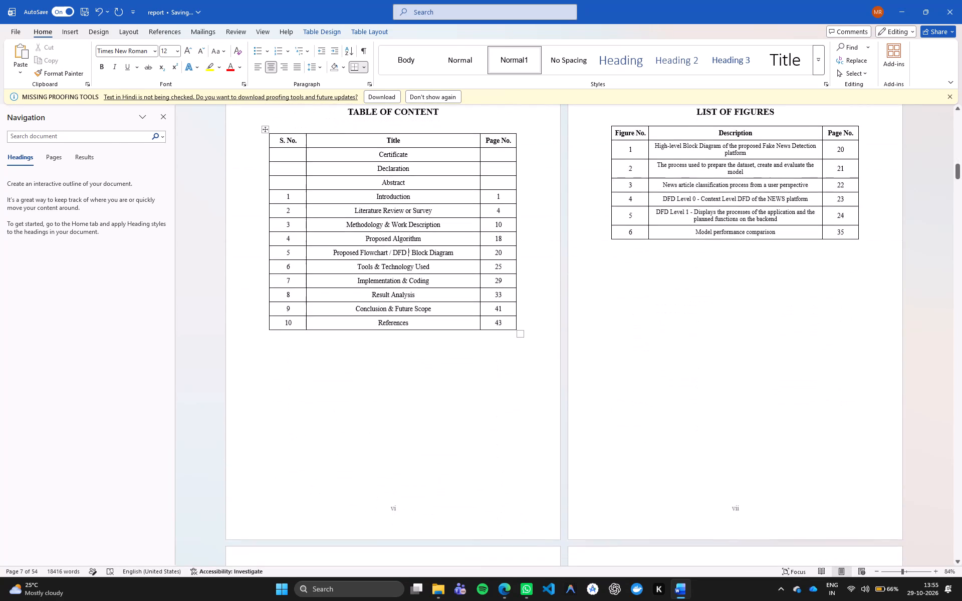
scroll(668, 430, "down", 16)
scroll(668, 431, "up", 6)
scroll(668, 432, "down", 6)
scroll(667, 451, "up", 3)
scroll(667, 451, "down", 2)
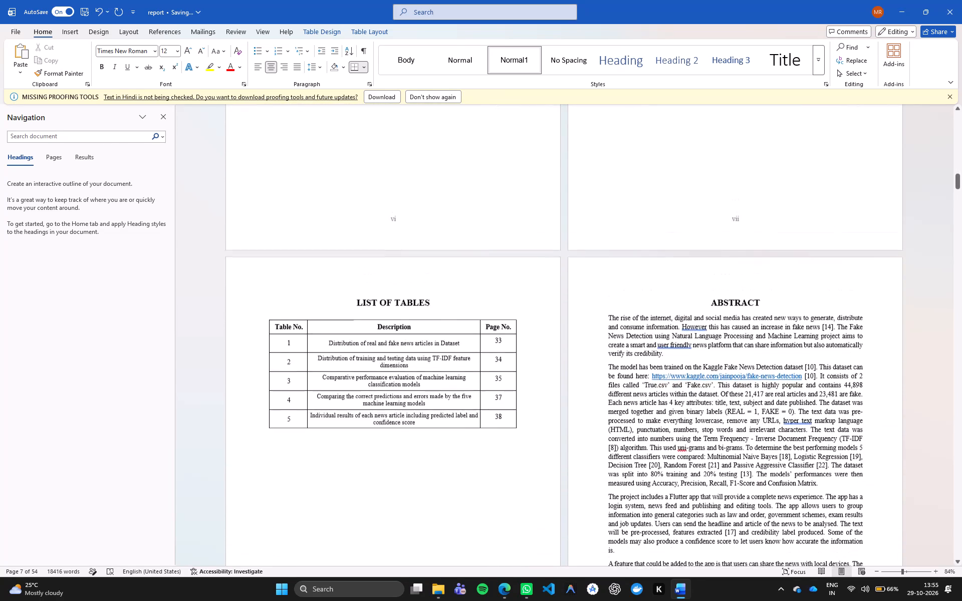
scroll(667, 451, "down", 1)
scroll(667, 451, "up", 3)
scroll(667, 451, "down", 1)
scroll(667, 451, "up", 3)
scroll(667, 451, "down", 1)
scroll(667, 451, "up", 14)
scroll(668, 453, "up", 8)
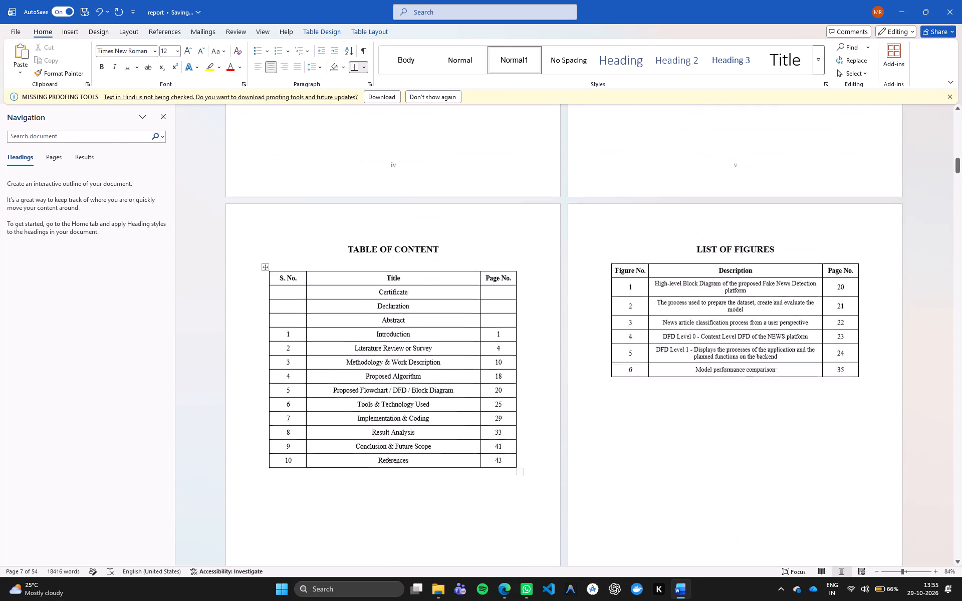
Examine the certificate and declaration pages, comparing the font formatting of their institute and section headings.
scroll(668, 453, "up", 2)
scroll(668, 453, "down", 1)
scroll(668, 453, "up", 1)
scroll(668, 453, "down", 1)
scroll(668, 453, "up", 6)
scroll(668, 453, "down", 1)
scroll(668, 453, "up", 15)
scroll(668, 453, "down", 1)
scroll(668, 453, "up", 6)
scroll(668, 454, "up", 20)
scroll(668, 454, "up", 1)
scroll(668, 454, "down", 1)
scroll(668, 454, "up", 3)
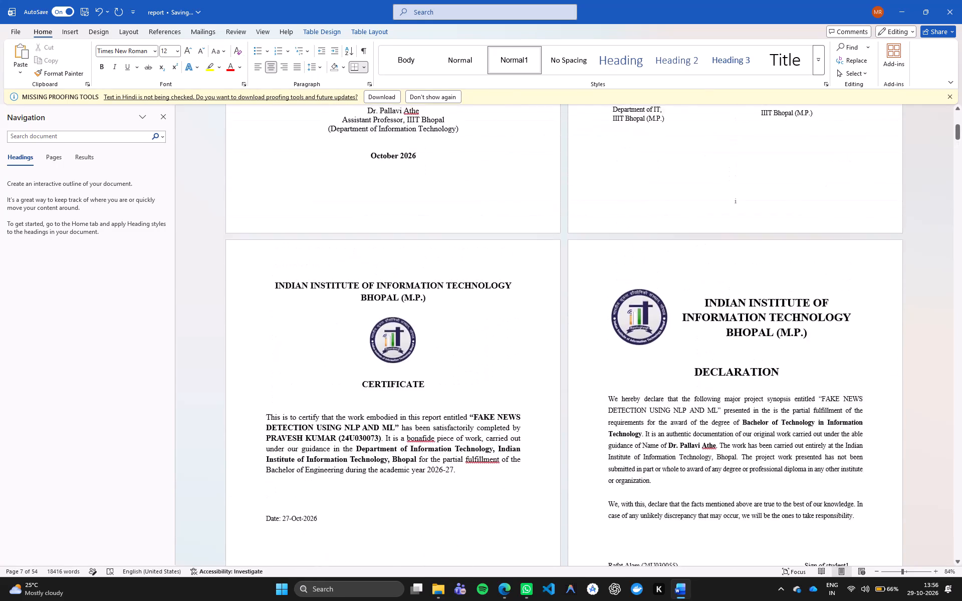
scroll(668, 454, "up", 14)
scroll(668, 454, "down", 8)
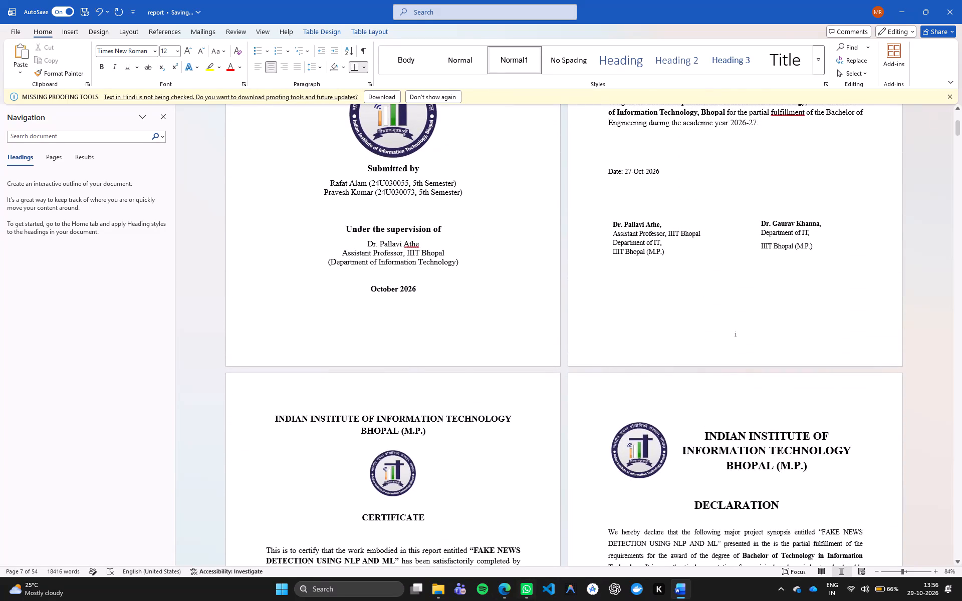
left_click(427, 515)
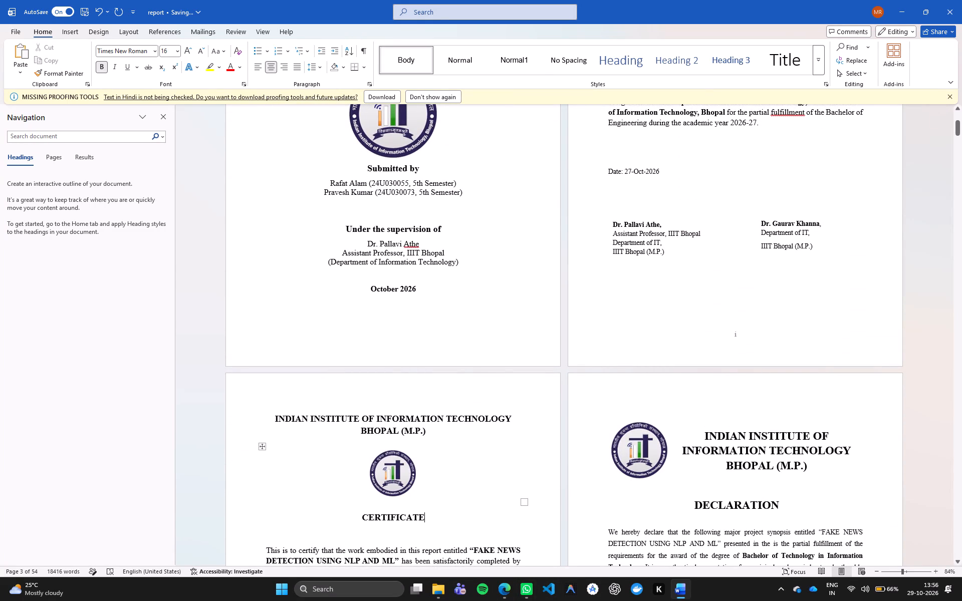
left_click(434, 418)
left_click(779, 451)
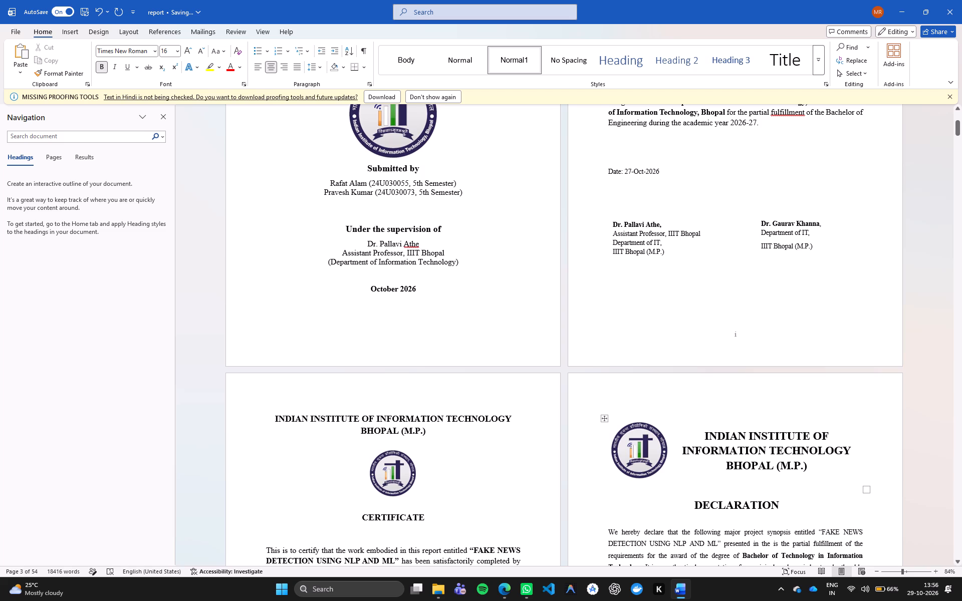
scroll(778, 450, "down", 8)
left_click(738, 355)
scroll(733, 379, "down", 3)
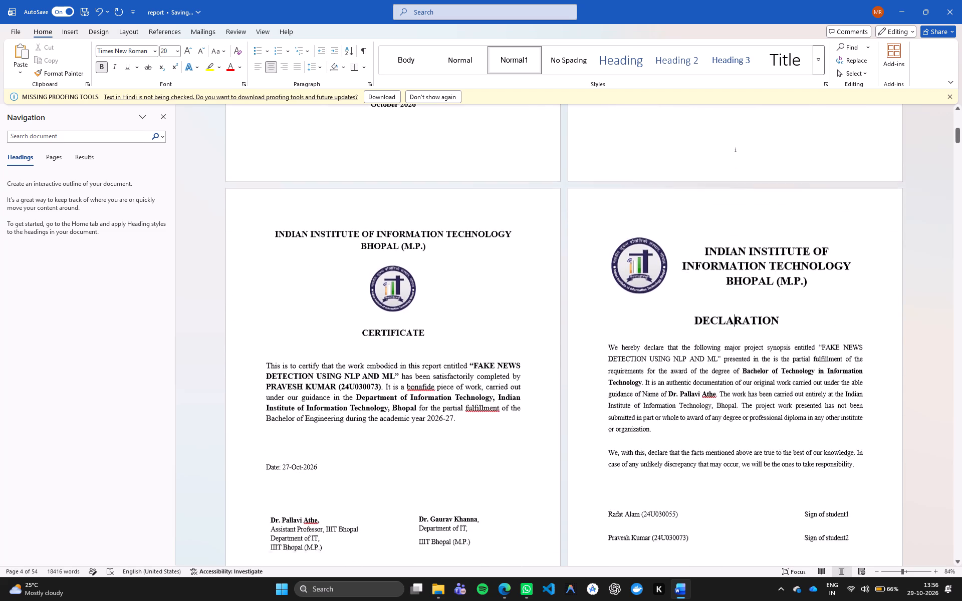
scroll(731, 384, "down", 17)
scroll(727, 394, "up", 14)
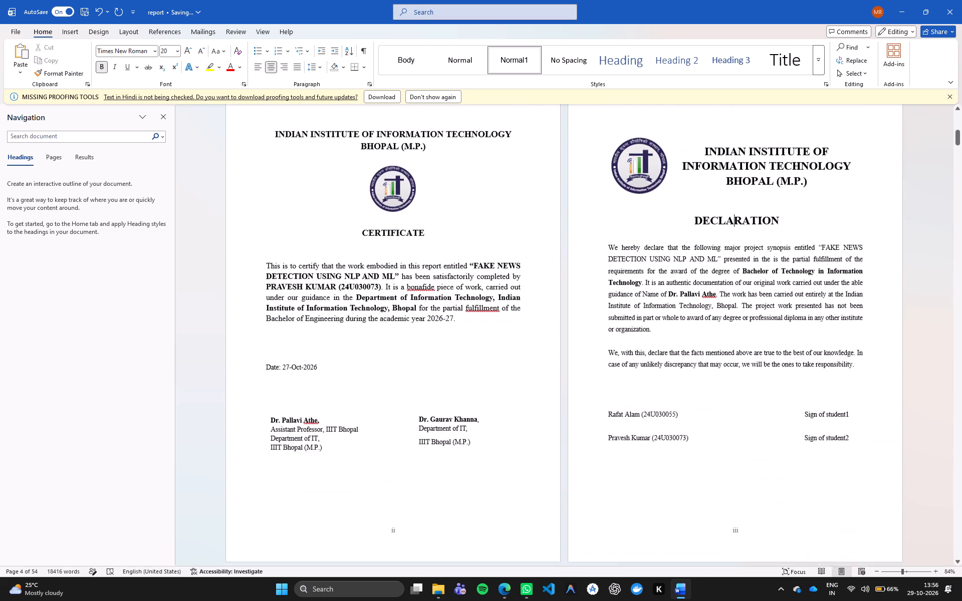
scroll(726, 393, "up", 2)
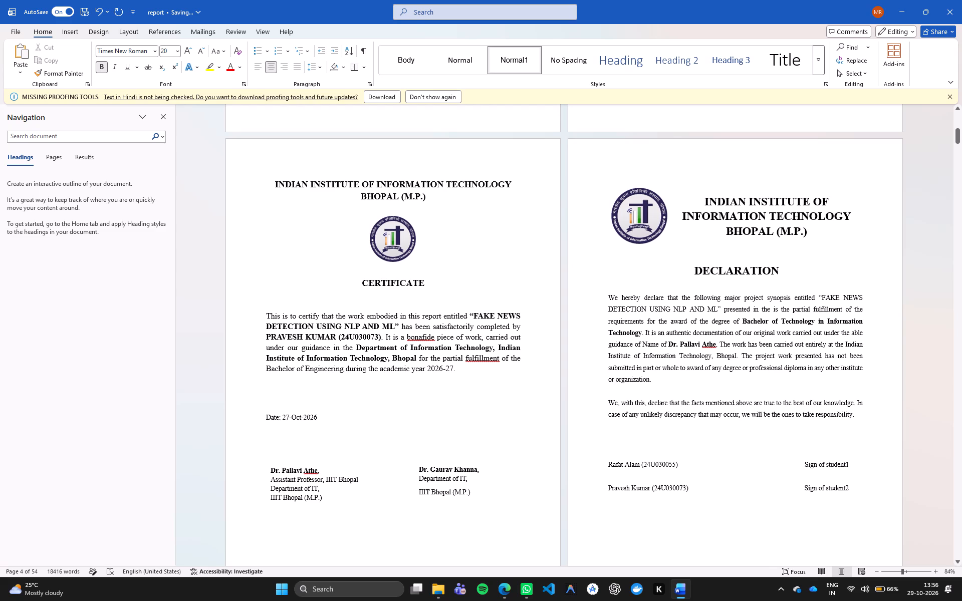
Check the report's title page and first certificate page from the start of the document.
scroll(751, 384, "up", 1)
scroll(751, 383, "down", 1)
scroll(751, 383, "up", 3)
scroll(751, 383, "down", 2)
scroll(751, 383, "up", 20)
scroll(744, 388, "up", 2)
scroll(744, 388, "down", 4)
scroll(744, 388, "up", 5)
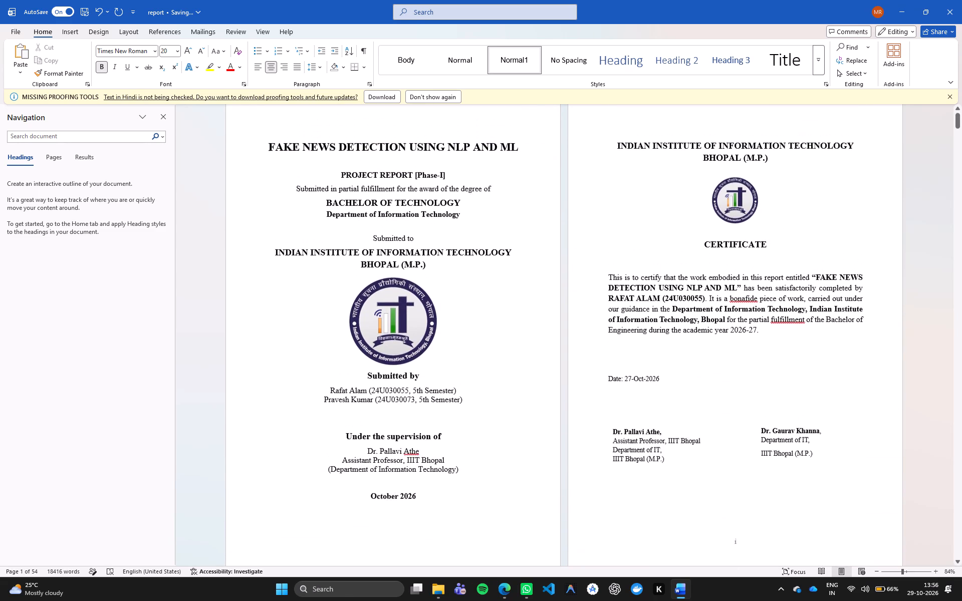
scroll(744, 388, "up", 6)
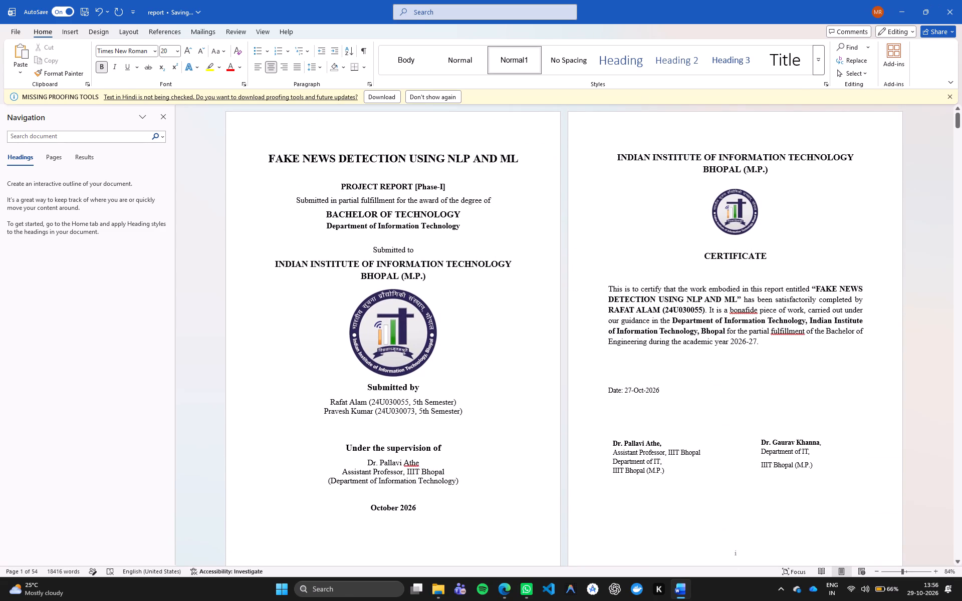
Close the Word report, switch to iLovePDF in the browser, and start converting report.docx from the Project folder to PDF.
left_click(961, 0)
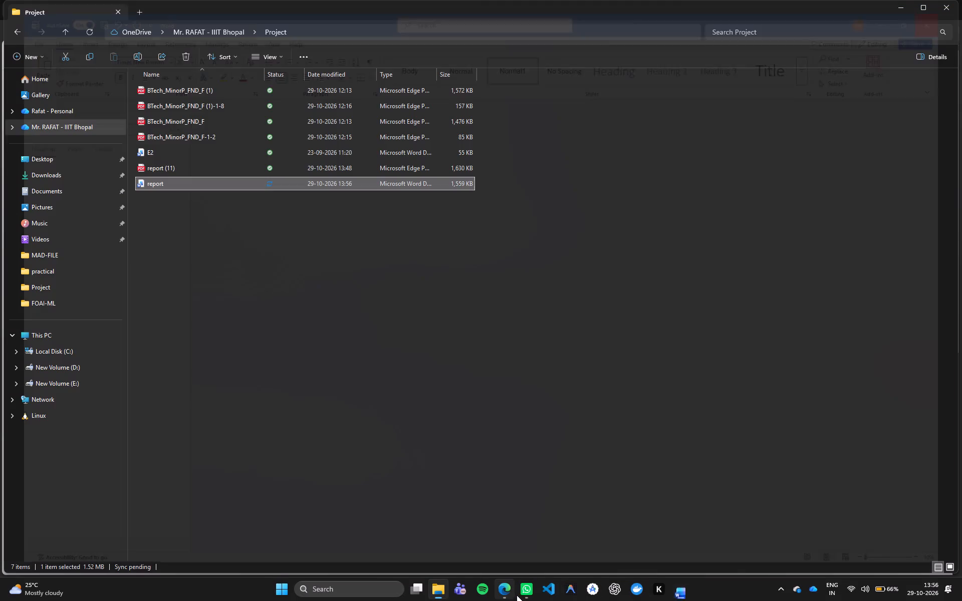
left_click(515, 596)
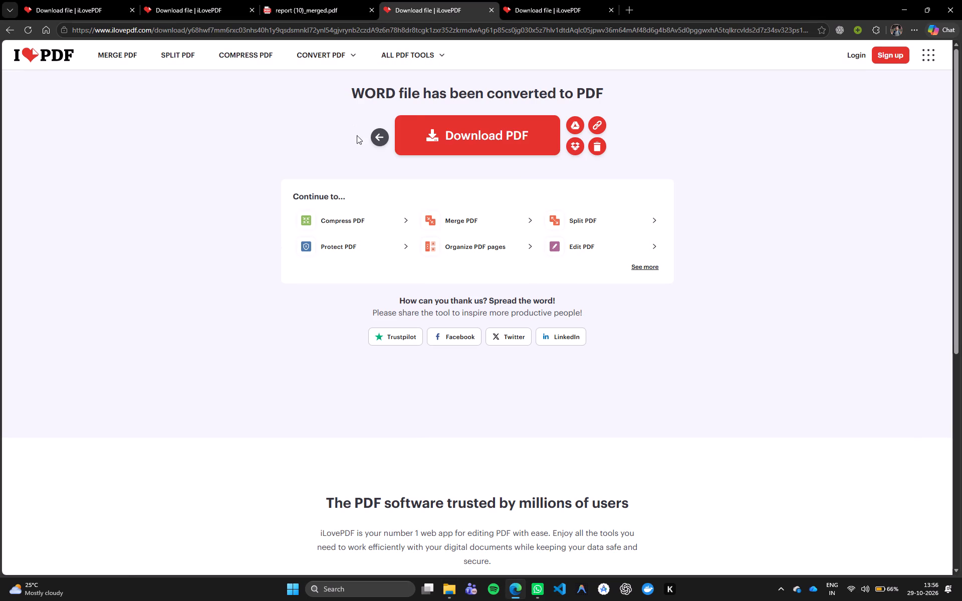
left_click(381, 142)
left_click(469, 184)
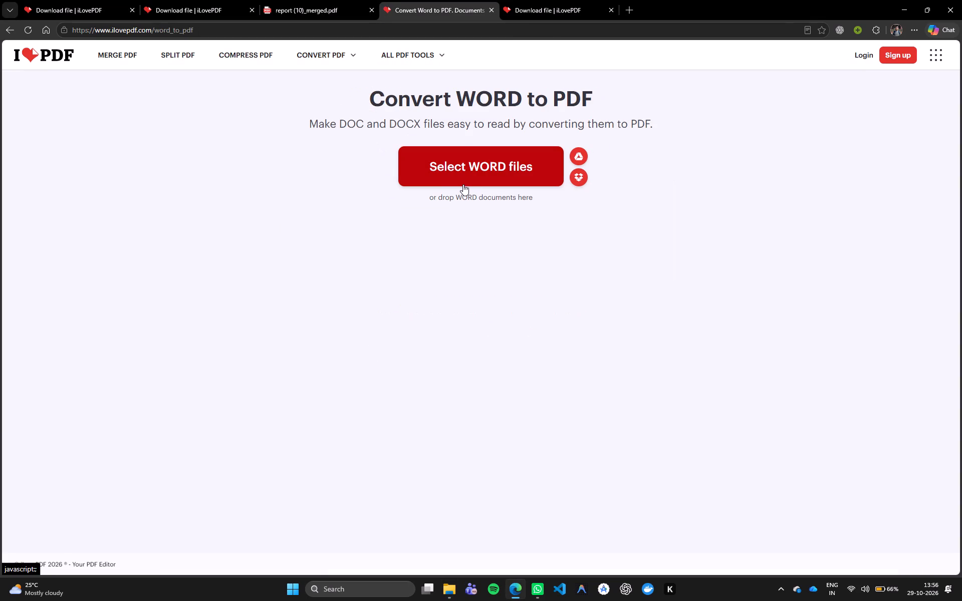
left_click(446, 163)
left_click(106, 95)
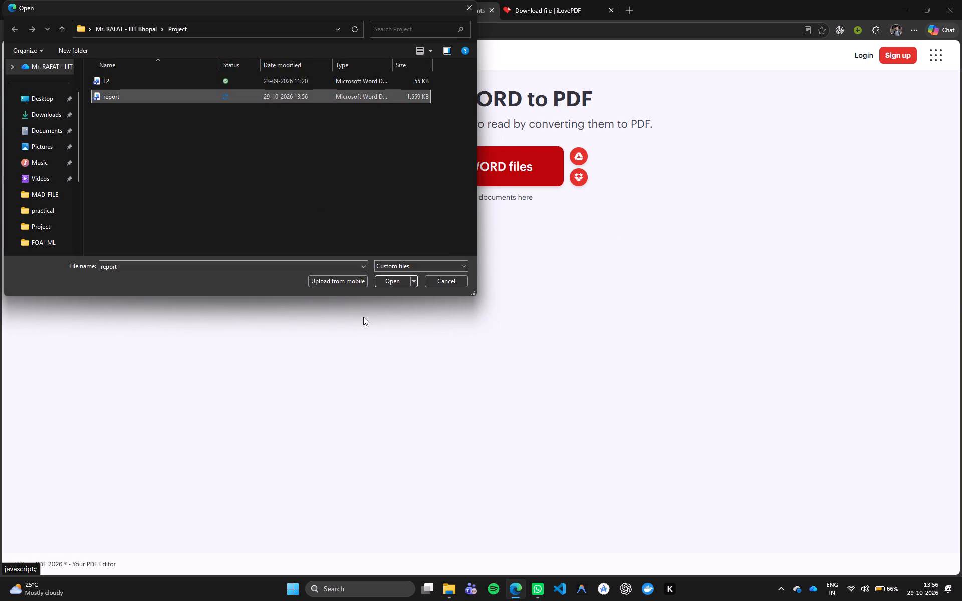
left_click(383, 281)
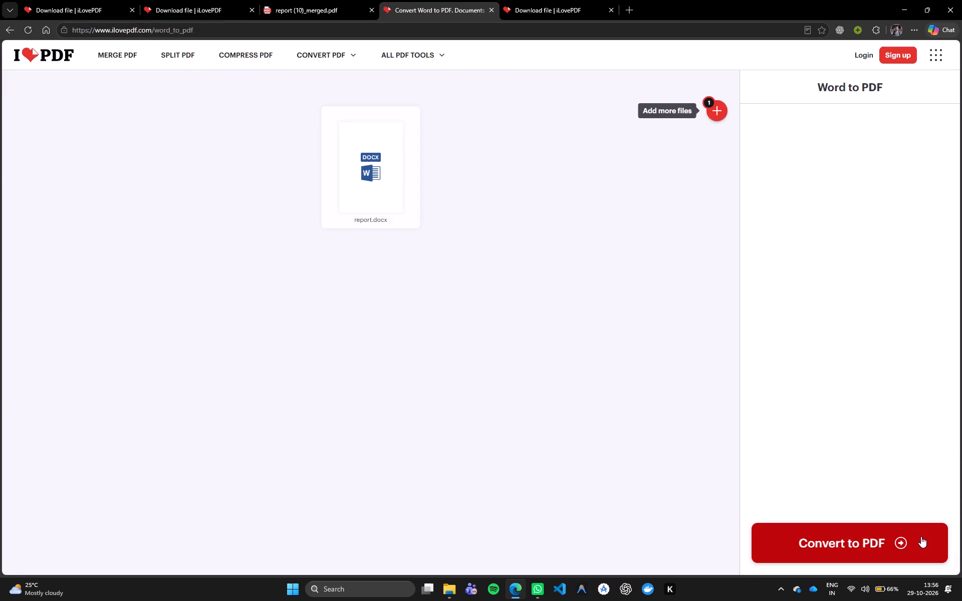
left_click(921, 537)
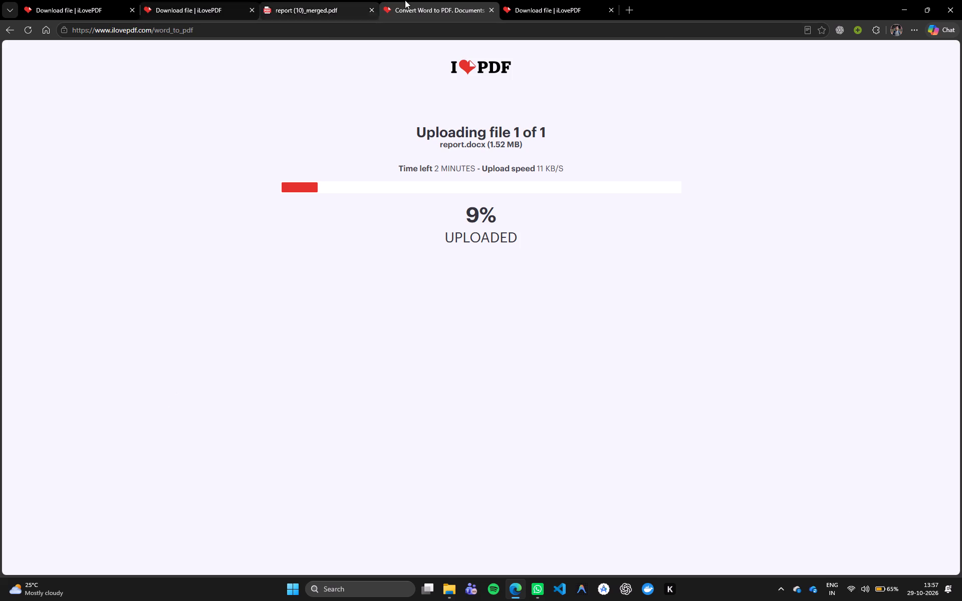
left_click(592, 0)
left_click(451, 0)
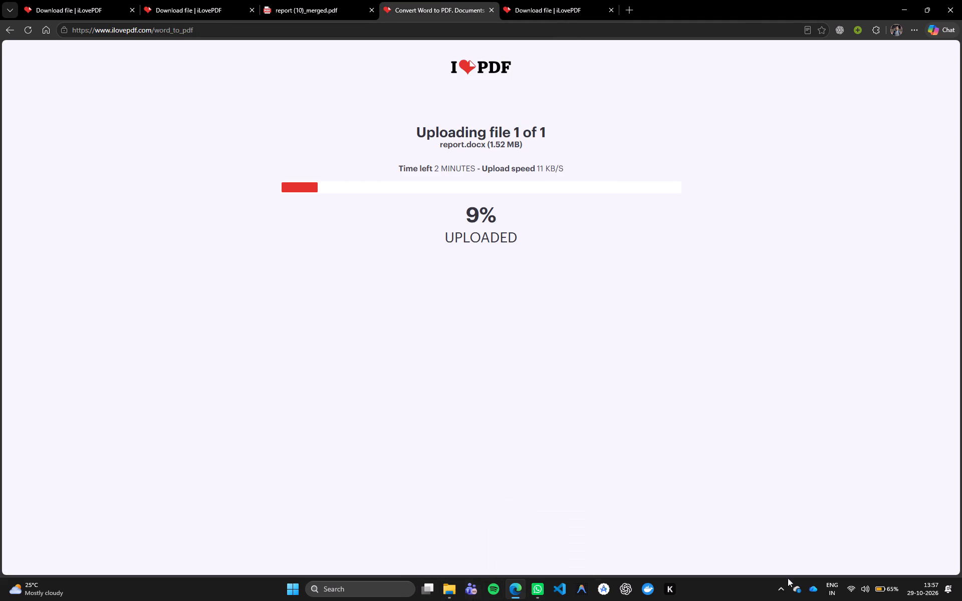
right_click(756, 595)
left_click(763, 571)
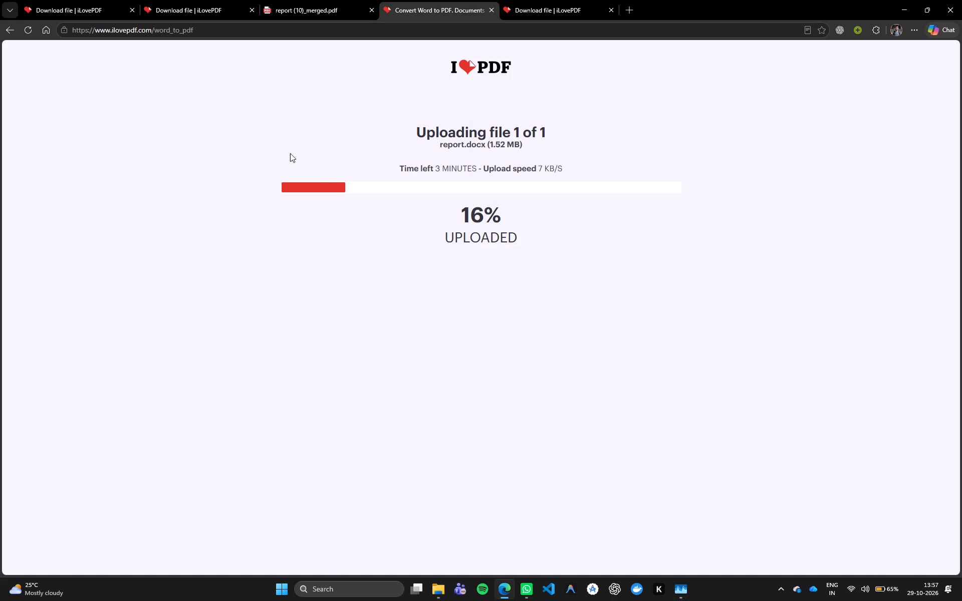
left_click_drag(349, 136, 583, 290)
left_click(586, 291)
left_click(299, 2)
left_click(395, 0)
Reload the iLovePDF Word to PDF page, convert report.docx from the Project folder again, and download the resulting PDF.
left_click(24, 31)
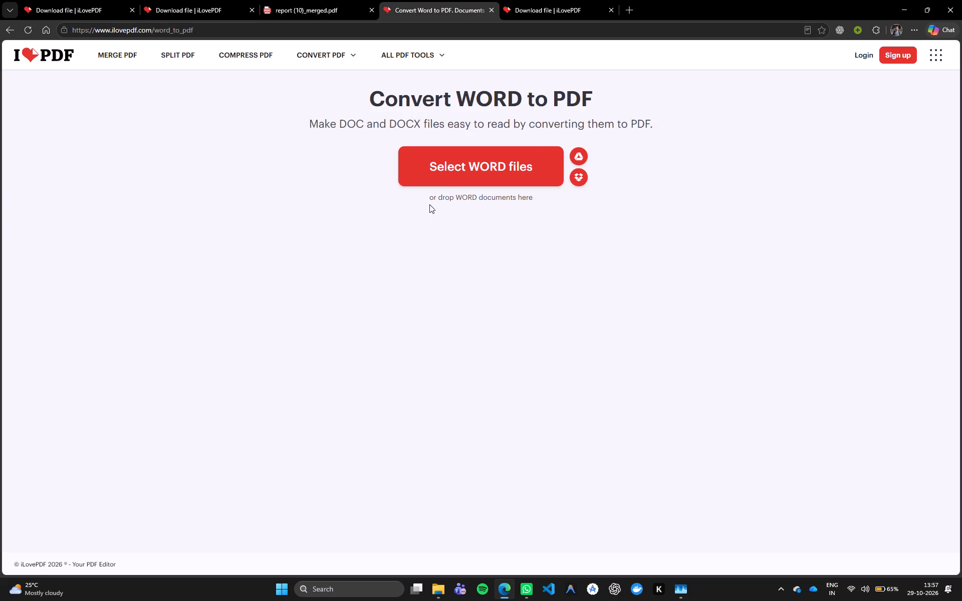
left_click(453, 171)
left_click(130, 96)
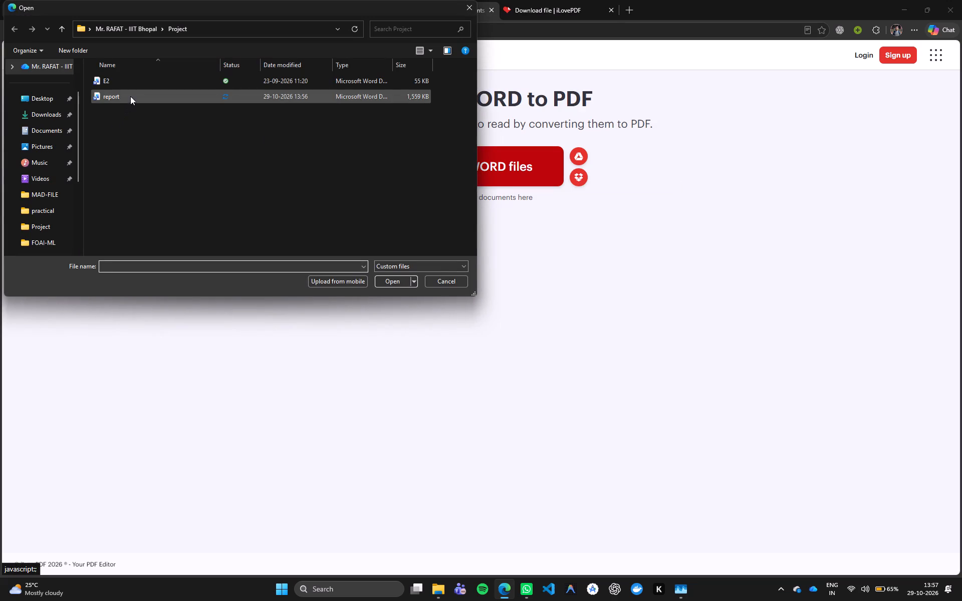
left_click(386, 285)
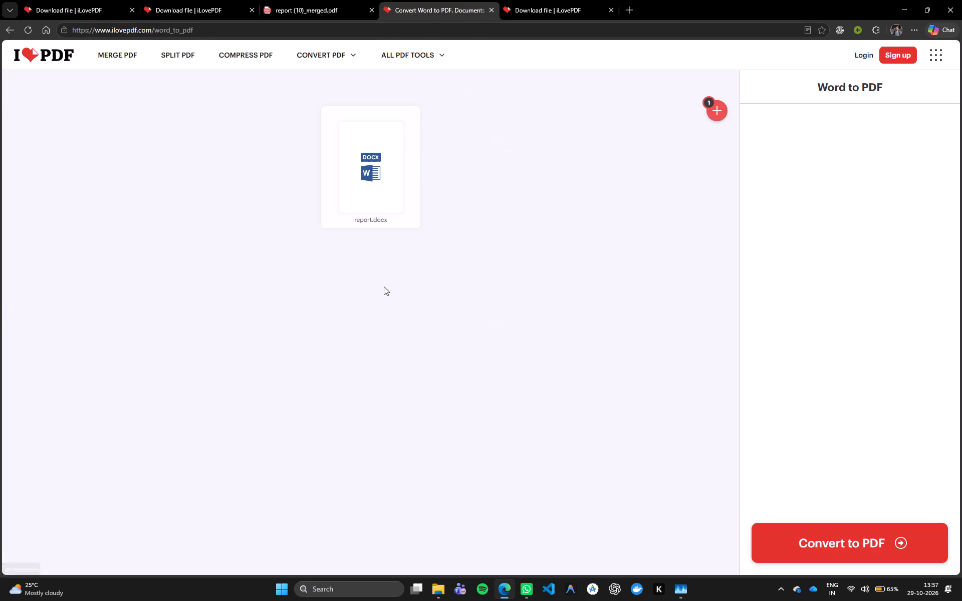
left_click(900, 539)
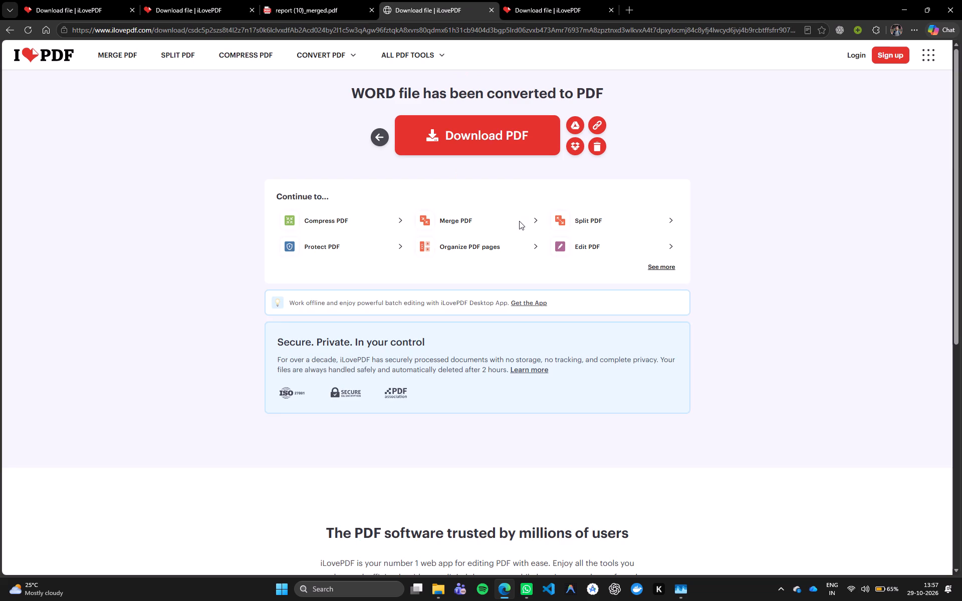
left_click(507, 145)
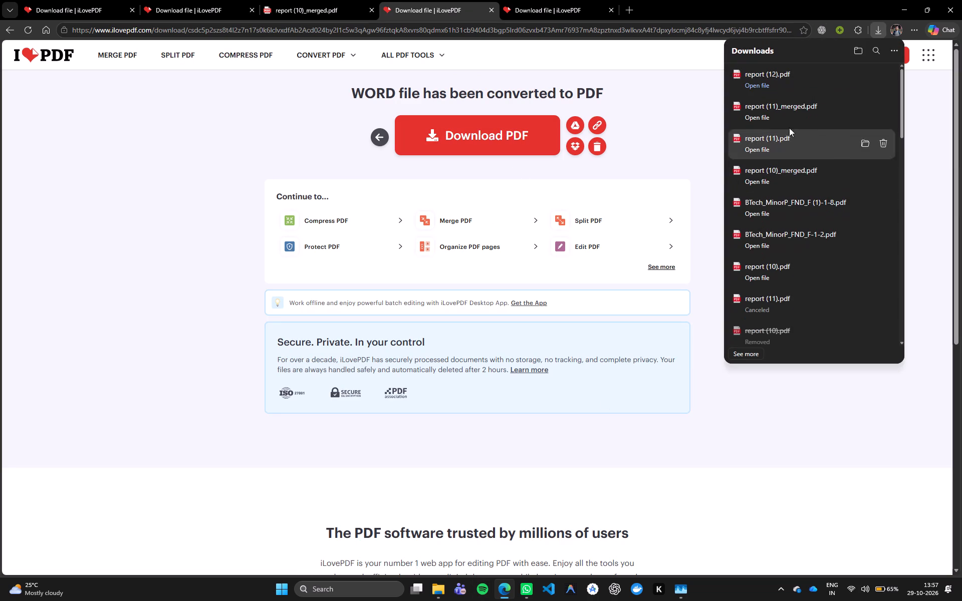
Open the downloaded report (12).pdf and check its title, certificate, declaration, acknowledgement and area of work pages.
left_click(760, 85)
scroll(672, 201, "down", 4)
scroll(643, 227, "up", 1)
scroll(641, 229, "down", 5)
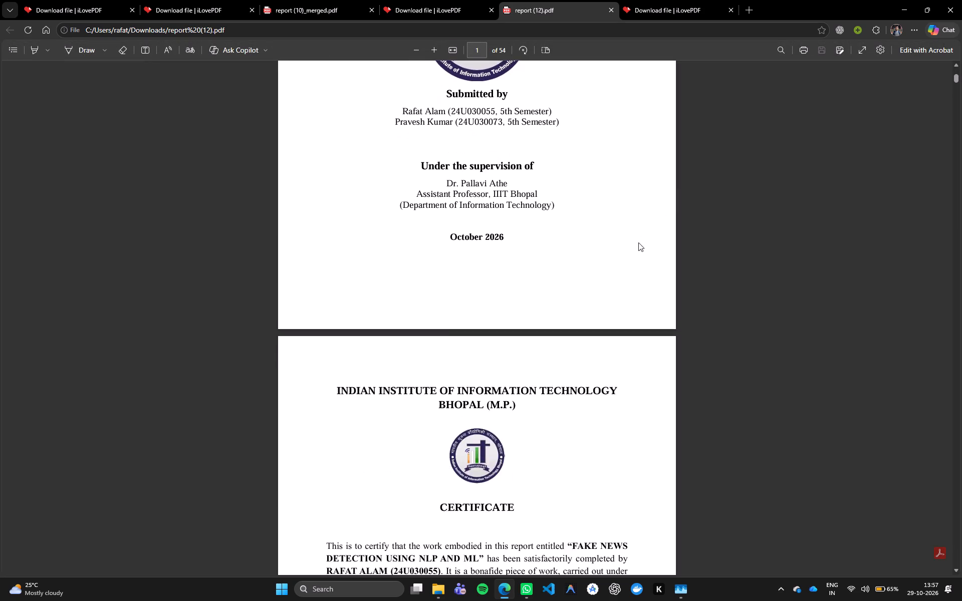
scroll(636, 247, "down", 16)
scroll(639, 262, "up", 1)
scroll(639, 263, "down", 1)
scroll(640, 264, "up", 5)
scroll(640, 266, "down", 15)
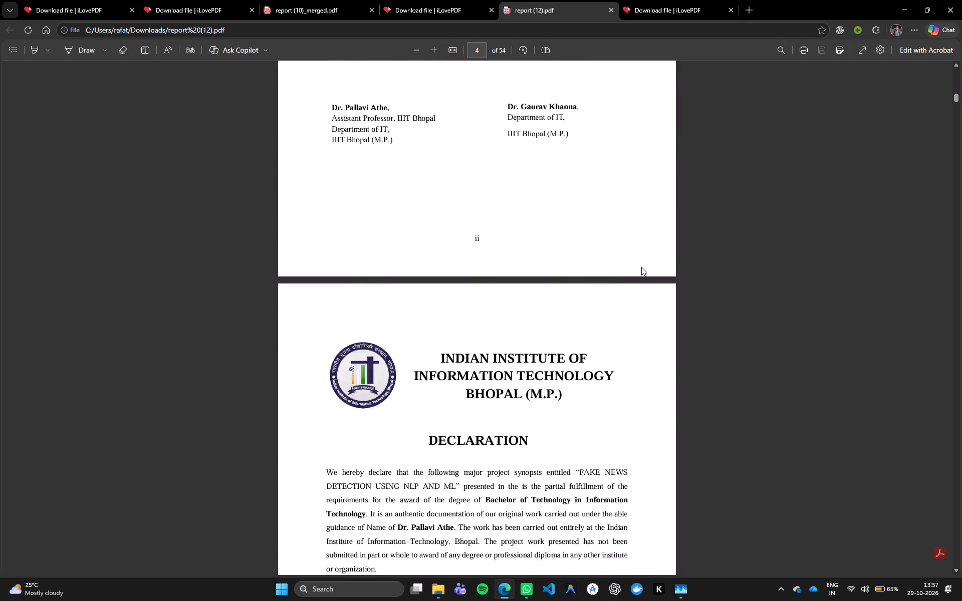
scroll(641, 267, "down", 11)
scroll(641, 267, "up", 1)
scroll(641, 267, "down", 1)
scroll(641, 267, "up", 1)
scroll(641, 267, "down", 8)
scroll(644, 268, "up", 2)
scroll(644, 268, "down", 11)
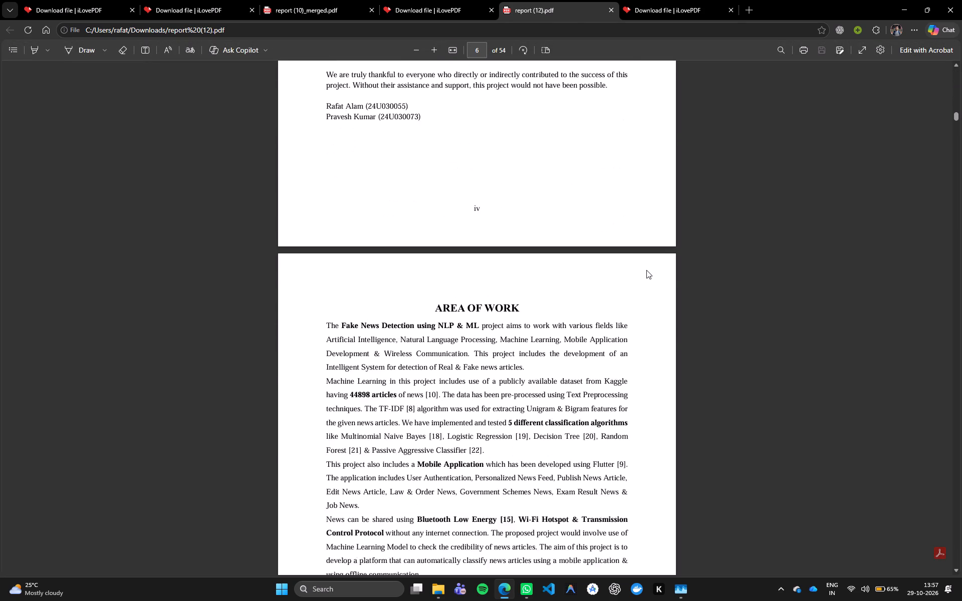
Review the Table of Content and List of Figures pages in report (12).pdf, including the spacing around their headings.
scroll(646, 270, "up", 1)
scroll(646, 270, "down", 11)
scroll(647, 270, "up", 1)
scroll(647, 270, "down", 3)
scroll(647, 270, "up", 5)
scroll(647, 270, "down", 8)
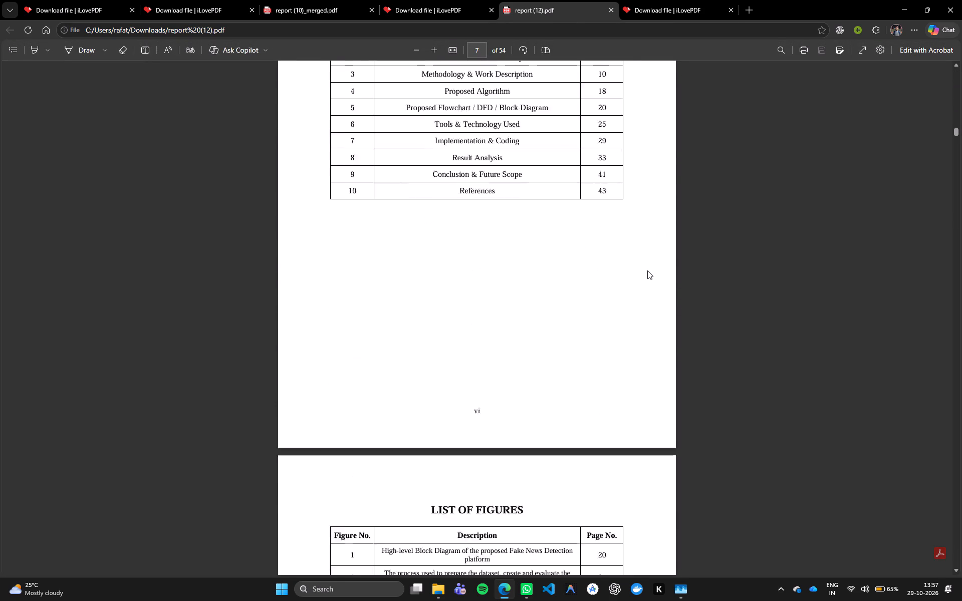
scroll(647, 270, "up", 9)
scroll(647, 270, "down", 3)
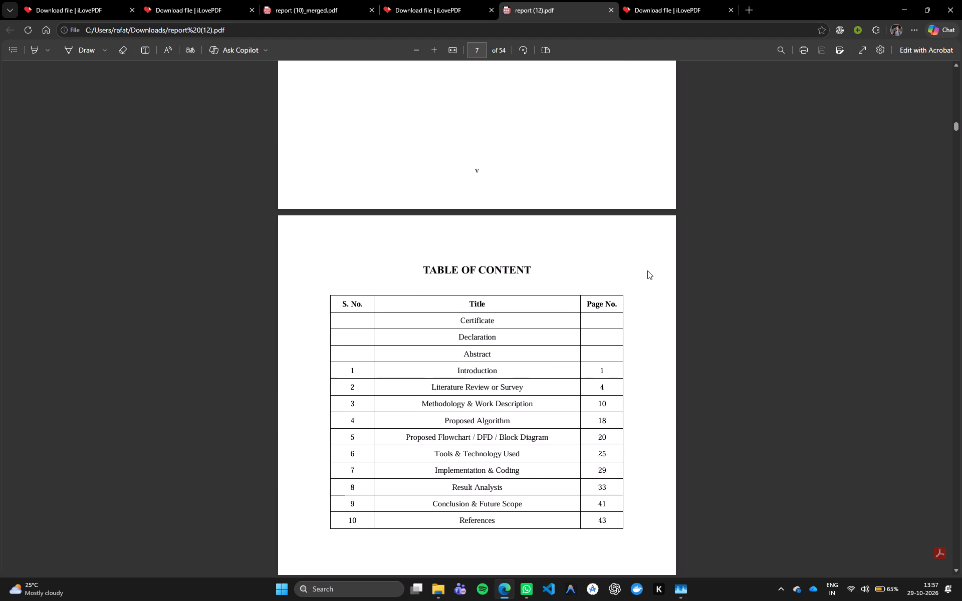
scroll(647, 270, "down", 8)
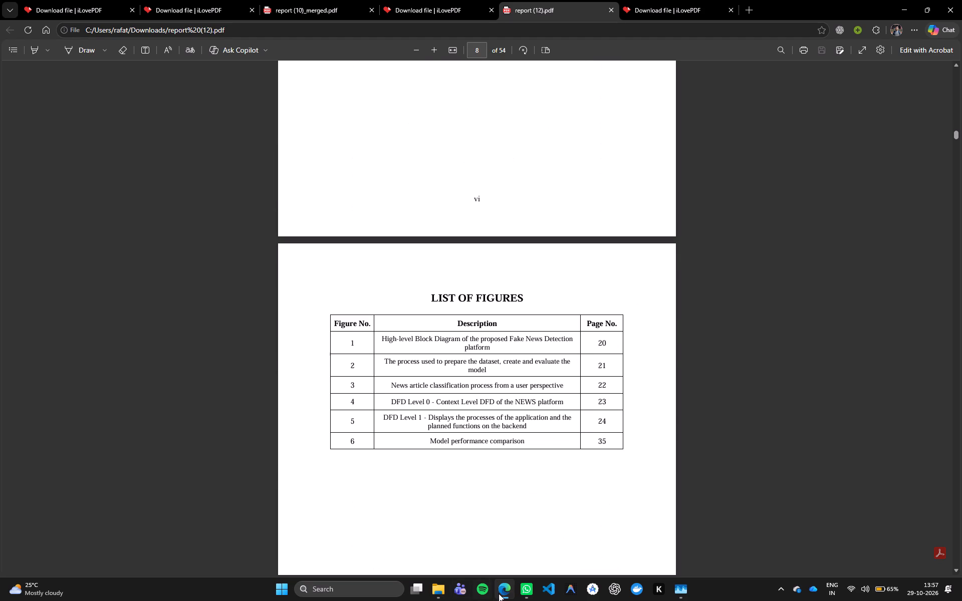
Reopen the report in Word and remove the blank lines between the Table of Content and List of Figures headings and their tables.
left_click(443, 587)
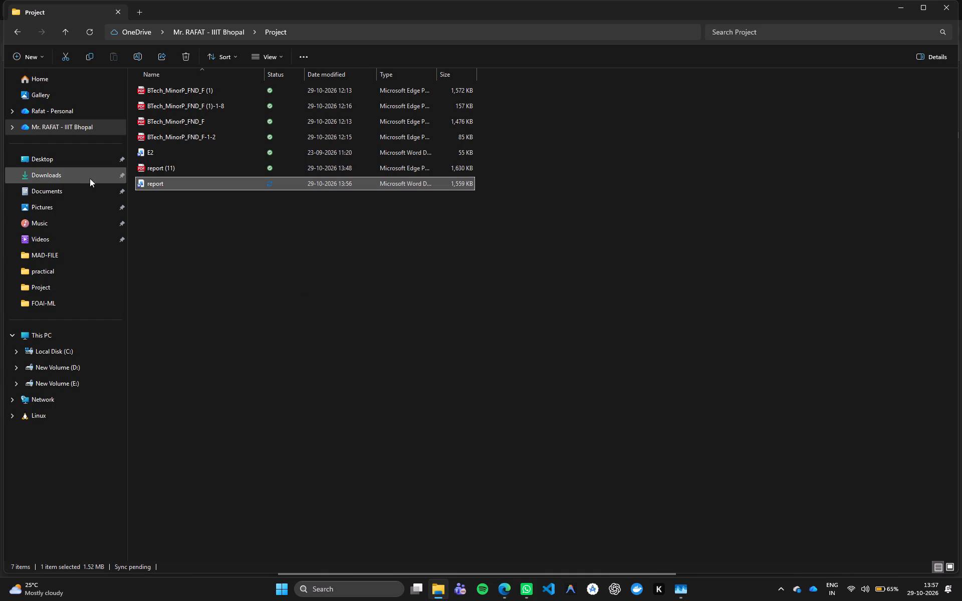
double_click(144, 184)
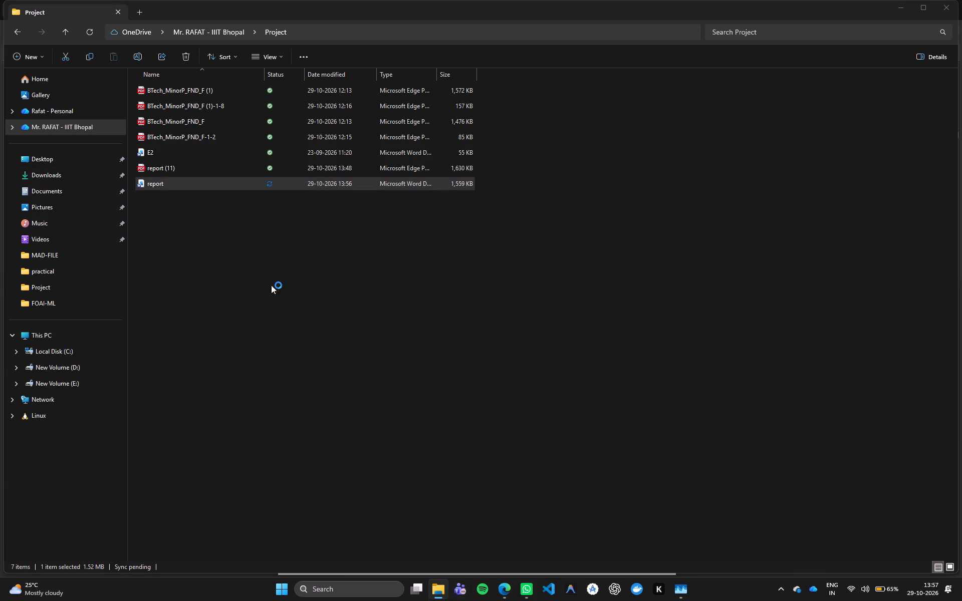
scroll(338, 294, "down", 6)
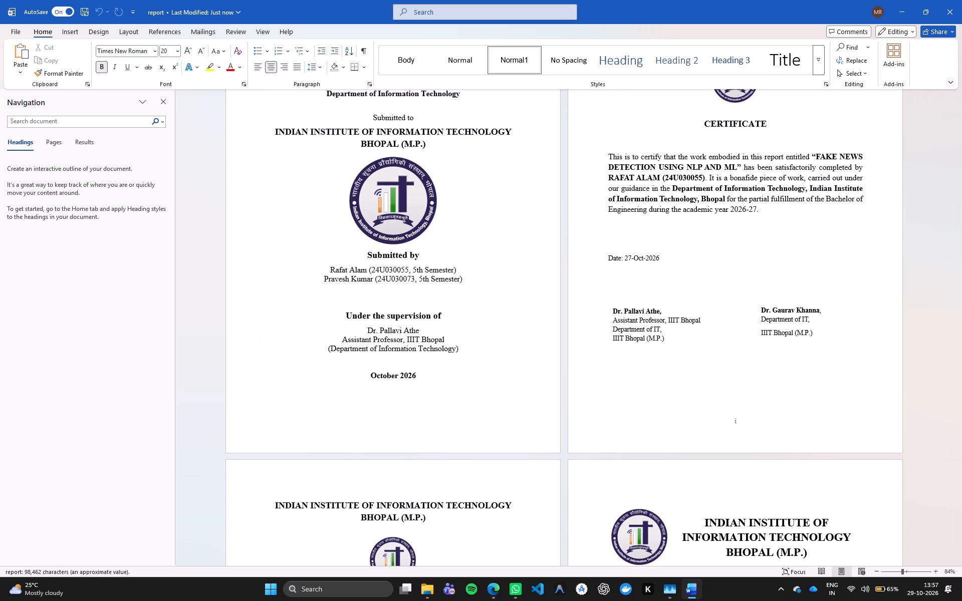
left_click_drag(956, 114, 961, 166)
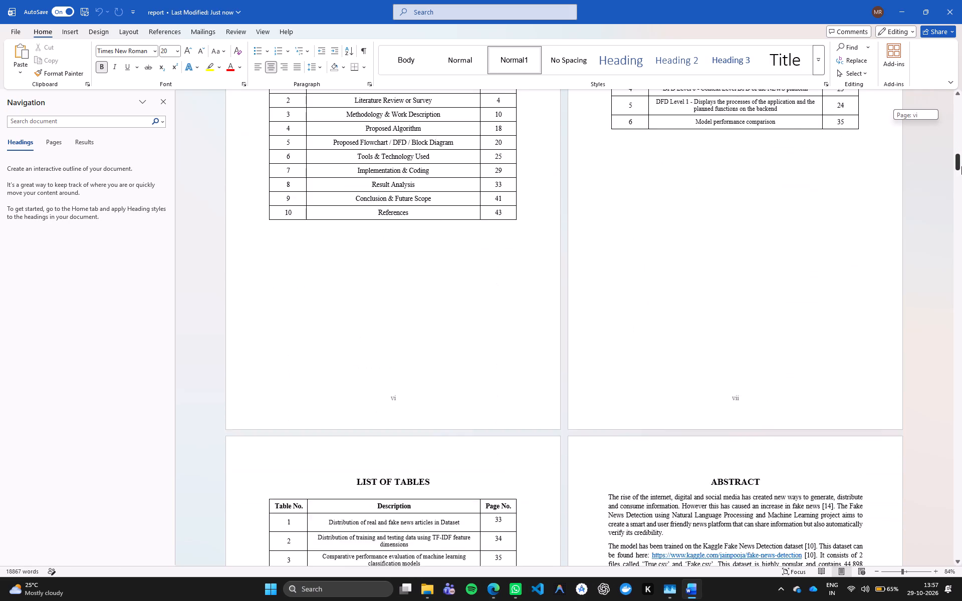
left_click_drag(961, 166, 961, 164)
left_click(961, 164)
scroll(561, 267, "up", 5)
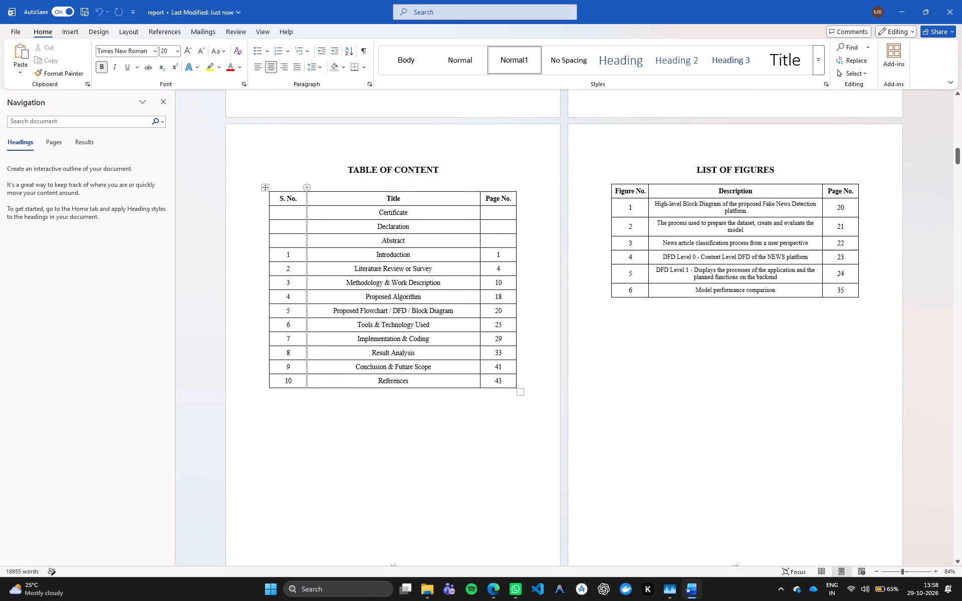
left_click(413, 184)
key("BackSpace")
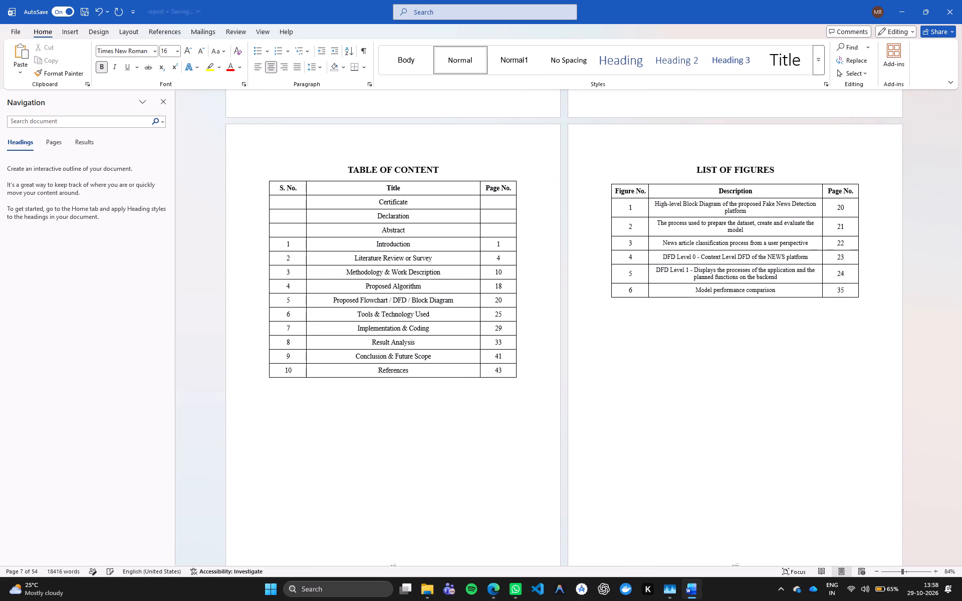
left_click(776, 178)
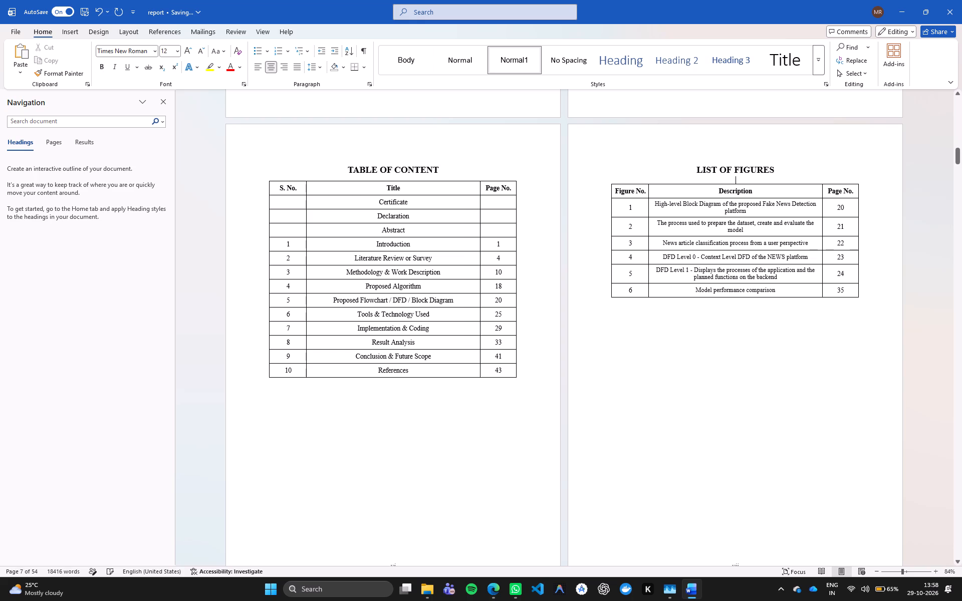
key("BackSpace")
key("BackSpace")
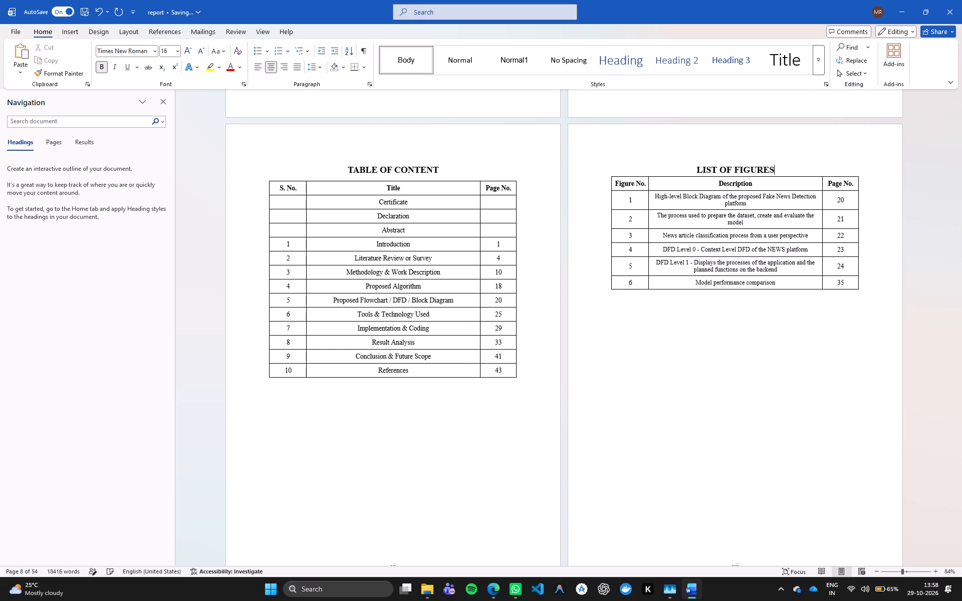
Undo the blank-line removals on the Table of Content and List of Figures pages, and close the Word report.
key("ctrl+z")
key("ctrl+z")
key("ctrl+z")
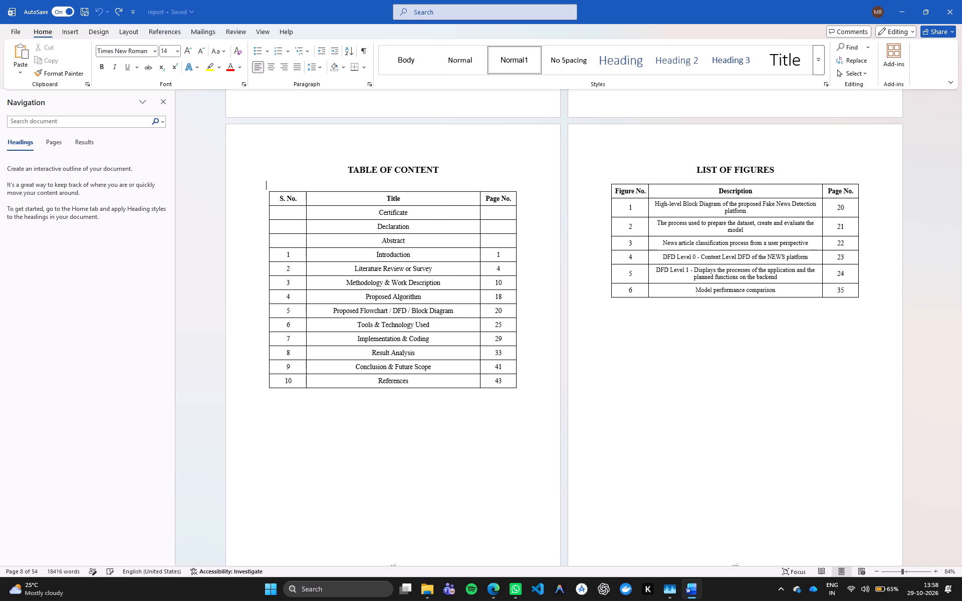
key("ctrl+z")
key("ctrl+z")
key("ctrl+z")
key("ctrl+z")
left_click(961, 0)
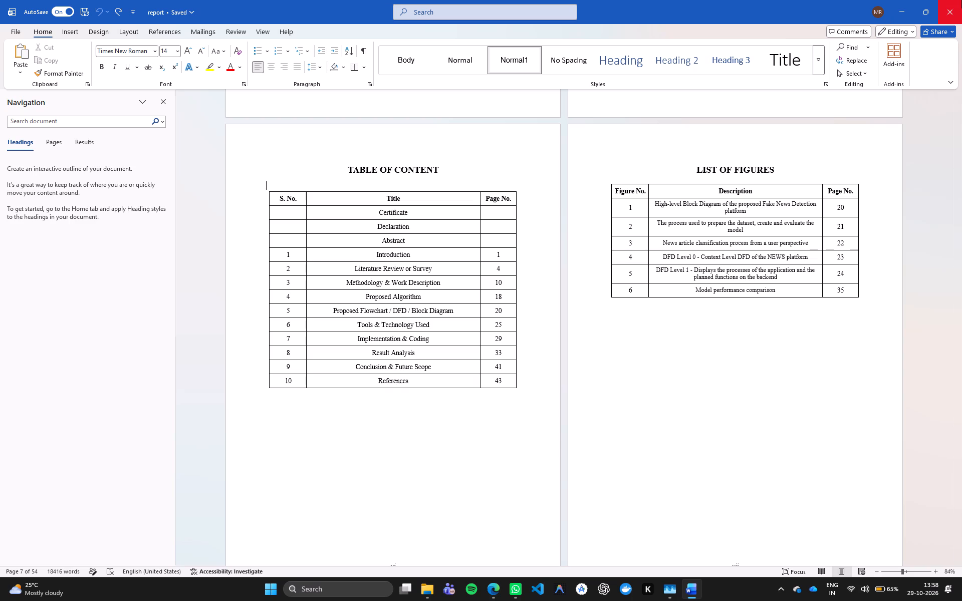
Copy report (12) from Downloads into the Project folder of the institute's OneDrive.
left_click(427, 426)
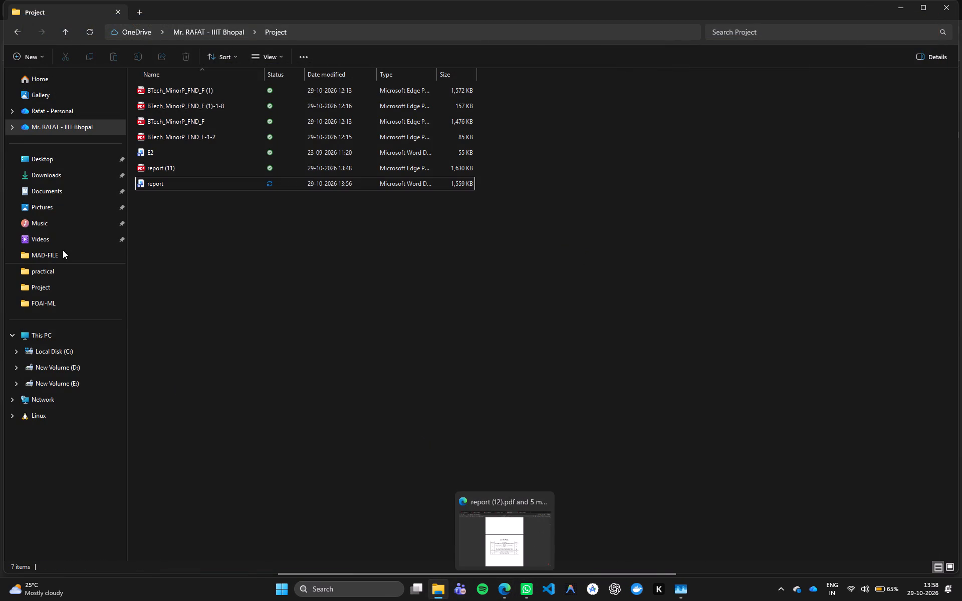
left_click(77, 176)
left_click(151, 134)
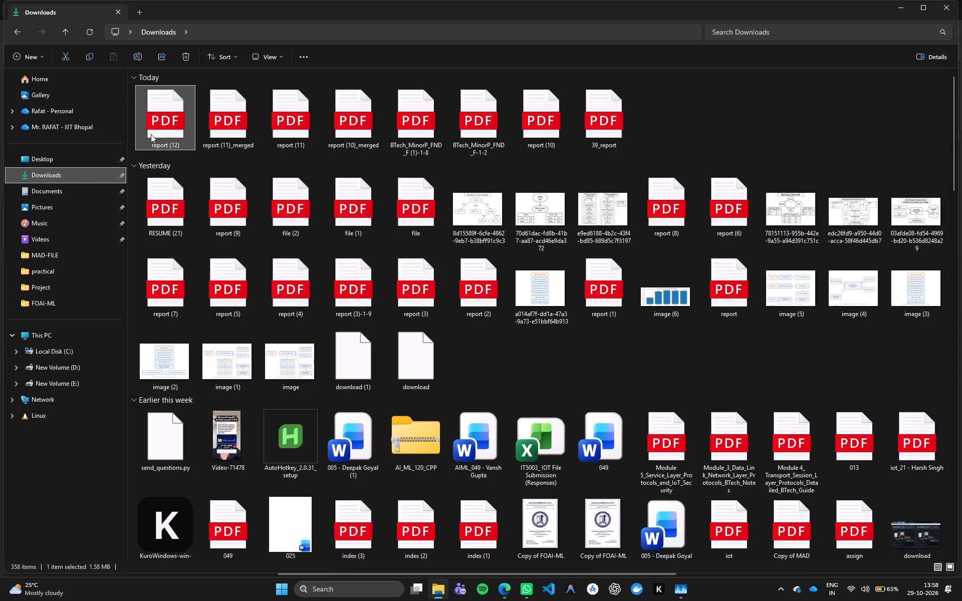
key("ctrl+c")
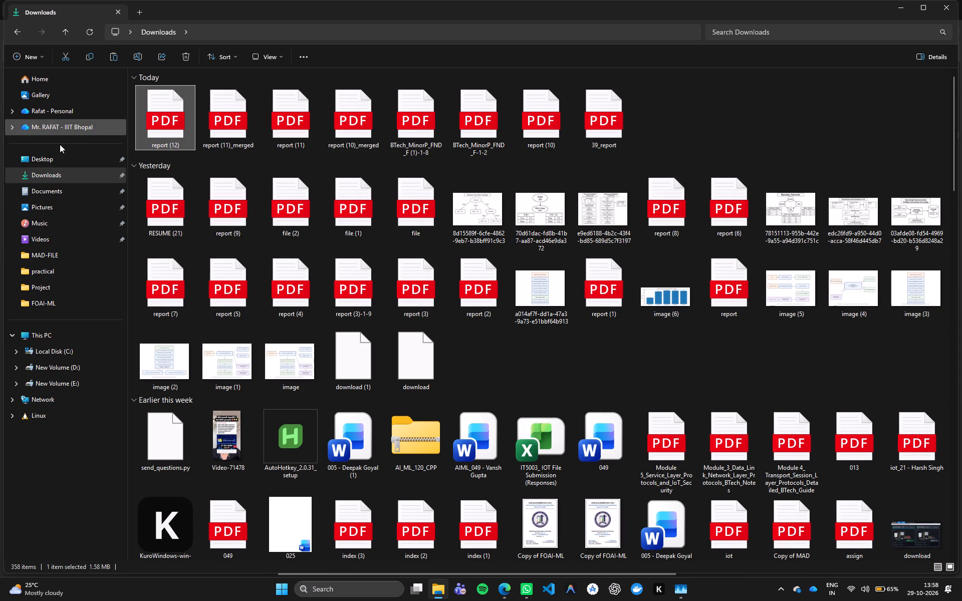
left_click(56, 155)
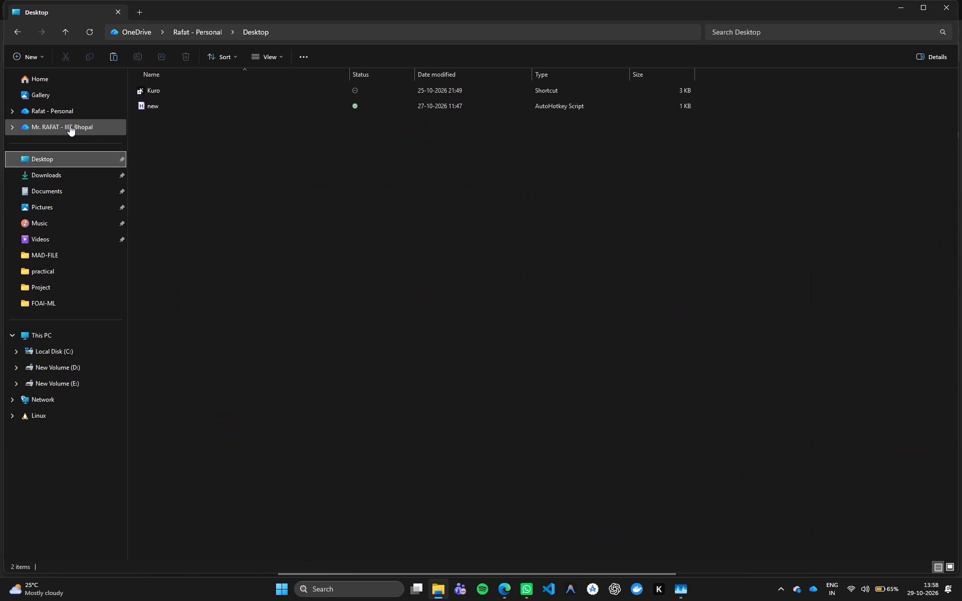
left_click(70, 125)
double_click(180, 219)
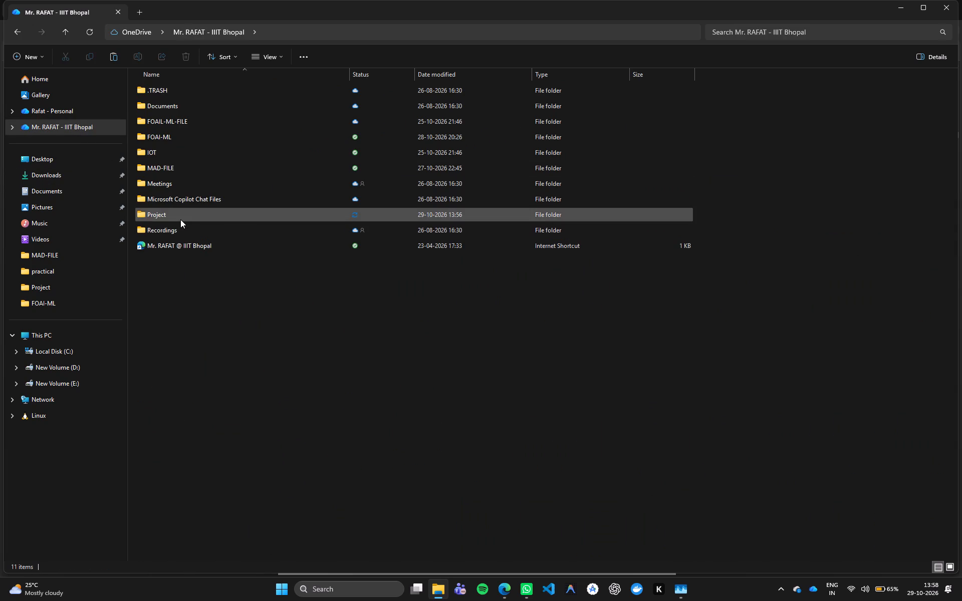
left_click(247, 342)
key("ctrl+v")
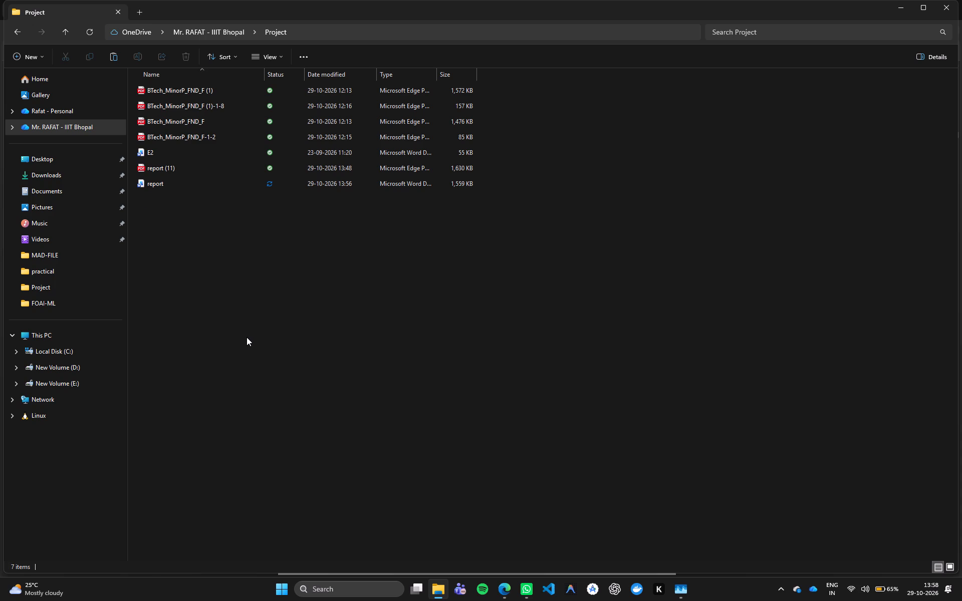
Delete the outdated report (11) PDF from the Project folder and close the file window.
left_click(189, 171)
key("Delete")
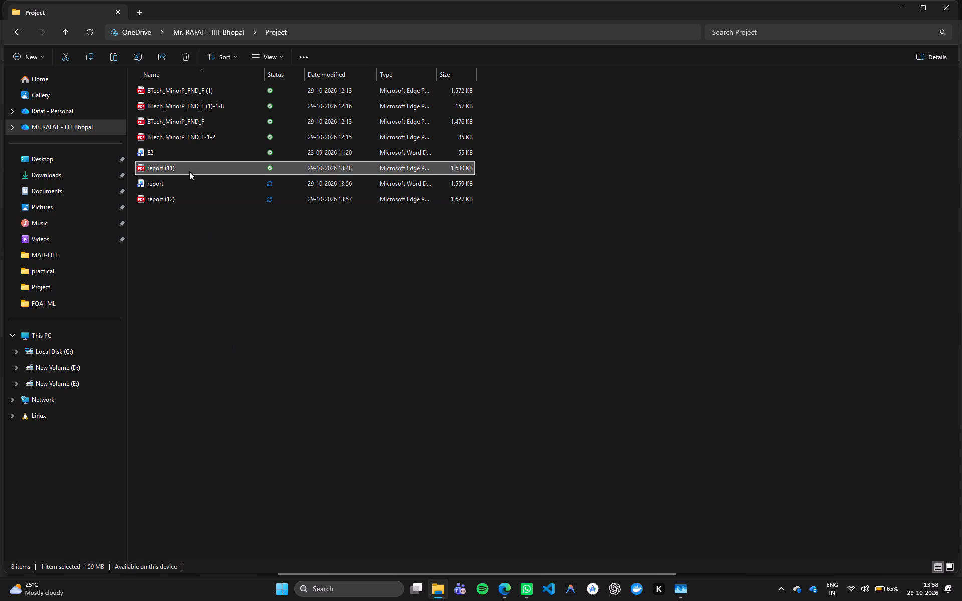
left_click(946, 4)
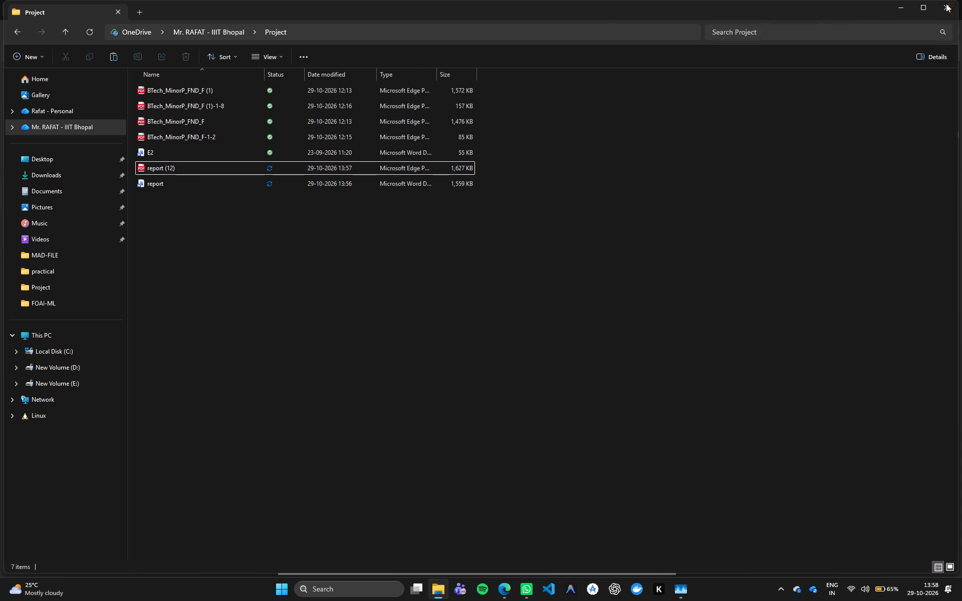
Close the report (10)_merged.pdf tab in the browser and download the converted report PDF again from iLovePDF.
left_click(375, 11)
left_click(327, 10)
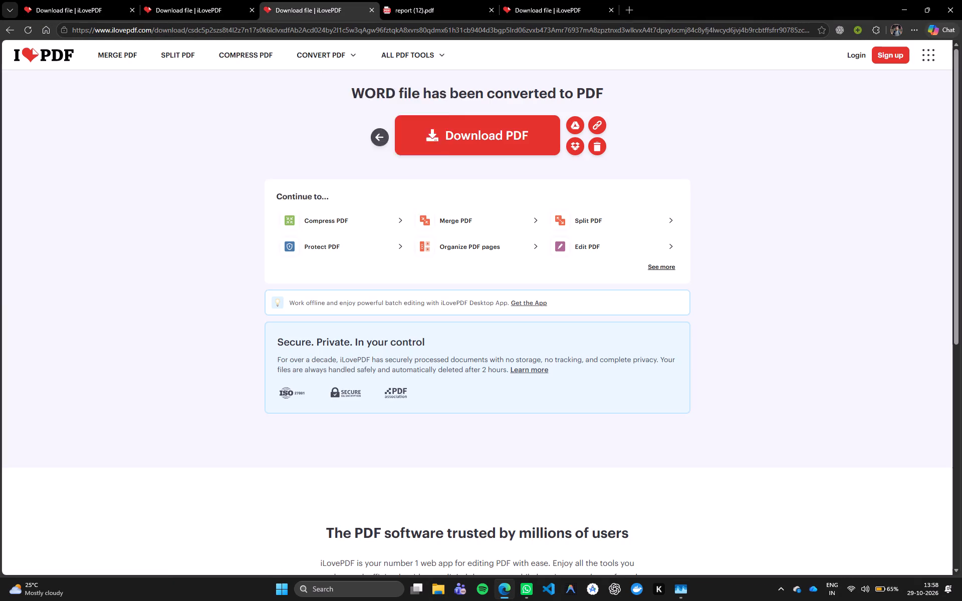
left_click(485, 139)
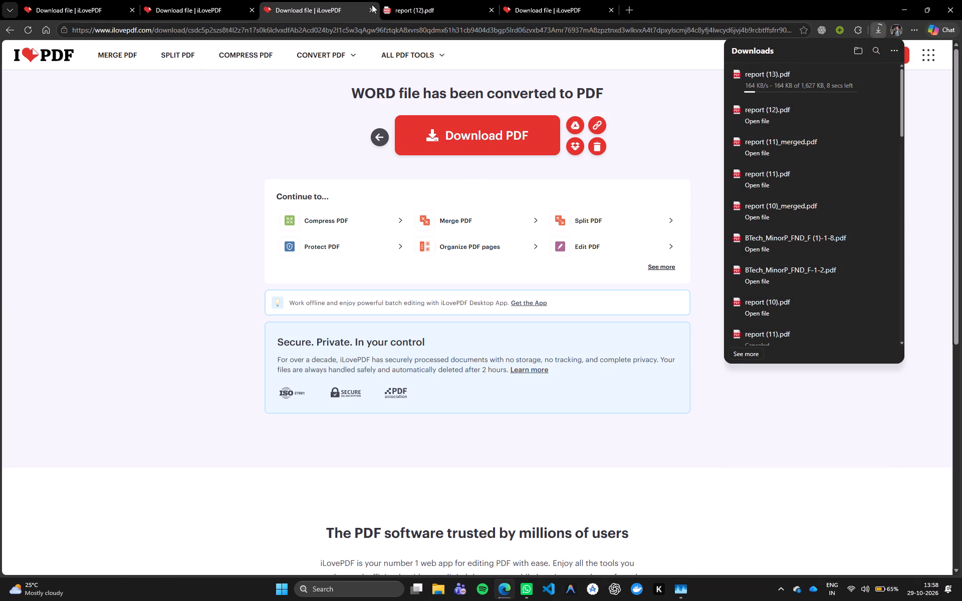
Close the converted report's download tab and load report (12), BTech_MinorP_FND_F (1)-1-8 and BTech_MinorP_FND_F-1-2 from the Project folder into a new PDF merge.
left_click(373, 10)
left_click(444, 4)
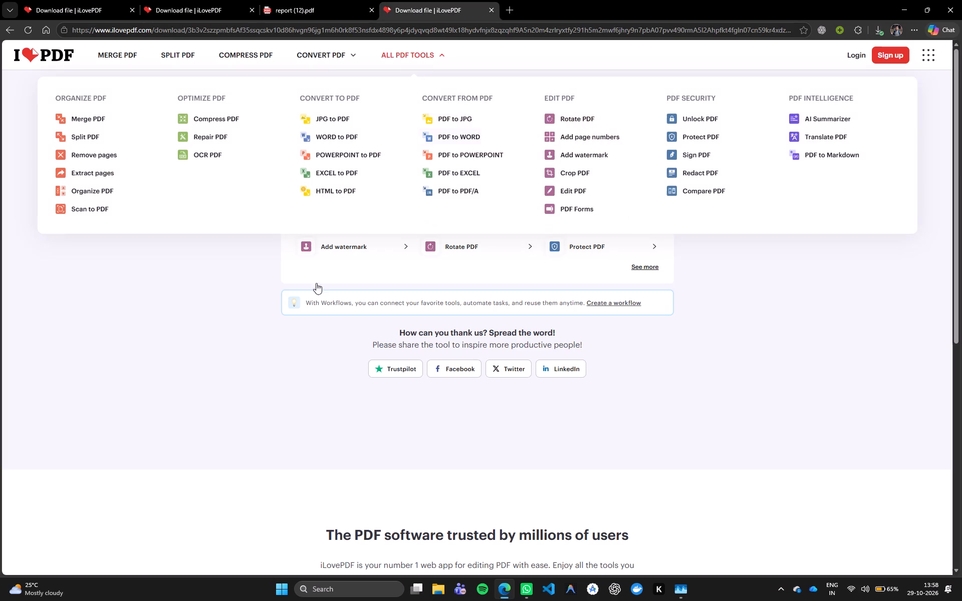
left_click(364, 138)
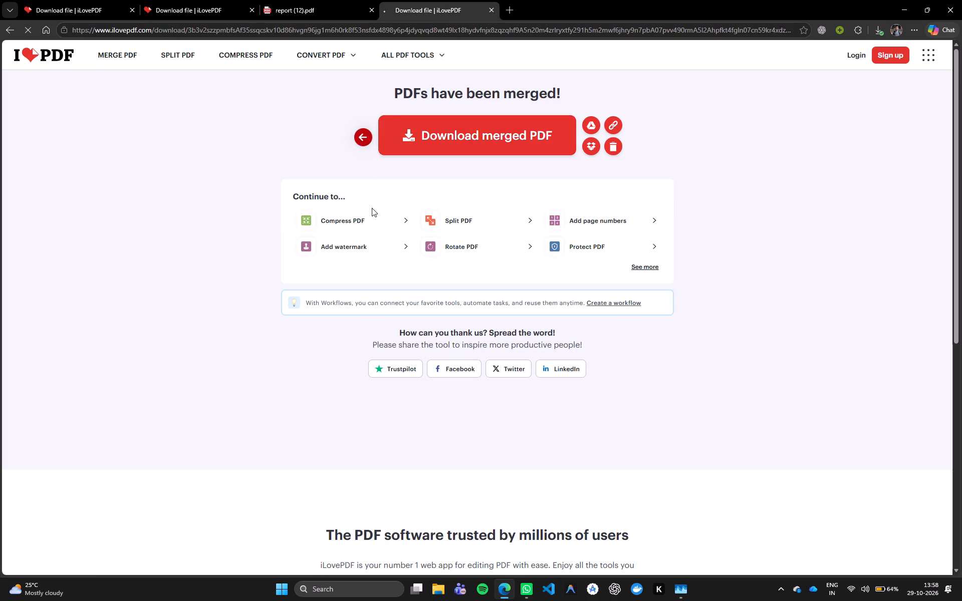
left_click(437, 174)
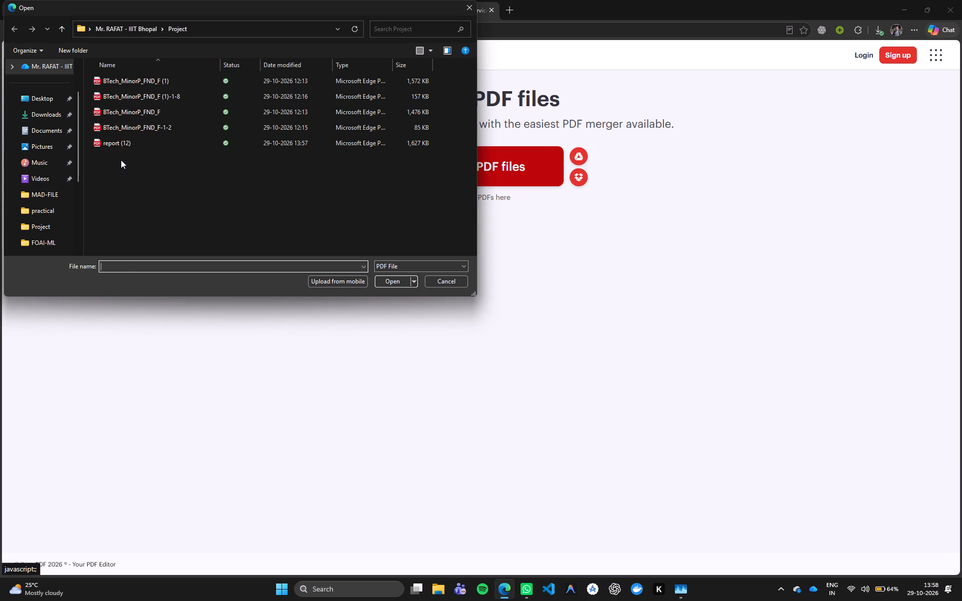
left_click(123, 147)
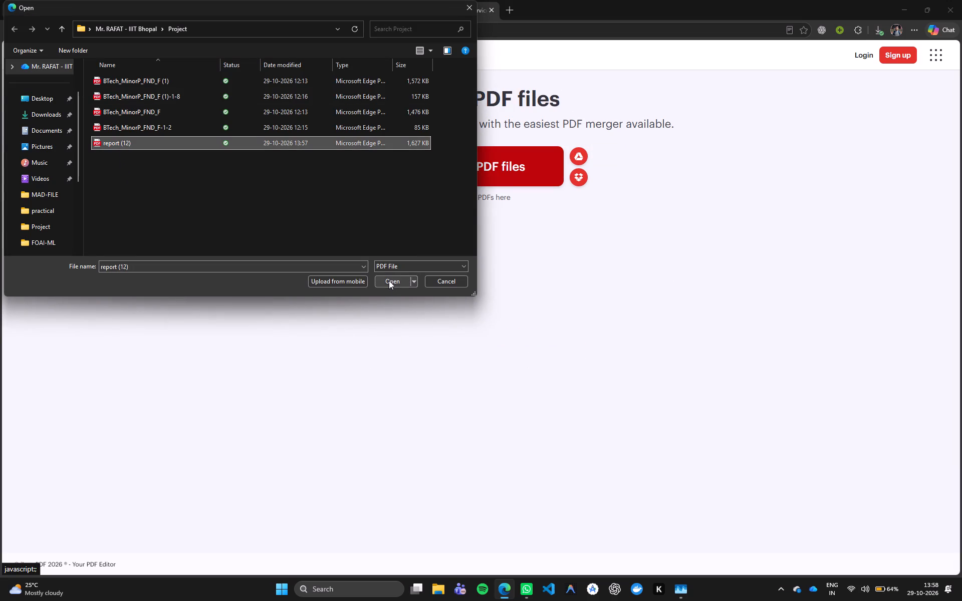
left_click(384, 281)
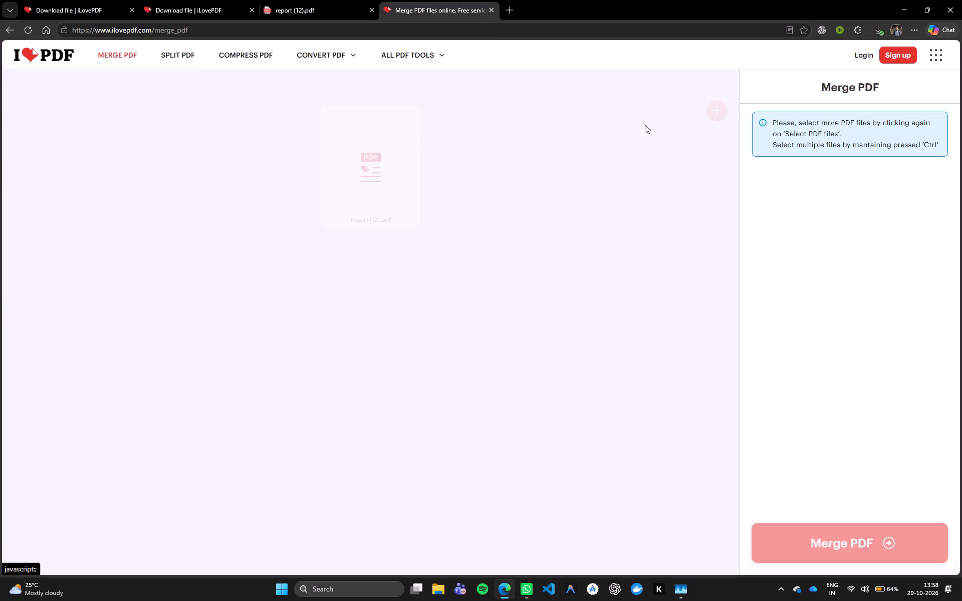
left_click(715, 110)
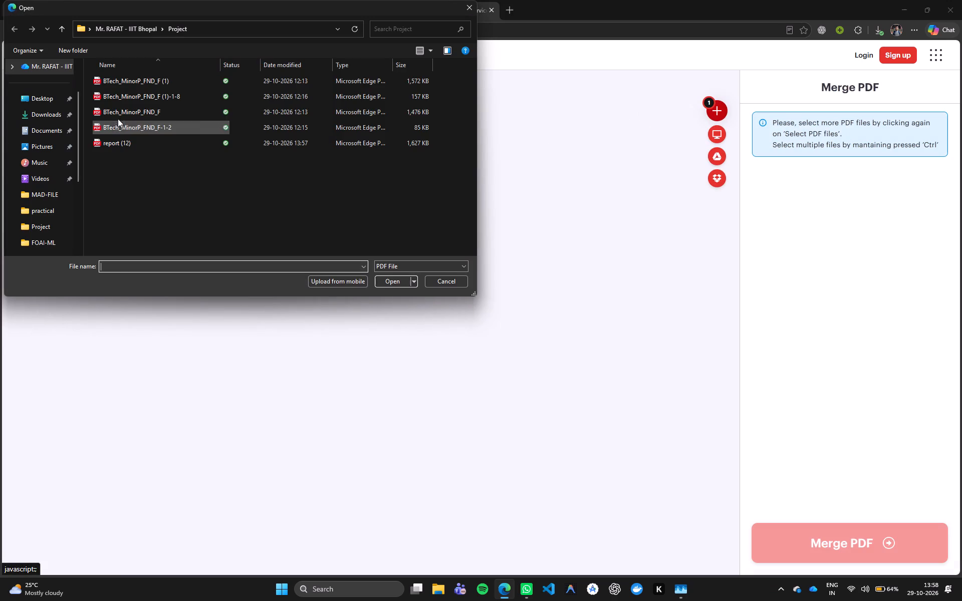
left_click(146, 102)
left_click(388, 284)
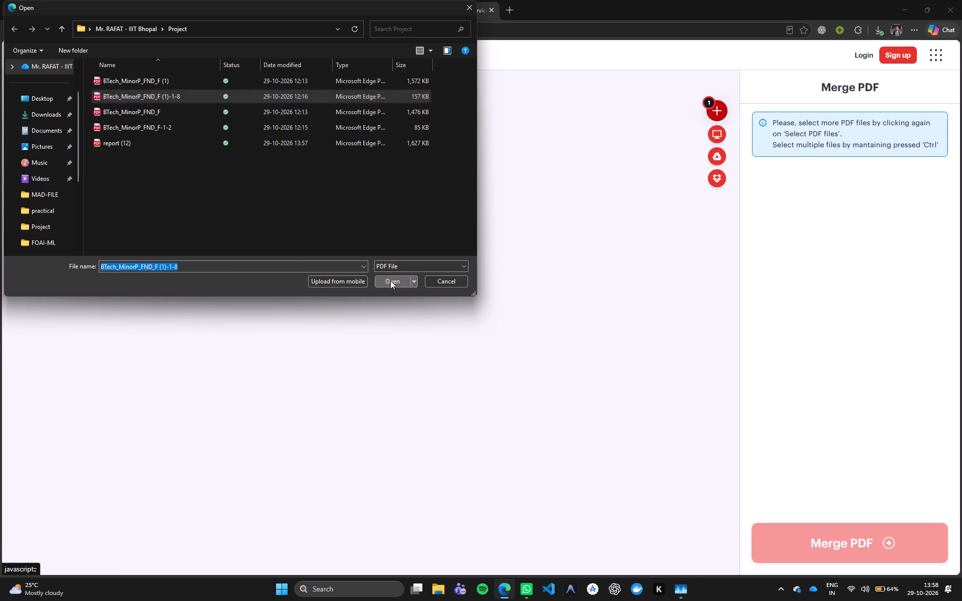
left_click(715, 114)
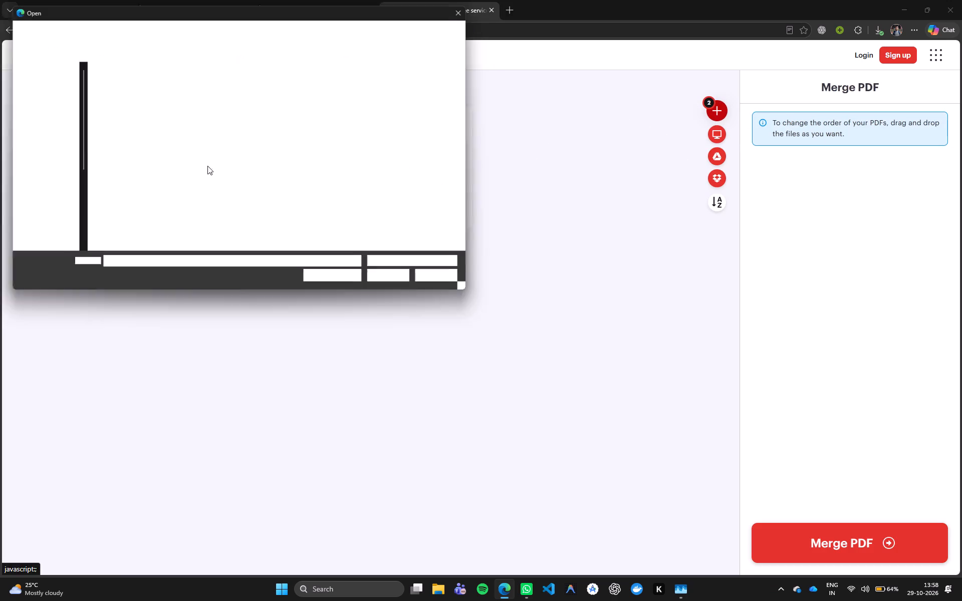
left_click(156, 130)
left_click(399, 279)
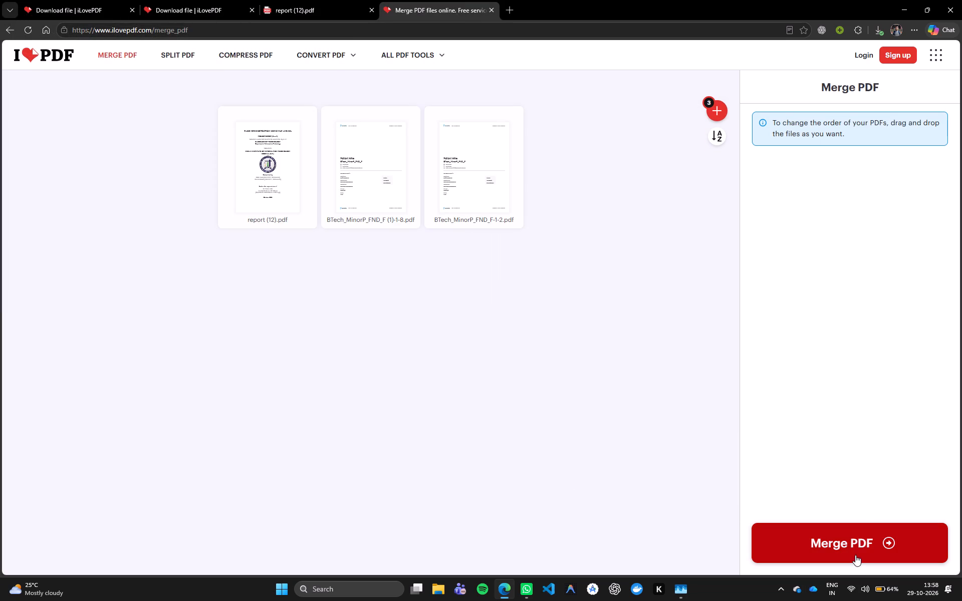
Merge the three loaded PDFs in their current order and download the merged PDF.
left_click(855, 555)
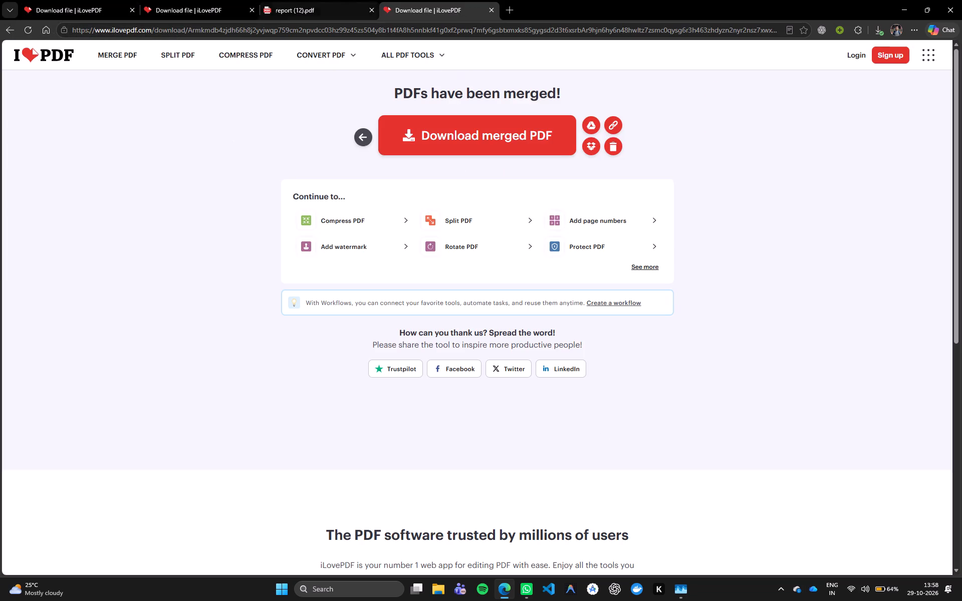
left_click(449, 137)
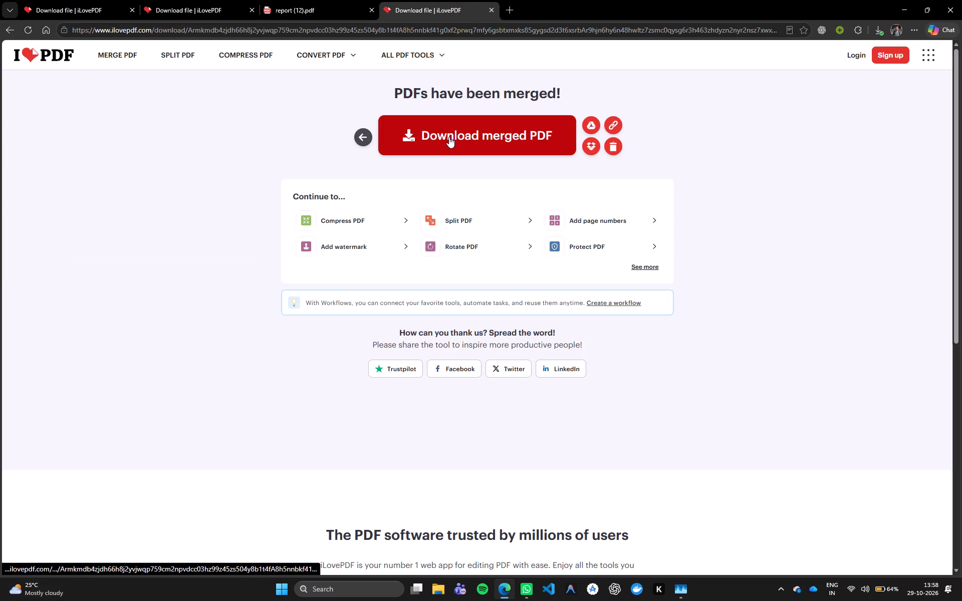
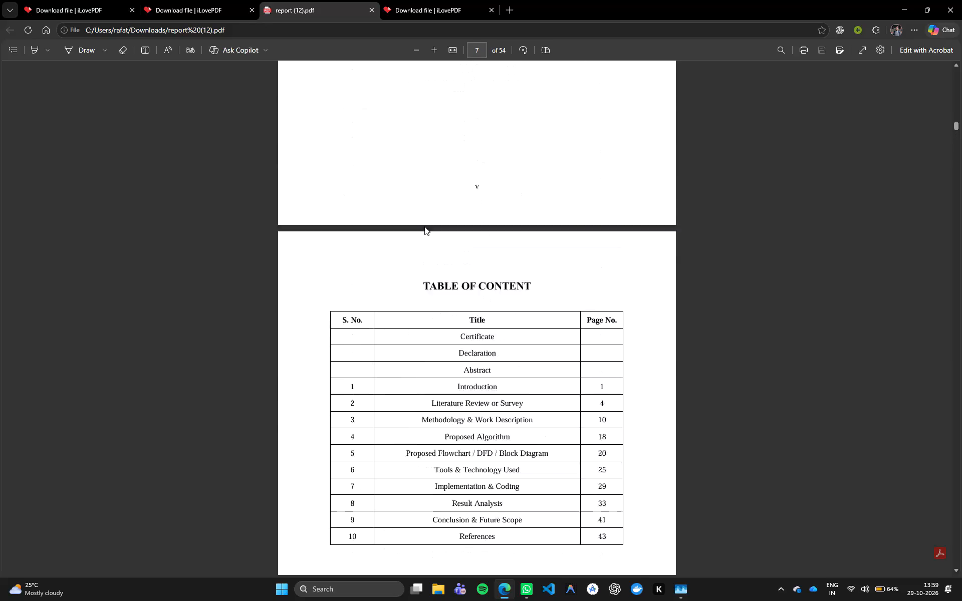
Examine the table of contents page in report (12).pdf, checking the chapter titles and their page numbers.
left_click_drag(477, 327, 533, 333)
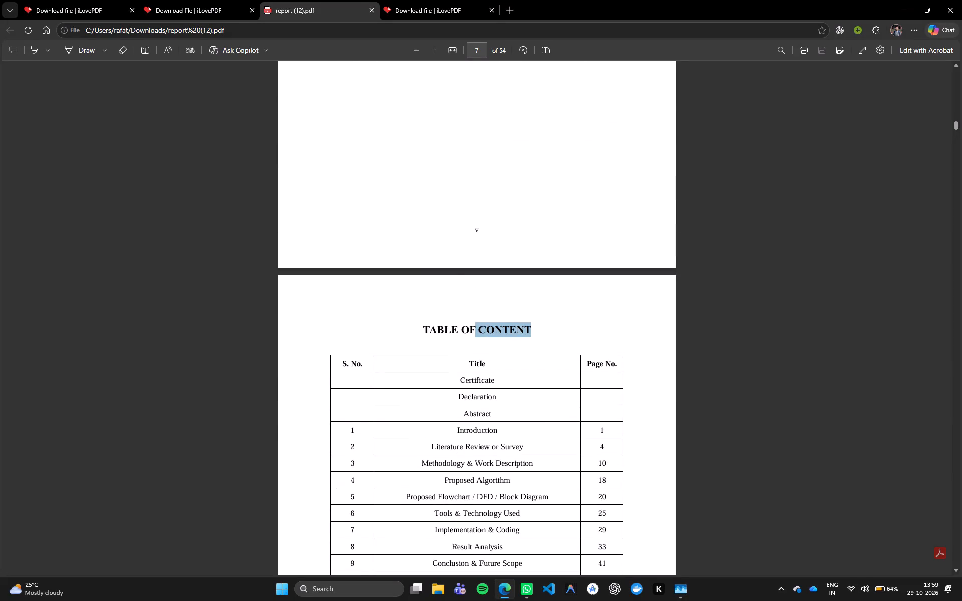
left_click_drag(533, 333, 539, 332)
left_click(539, 332)
scroll(539, 323, "down", 9)
scroll(540, 316, "up", 3)
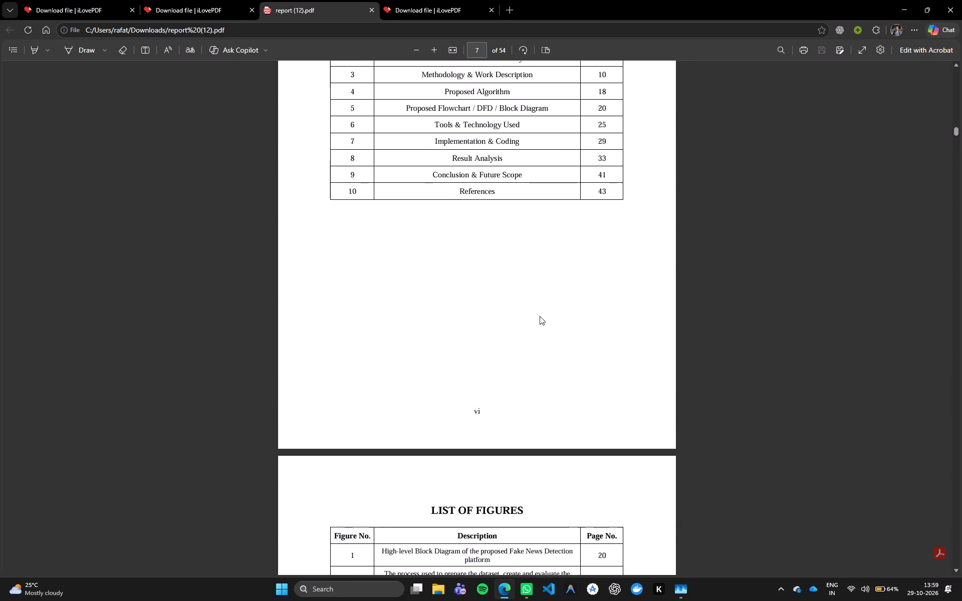
scroll(540, 316, "up", 3)
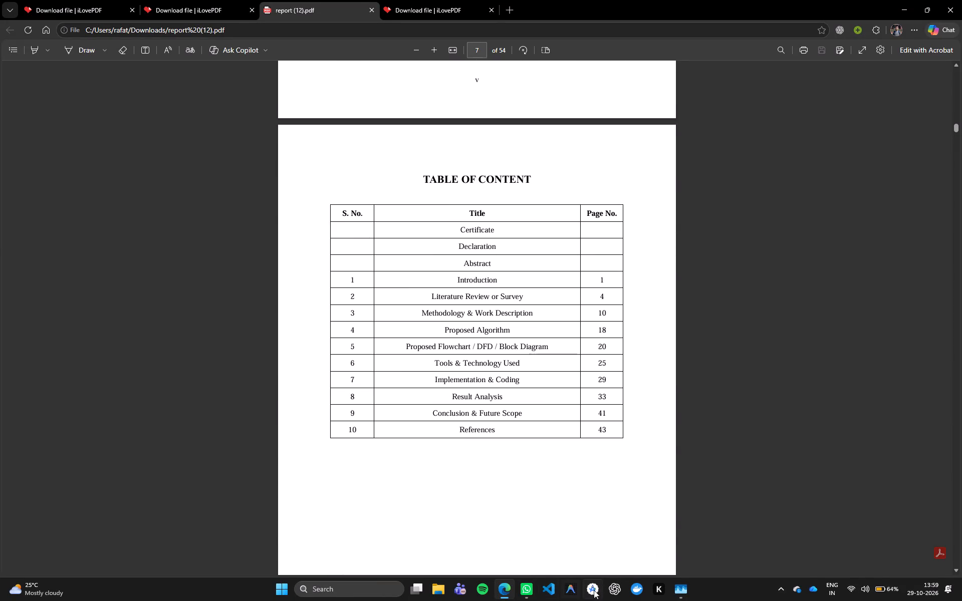
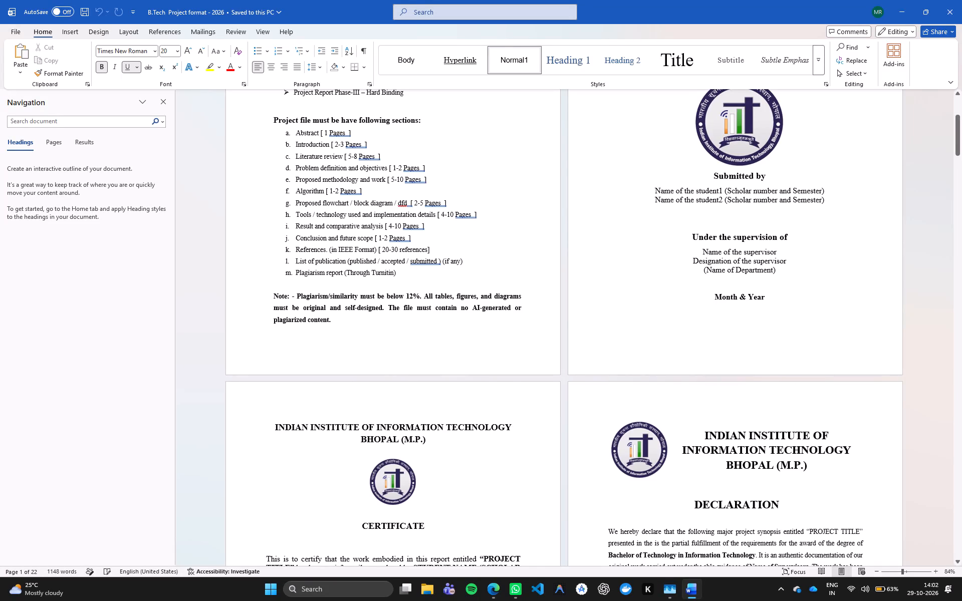
Review the certificate and declaration page templates in the B.Tech Project format - 2026 document.
scroll(793, 261, "down", 16)
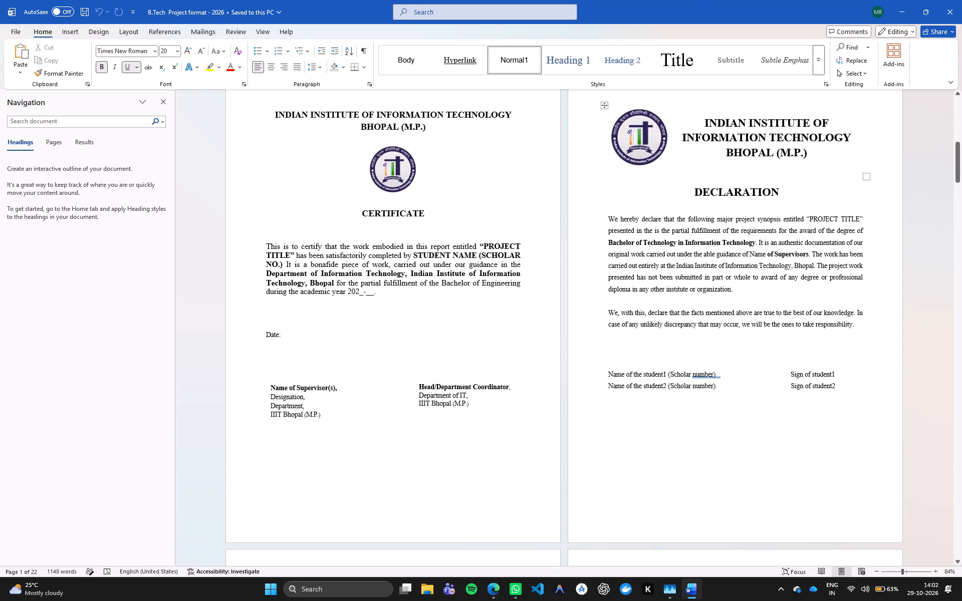
scroll(790, 278, "down", 6)
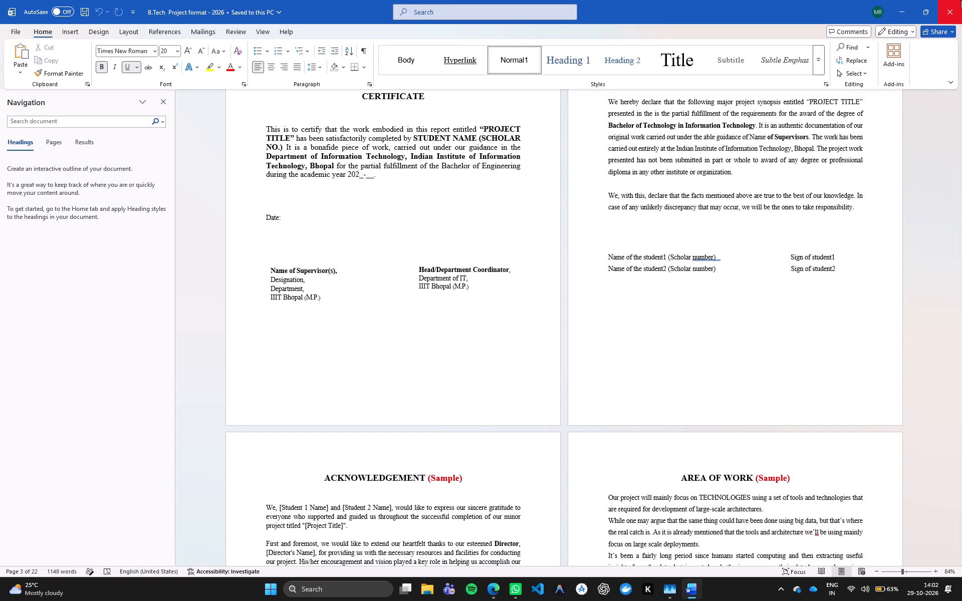
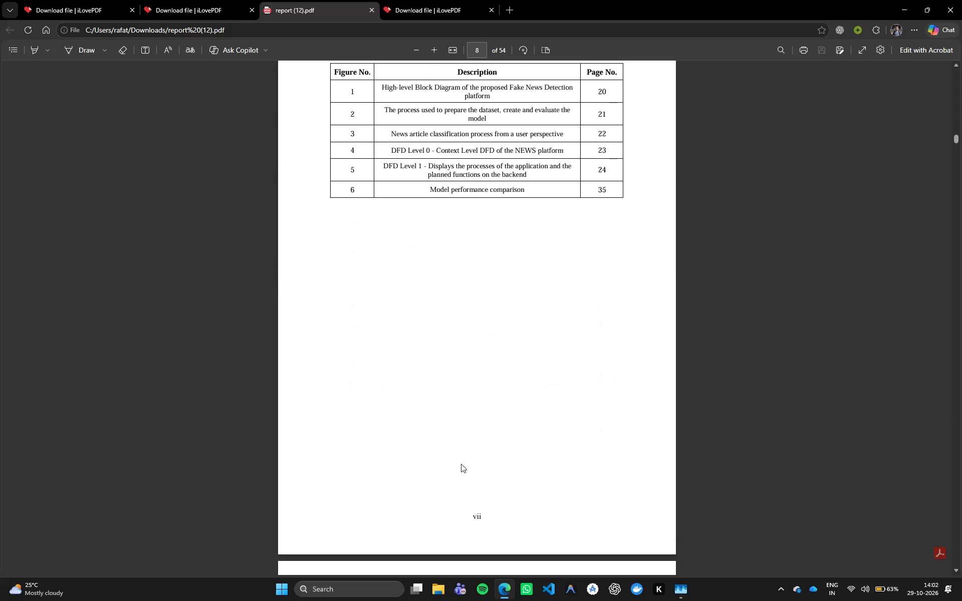
Review the List of Tables and Abstract pages of report (12).pdf.
scroll(439, 506, "down", 9)
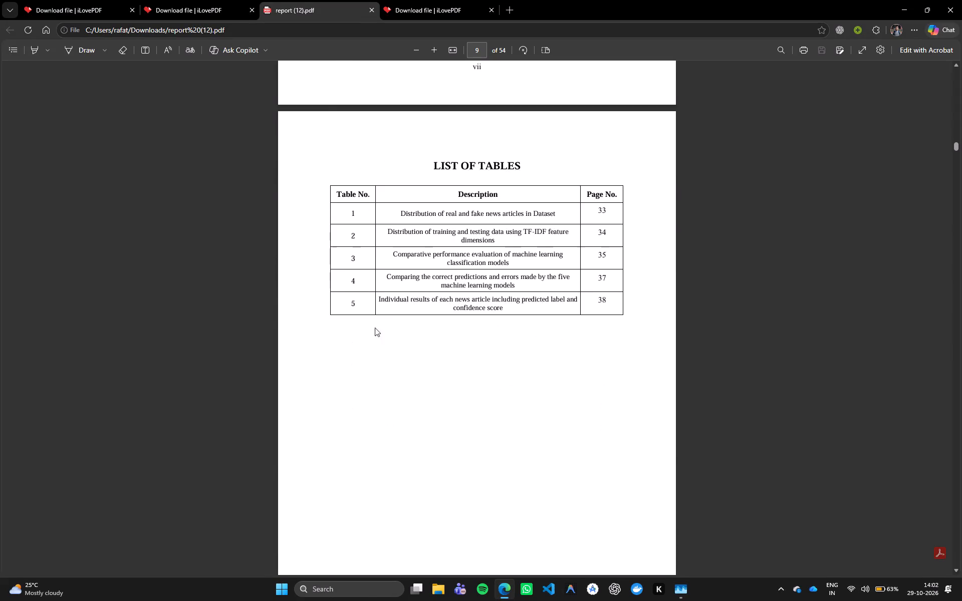
scroll(338, 167, "down", 9)
scroll(440, 219, "down", 6)
scroll(440, 219, "up", 1)
scroll(440, 220, "down", 6)
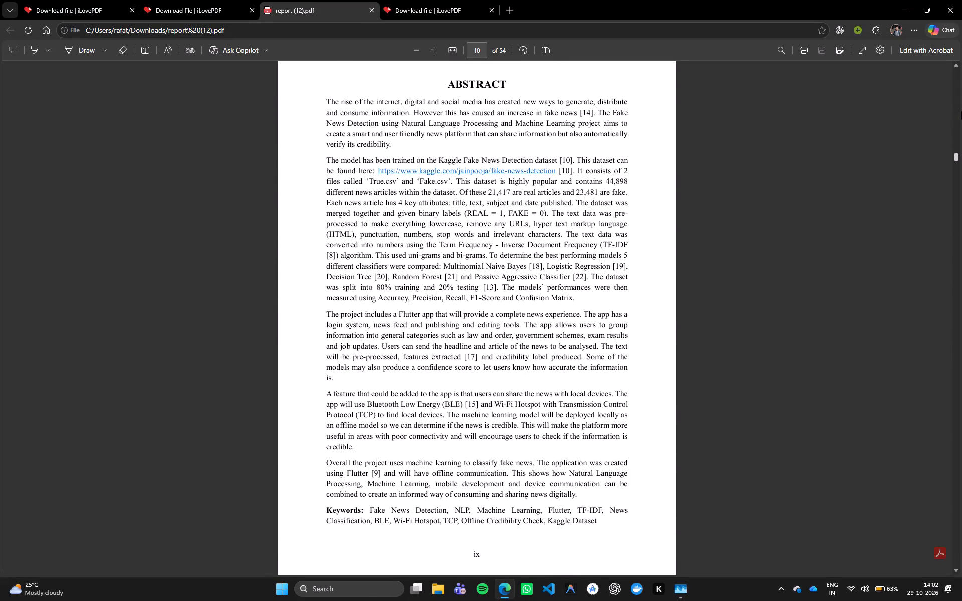
Return to the first certificate page and examine the supervisor's designation and department in the signature block.
left_click_drag(956, 155, 950, 97)
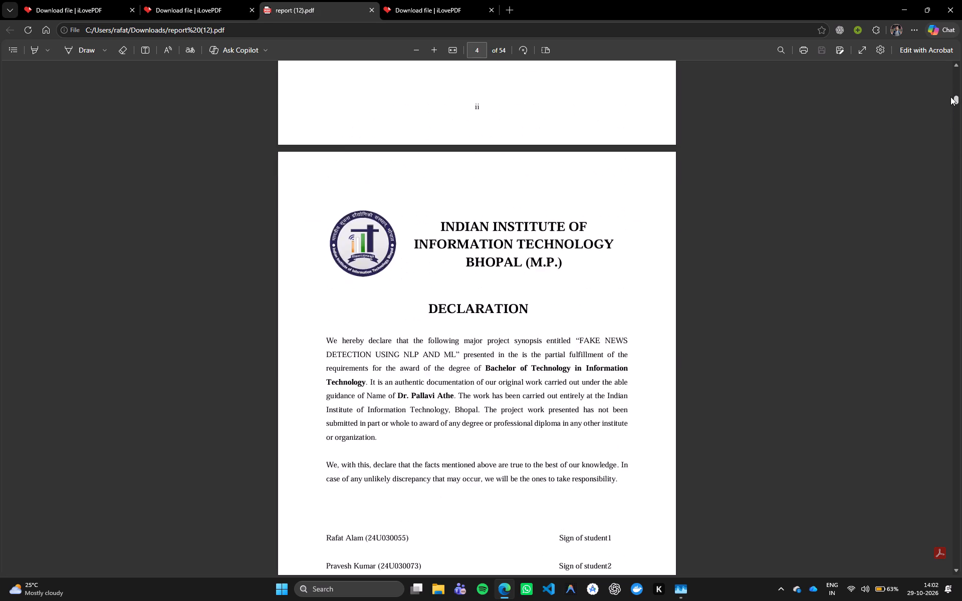
left_click_drag(950, 97, 954, 80)
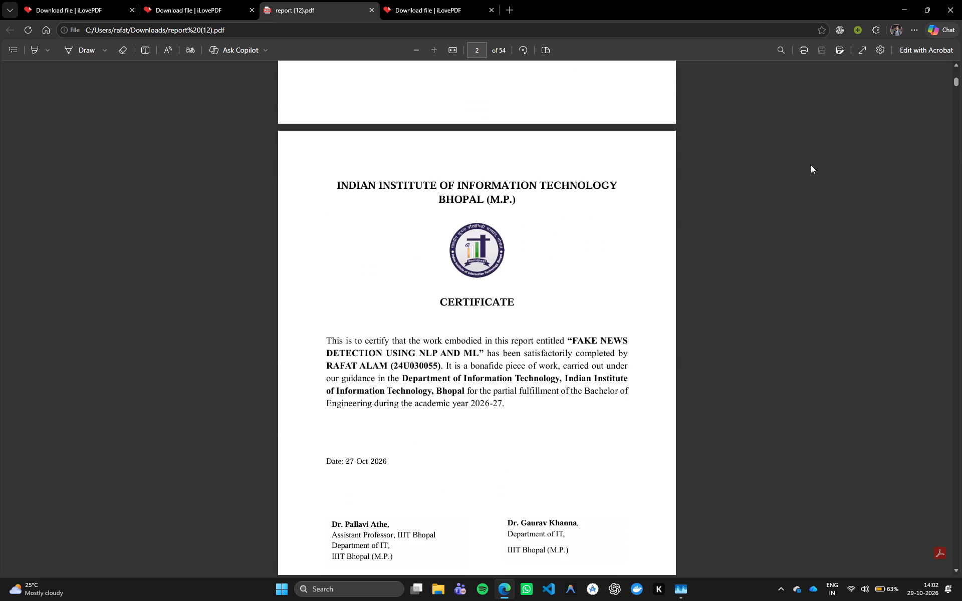
scroll(623, 235, "down", 2)
left_click_drag(337, 432, 410, 447)
left_click(410, 447)
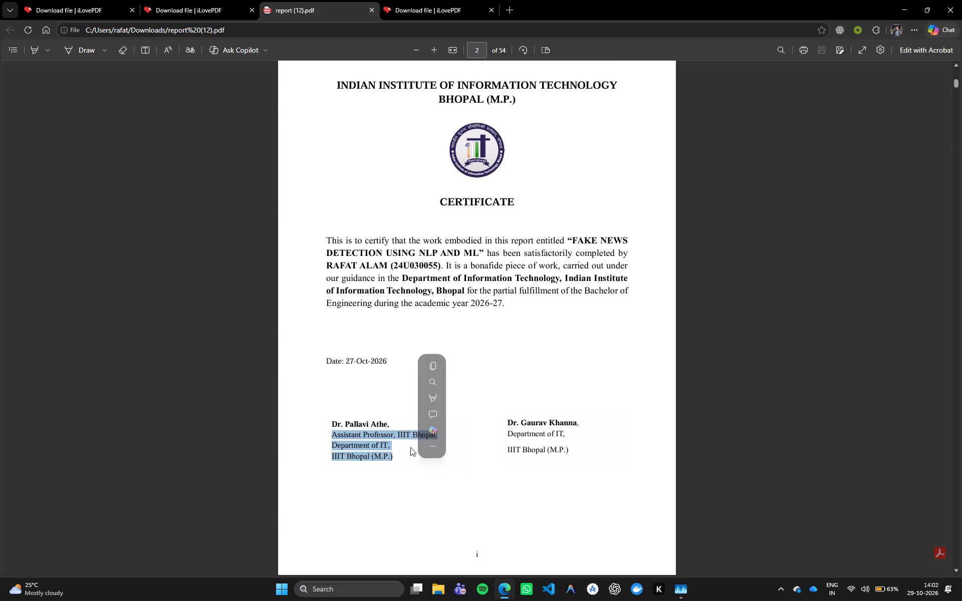
left_click_drag(390, 432, 452, 442)
left_click(452, 442)
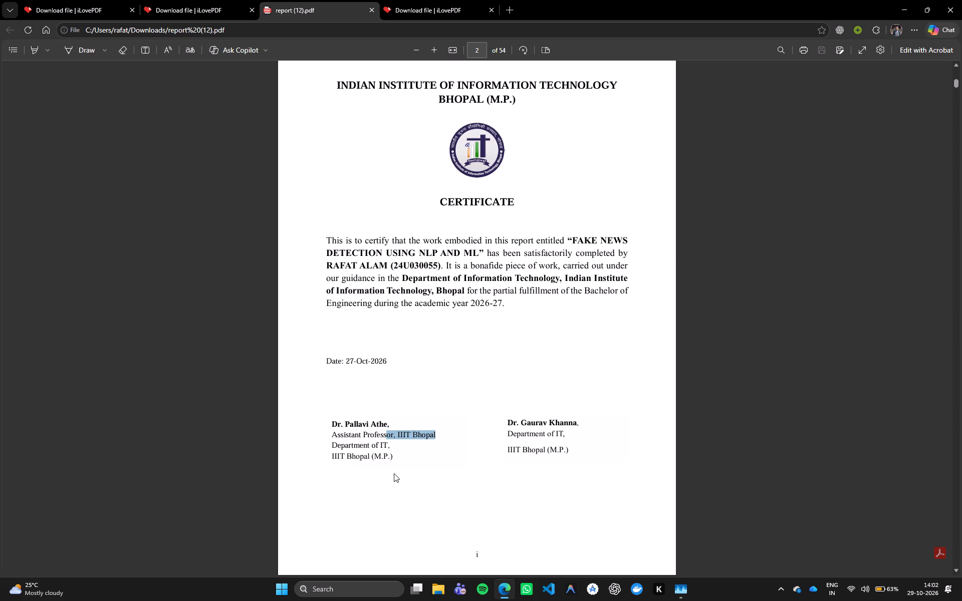
left_click(372, 457)
scroll(355, 354, "down", 7)
scroll(355, 356, "up", 4)
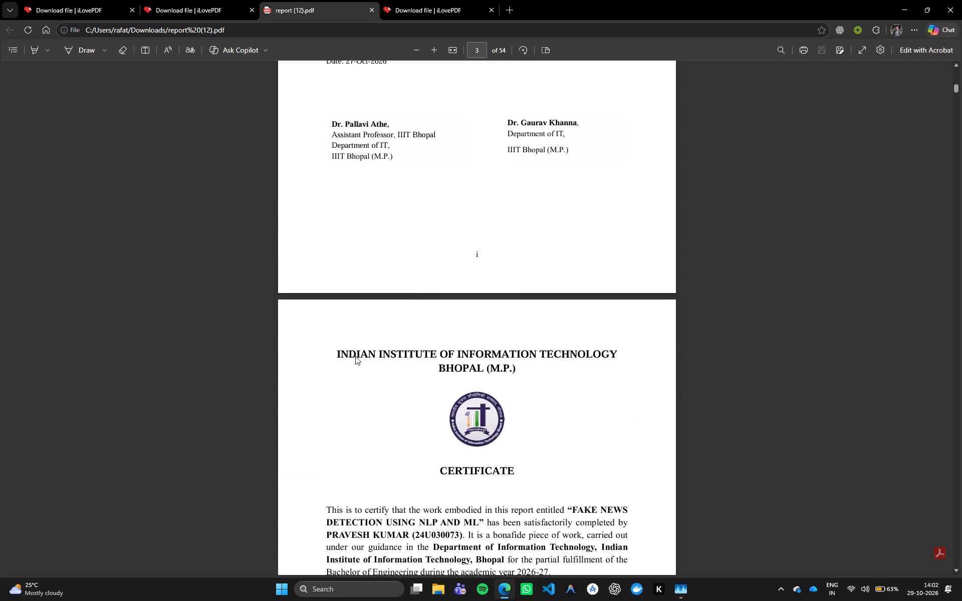
Compare the supervisor details on the report's cover page with the signature block on the first certificate page.
scroll(355, 356, "up", 9)
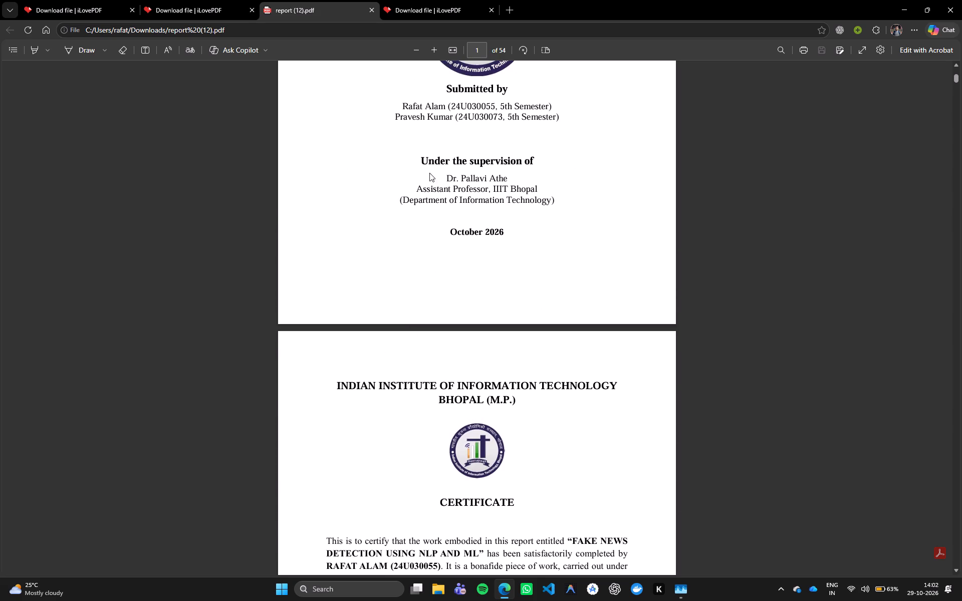
left_click_drag(425, 192, 443, 192)
left_click(443, 192)
scroll(444, 192, "up", 3)
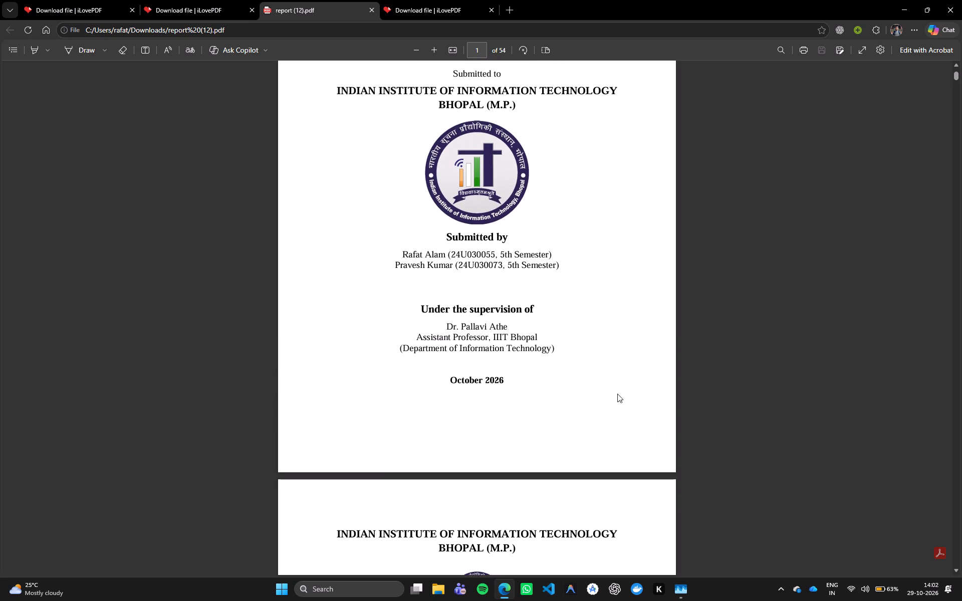
scroll(453, 362, "down", 1)
scroll(453, 362, "up", 1)
scroll(453, 363, "down", 3)
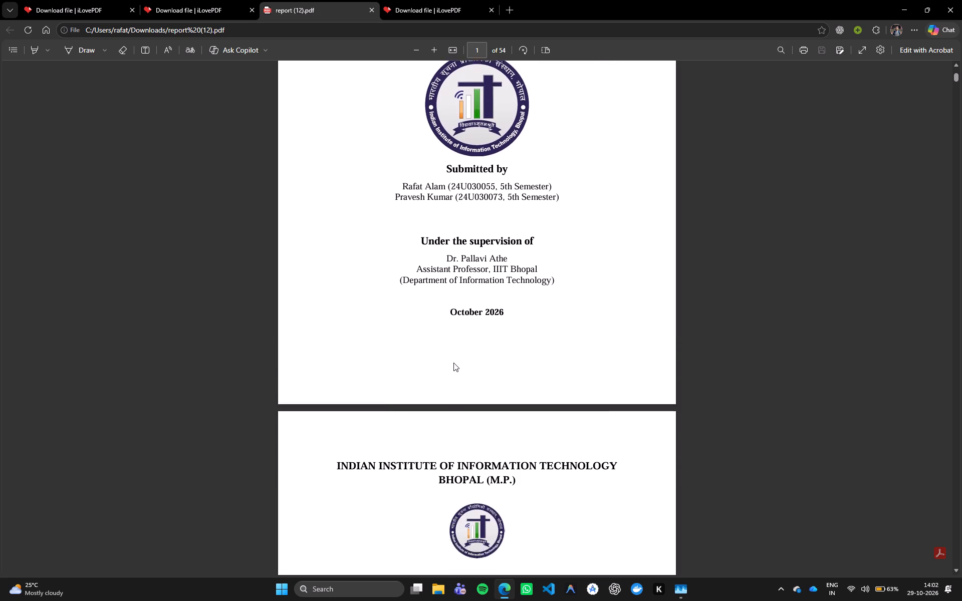
scroll(453, 363, "down", 10)
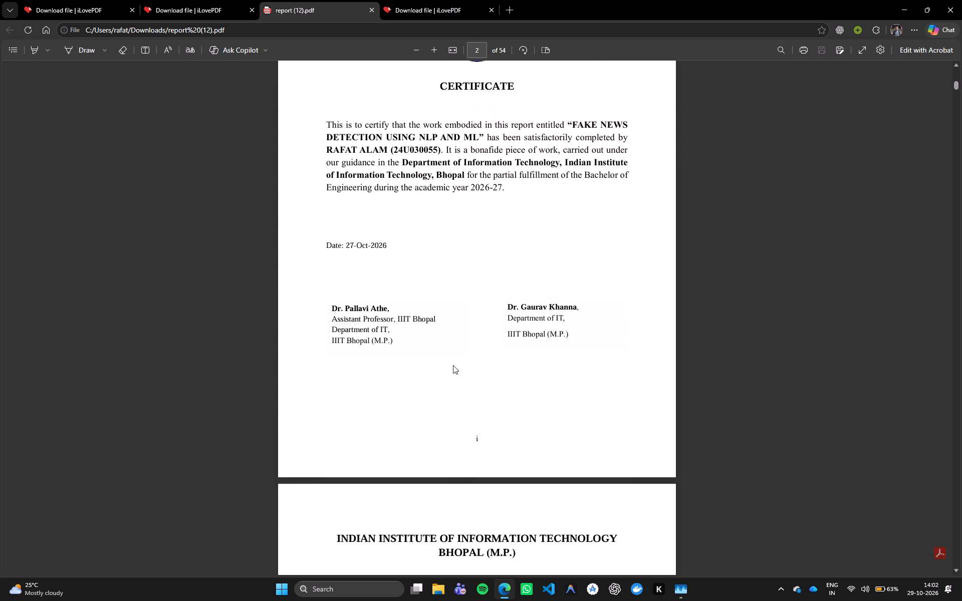
scroll(453, 365, "down", 3)
scroll(453, 365, "up", 12)
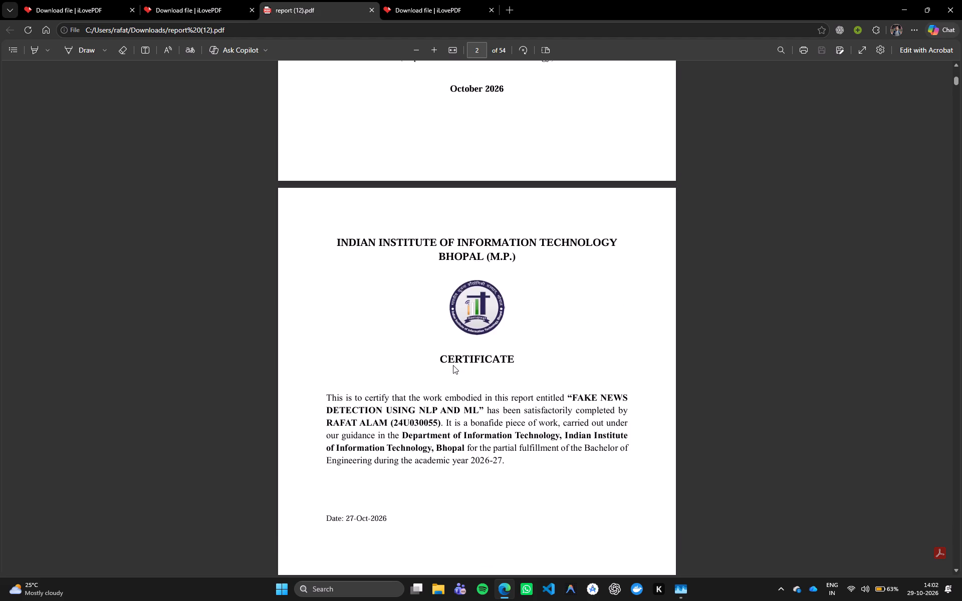
scroll(453, 365, "up", 3)
left_click_drag(454, 275, 476, 304)
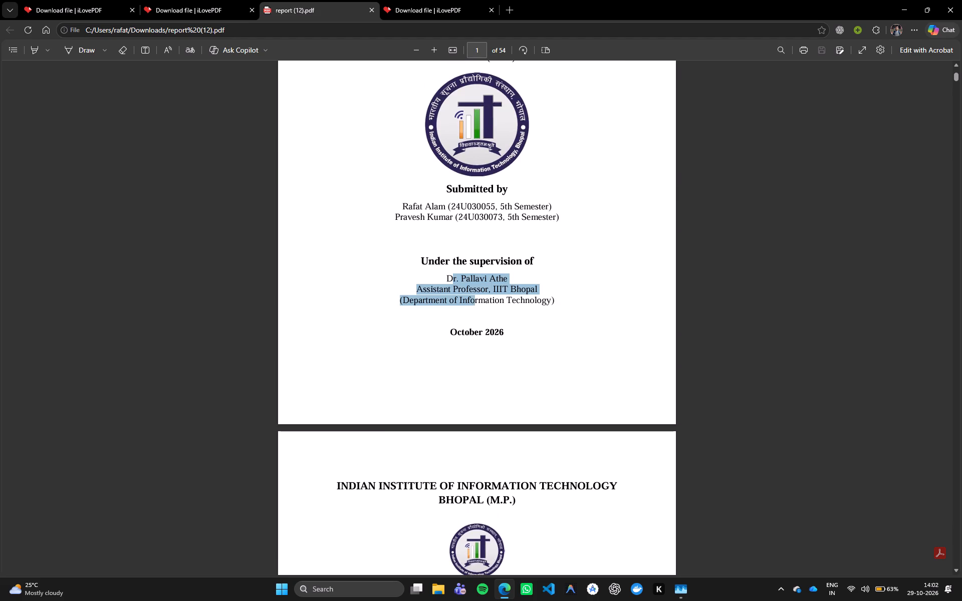
left_click_drag(476, 304, 477, 306)
left_click(477, 306)
scroll(477, 306, "up", 3)
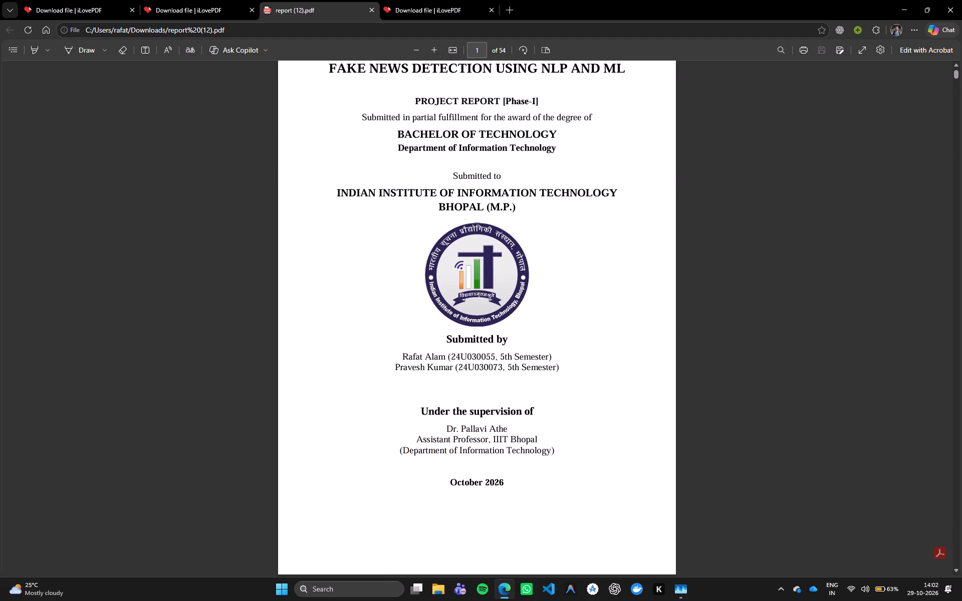
scroll(445, 416, "down", 1)
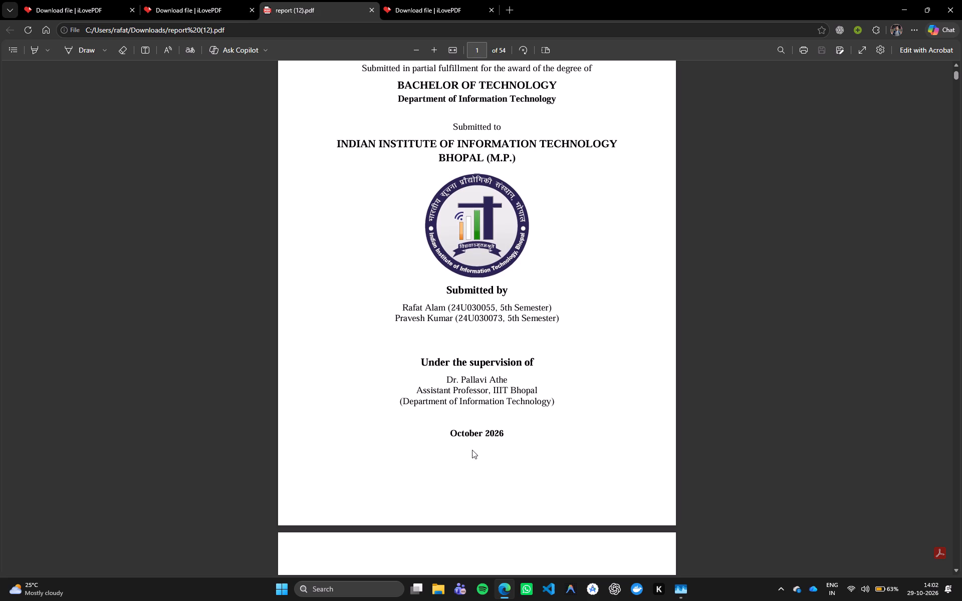
Examine the supervisor's signature block on the second certificate page and compare it with the first certificate.
scroll(443, 464, "down", 3)
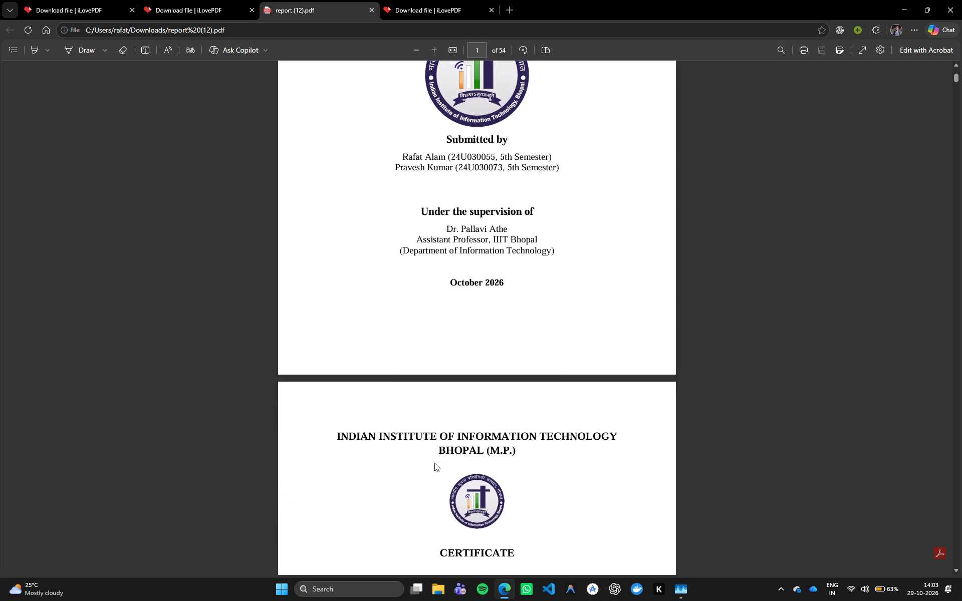
scroll(430, 464, "down", 12)
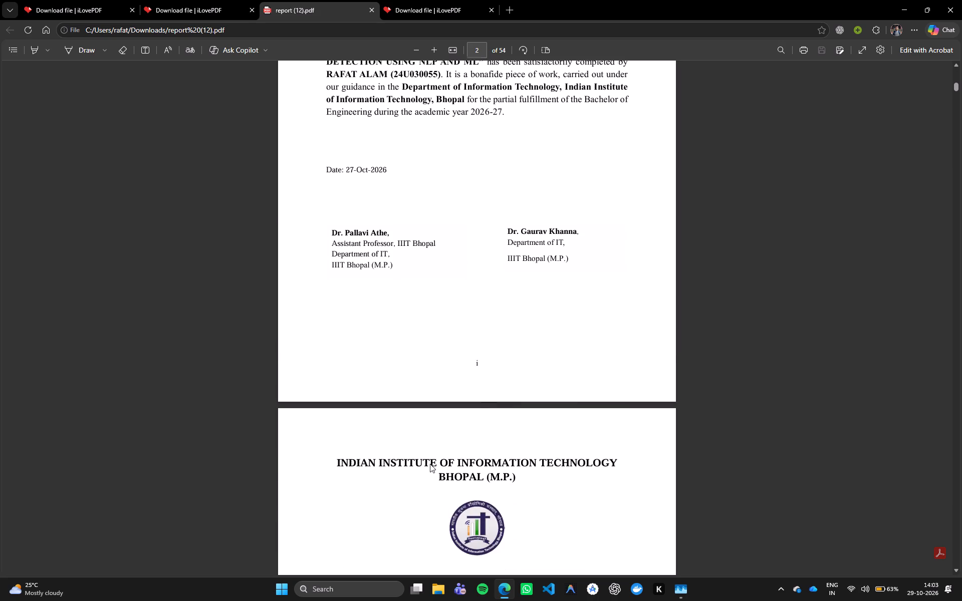
scroll(430, 464, "down", 6)
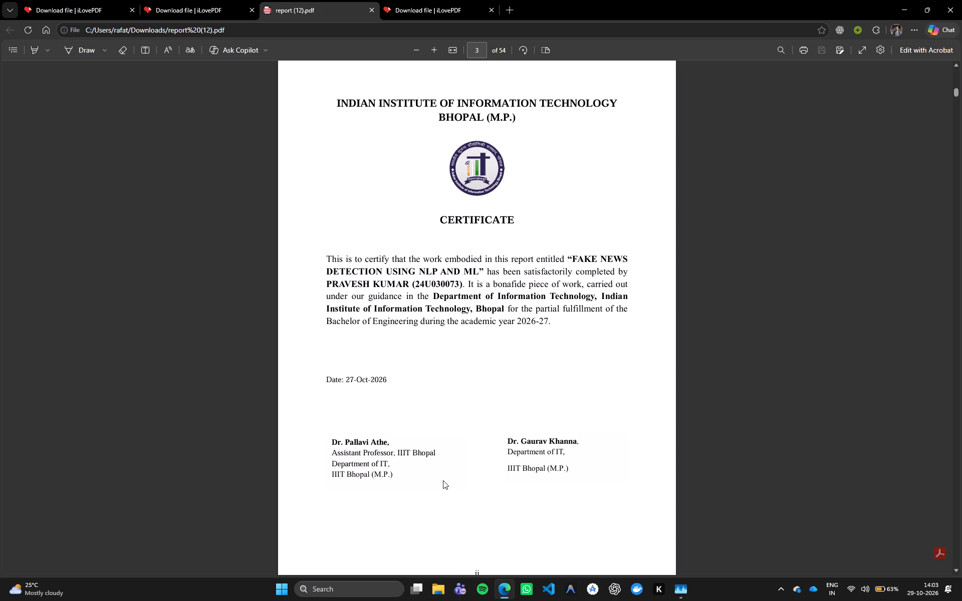
scroll(442, 481, "down", 5)
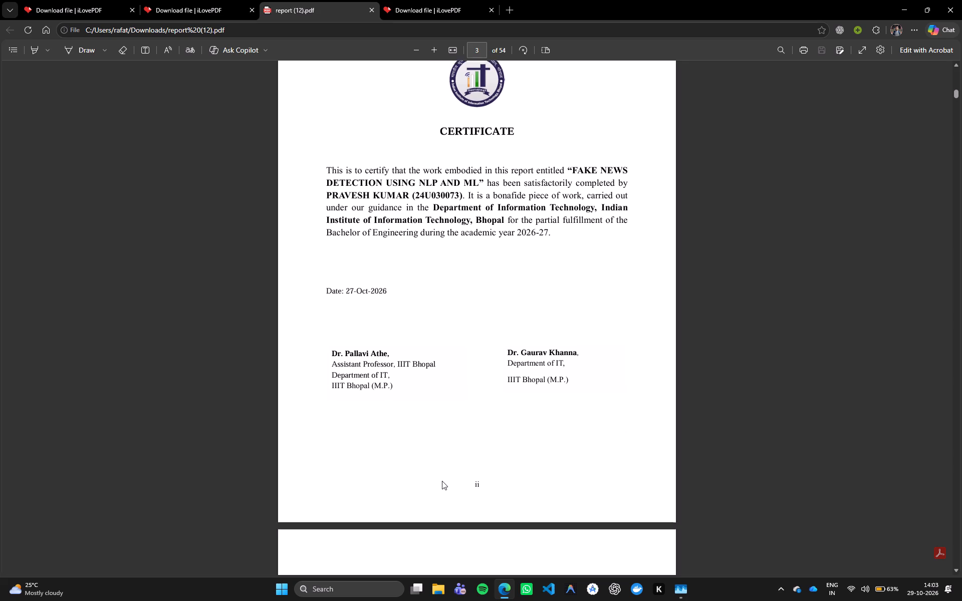
scroll(442, 481, "down", 6)
scroll(441, 481, "up", 5)
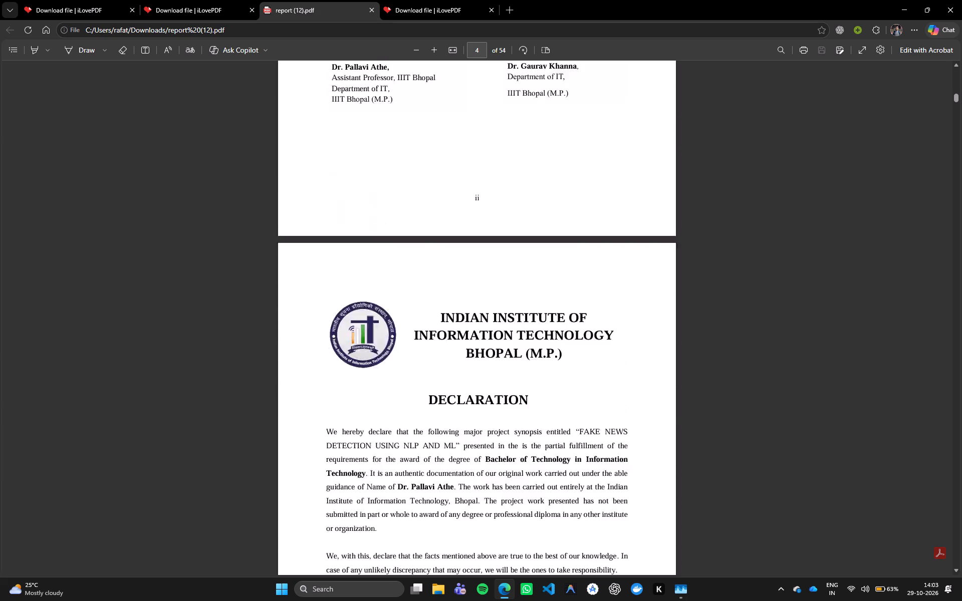
scroll(441, 480, "up", 2)
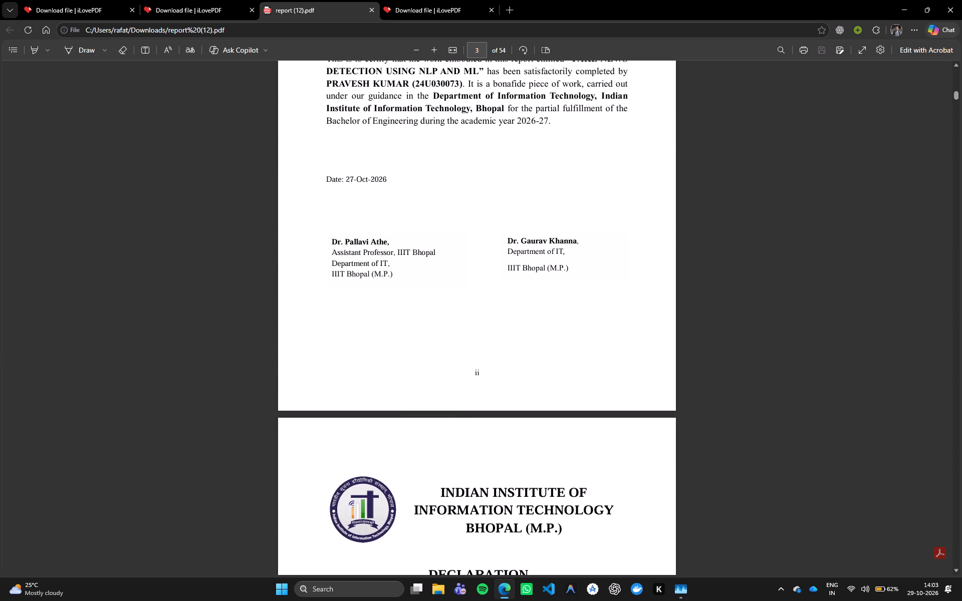
left_click(389, 255)
left_click_drag(393, 254, 424, 260)
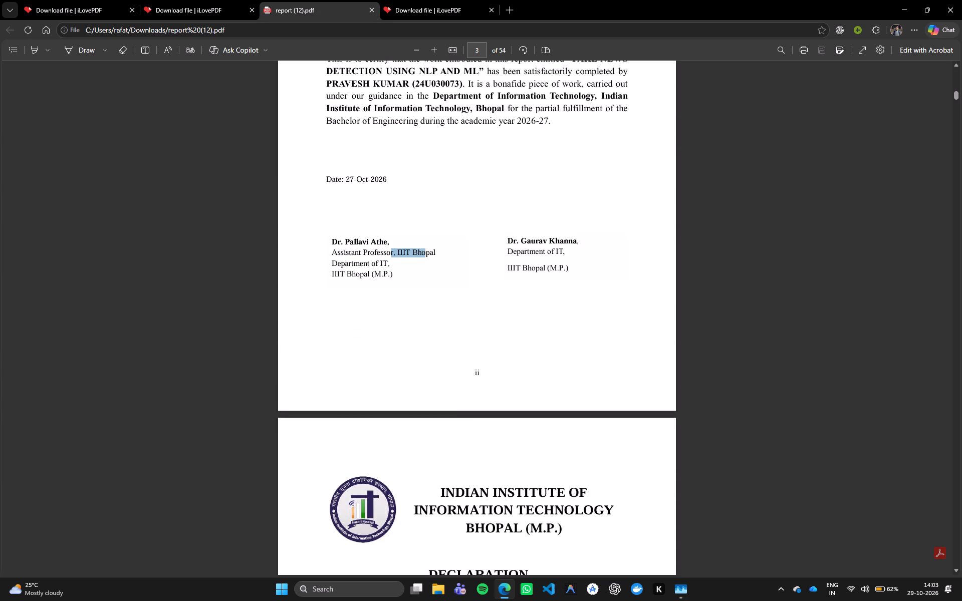
left_click_drag(424, 260, 427, 260)
left_click(427, 260)
scroll(435, 299, "up", 6)
scroll(445, 339, "up", 8)
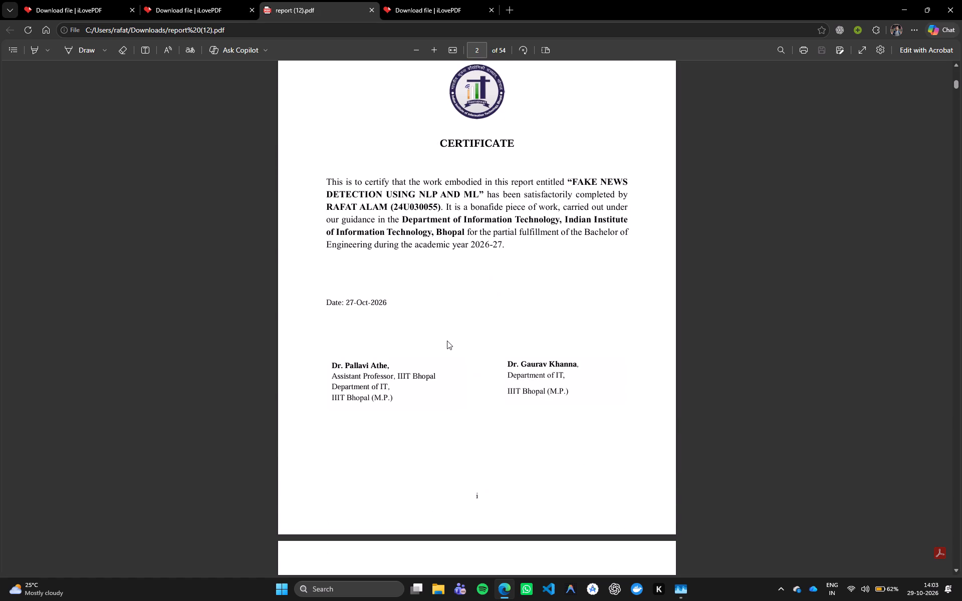
Review the declaration and acknowledgement pages, and recheck the cover and first certificate pages of the report.
scroll(448, 351, "down", 12)
scroll(449, 439, "down", 11)
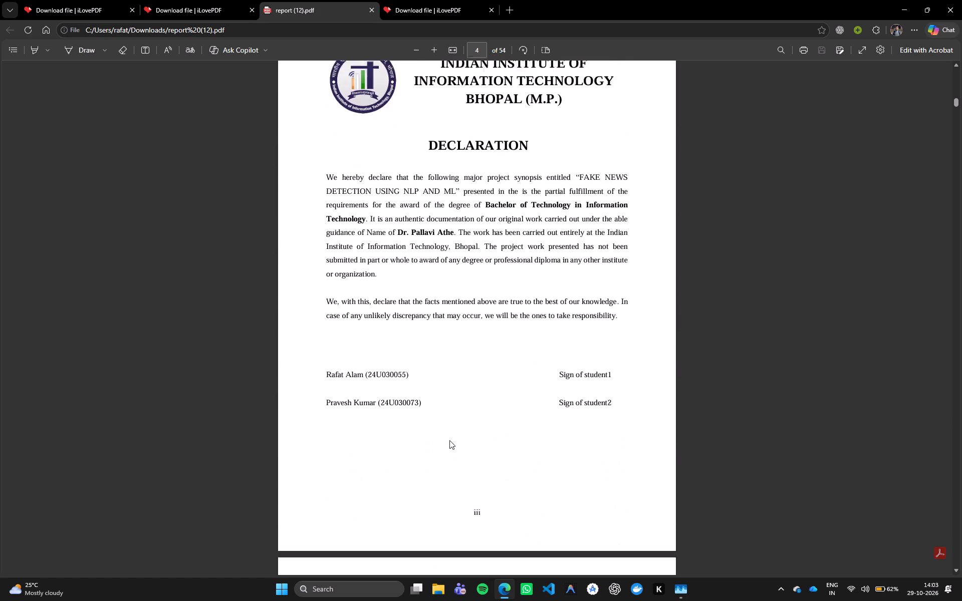
scroll(449, 440, "down", 14)
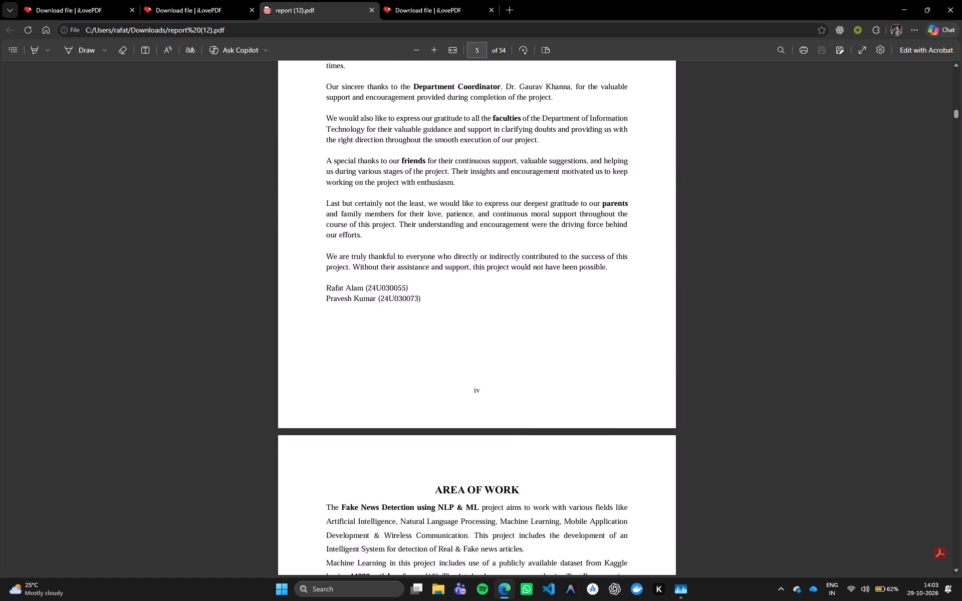
scroll(449, 440, "up", 12)
scroll(446, 418, "up", 9)
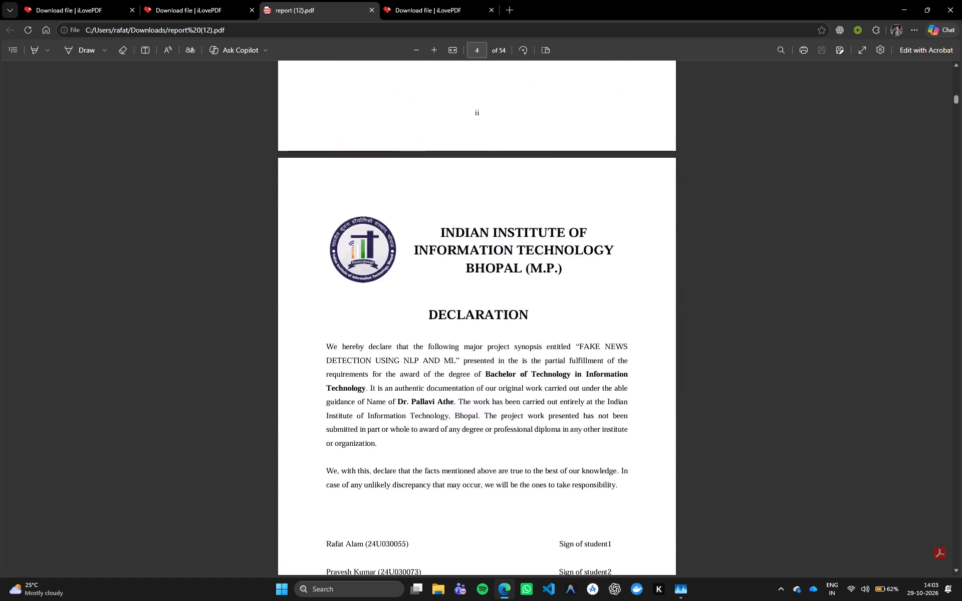
scroll(445, 416, "up", 17)
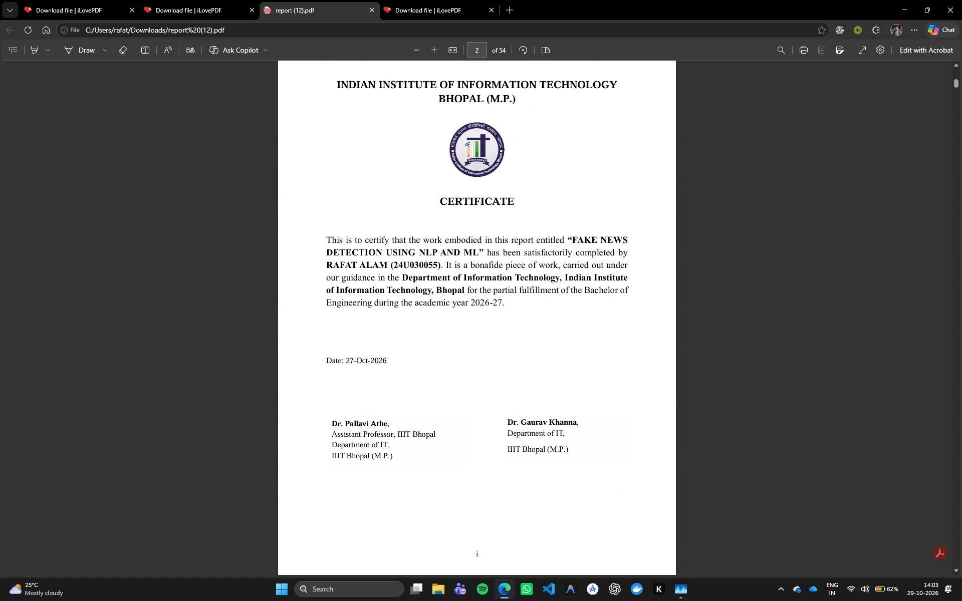
scroll(424, 432, "up", 6)
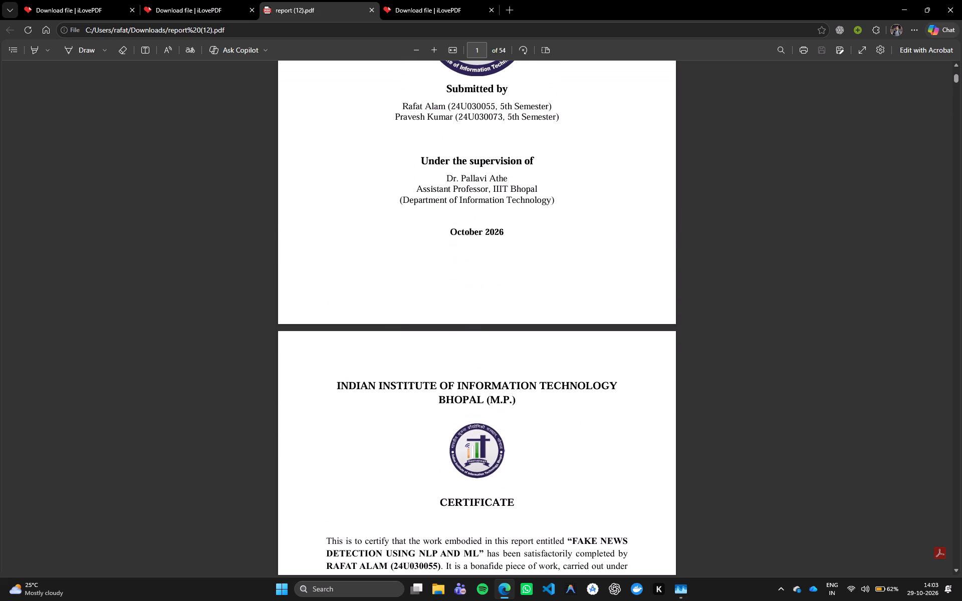
scroll(413, 425, "down", 8)
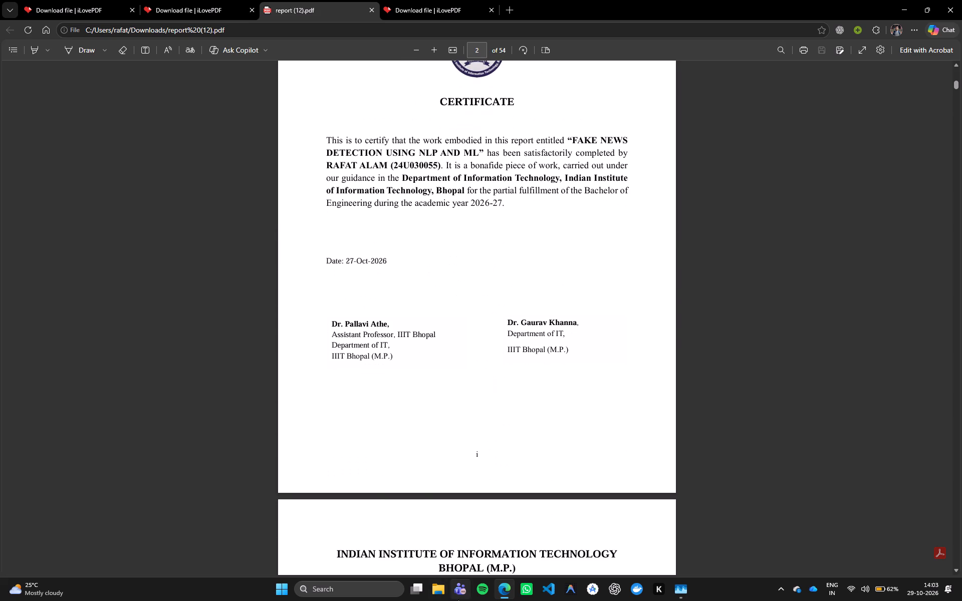
Switch to File Explorer and open the report Word document from the Project folder in the IIIT Bhopal OneDrive.
left_click(439, 595)
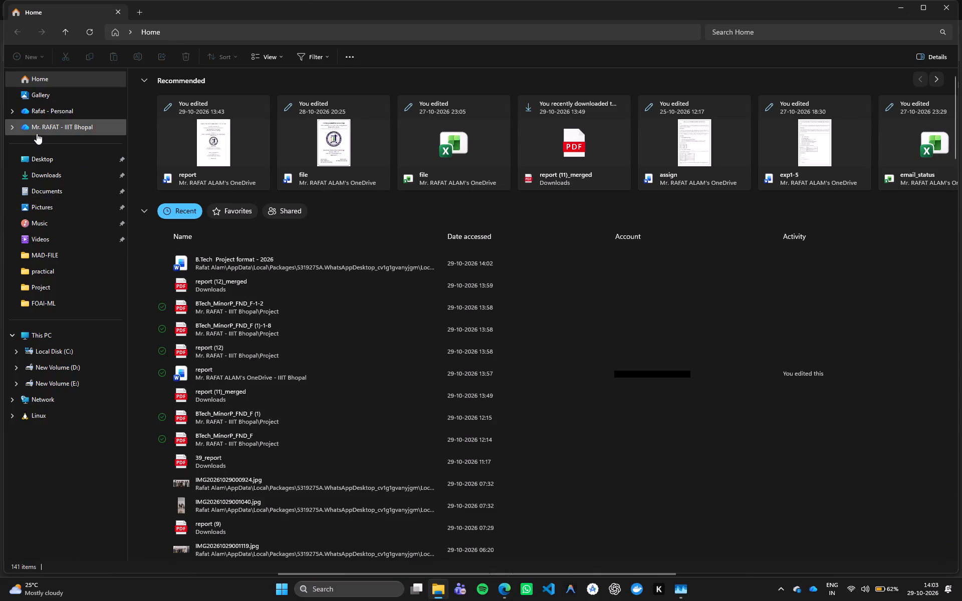
left_click(37, 133)
double_click(166, 209)
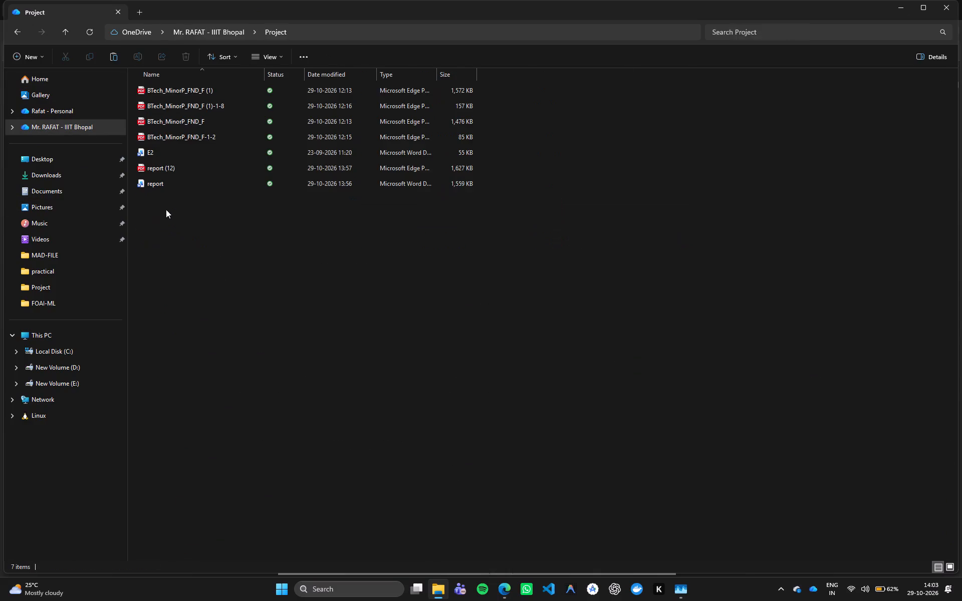
left_click(160, 165)
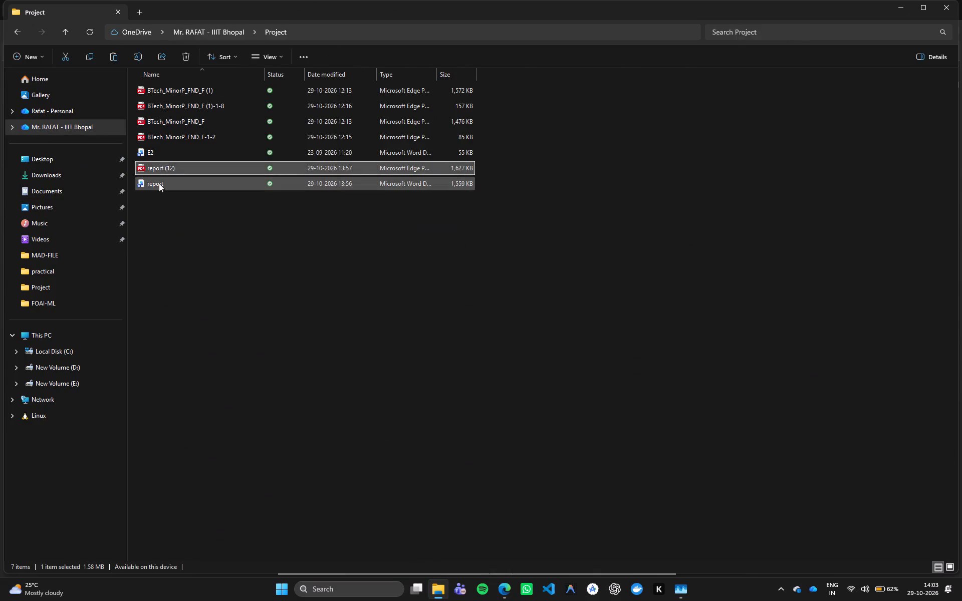
double_click(159, 183)
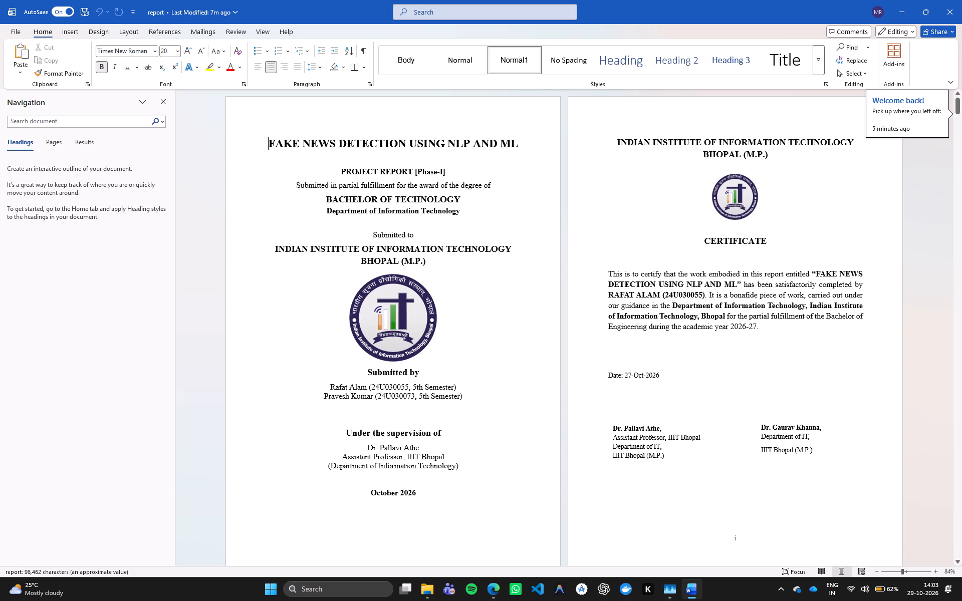
Delete ", IIIT Bhopal" after "Assistant Professor" in the supervisor's signature block on the first certificate page.
scroll(485, 461, "down", 3)
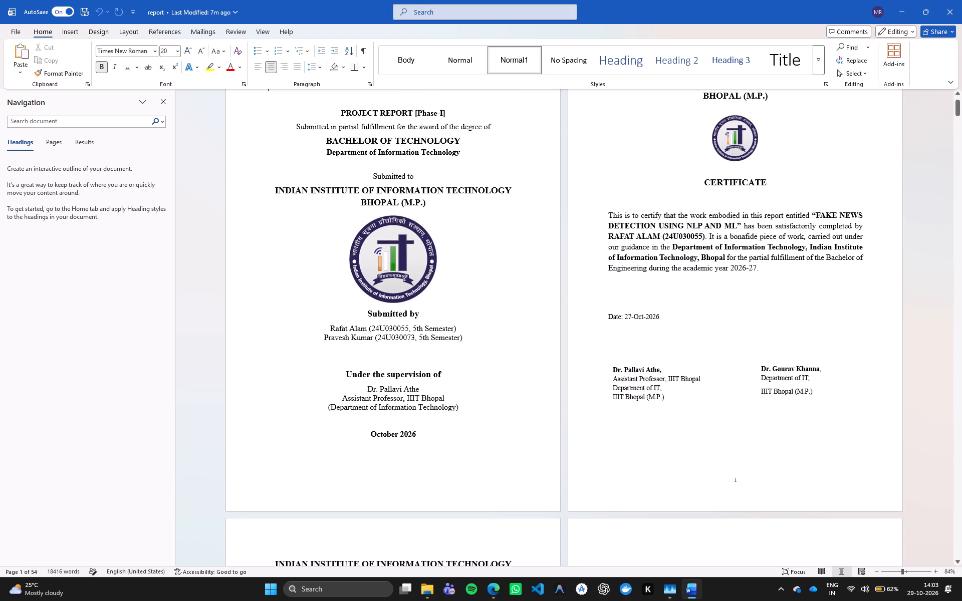
left_click_drag(665, 376, 697, 378)
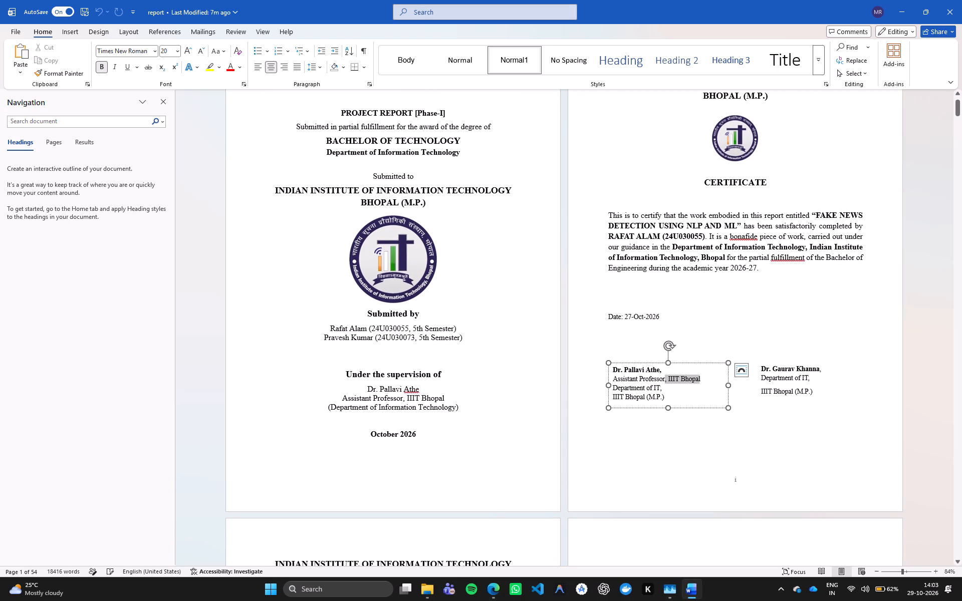
left_click_drag(697, 378, 698, 378)
key("BackSpace")
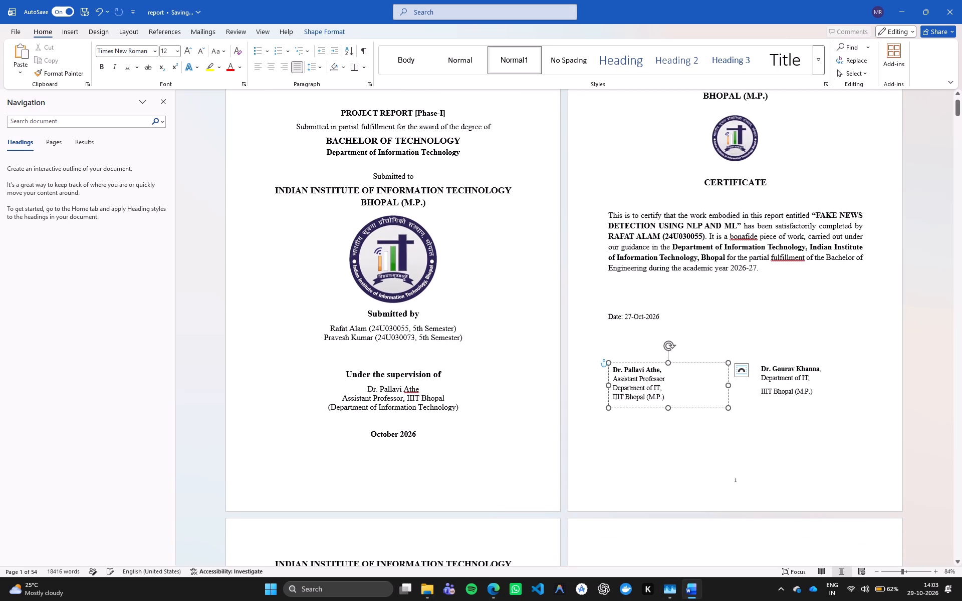
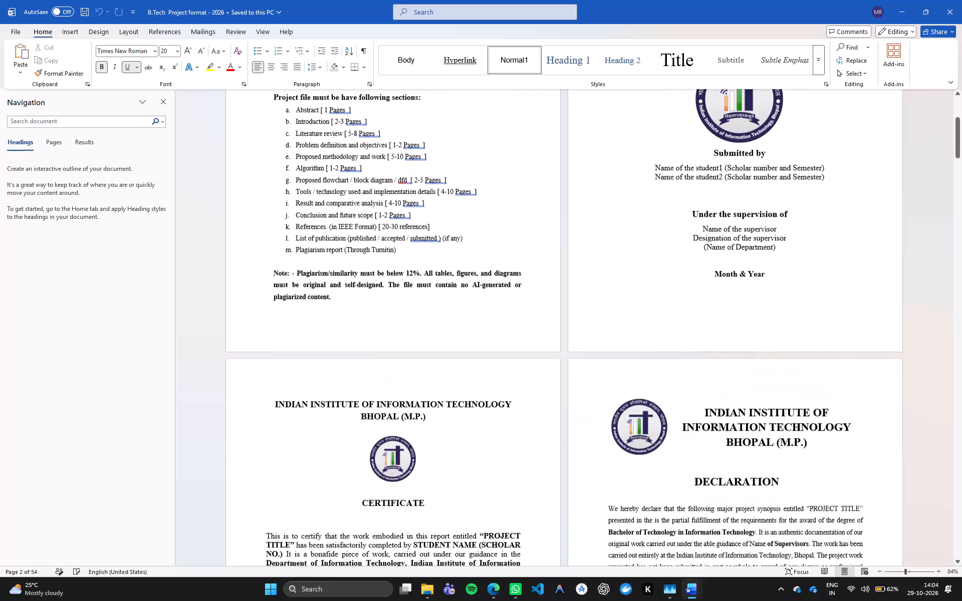
Review the certificate, declaration and acknowledgement pages of the B.Tech project format, examining the supervisor and department coordinator signature blocks.
scroll(596, 460, "down", 13)
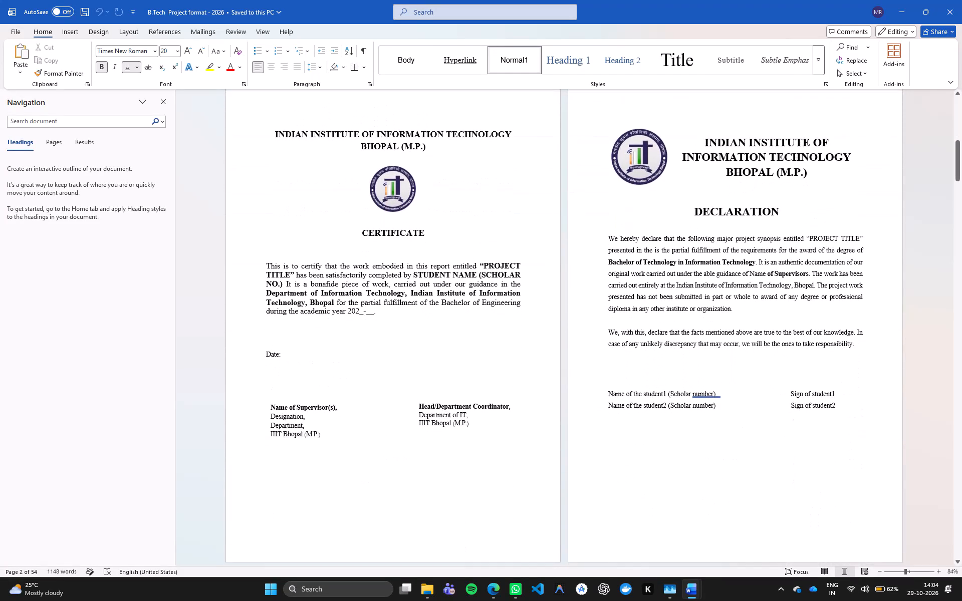
scroll(596, 460, "down", 2)
scroll(650, 502, "down", 7)
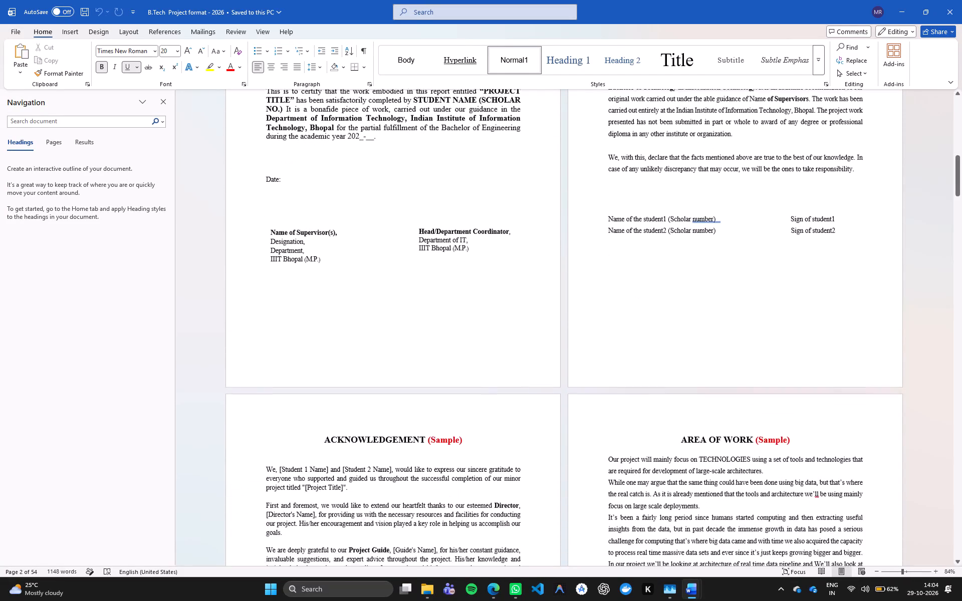
scroll(650, 502, "down", 12)
scroll(650, 502, "up", 1)
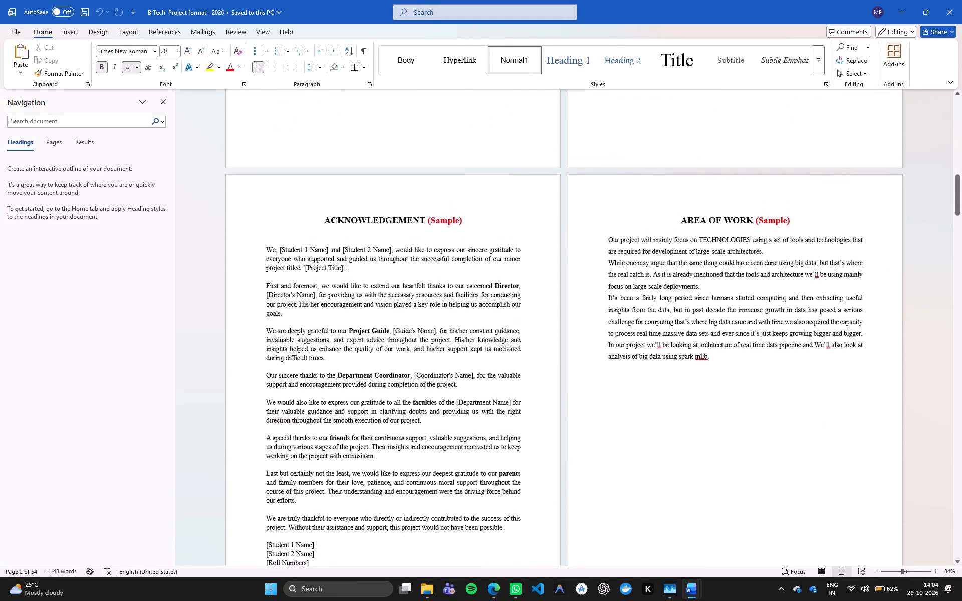
scroll(650, 502, "down", 6)
scroll(650, 502, "up", 18)
scroll(649, 501, "up", 8)
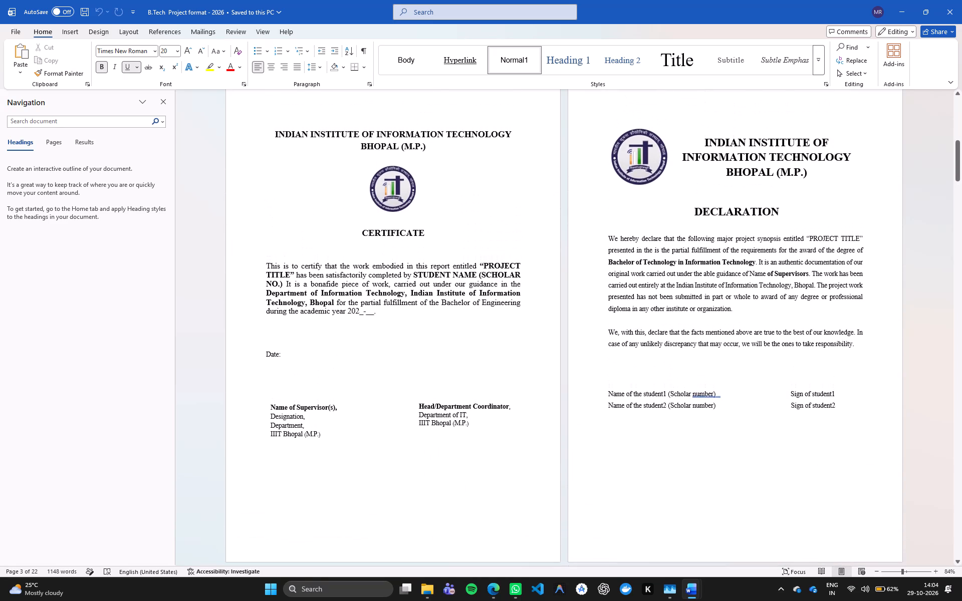
left_click(431, 418)
left_click(430, 425)
left_click(440, 460)
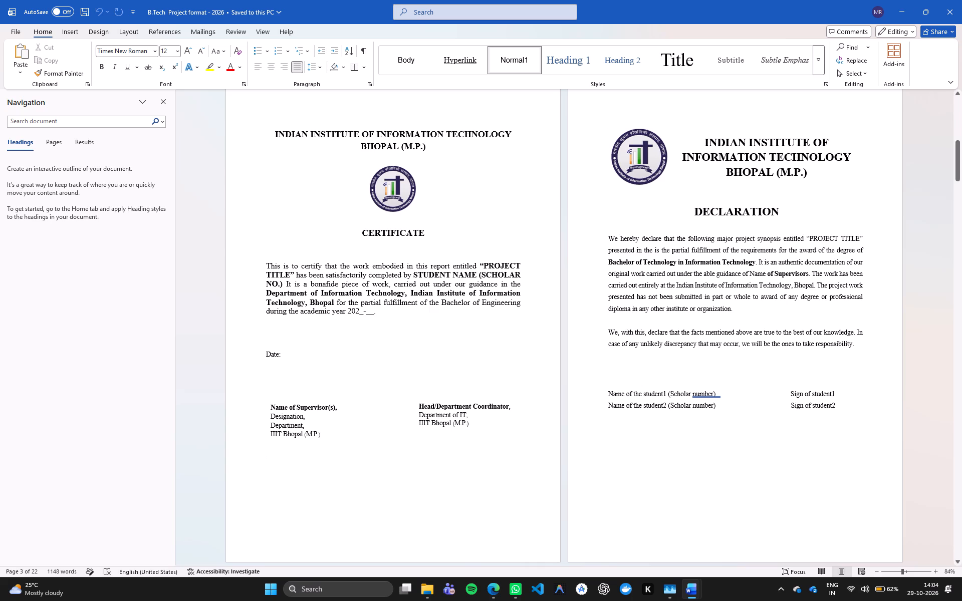
left_click(896, 0)
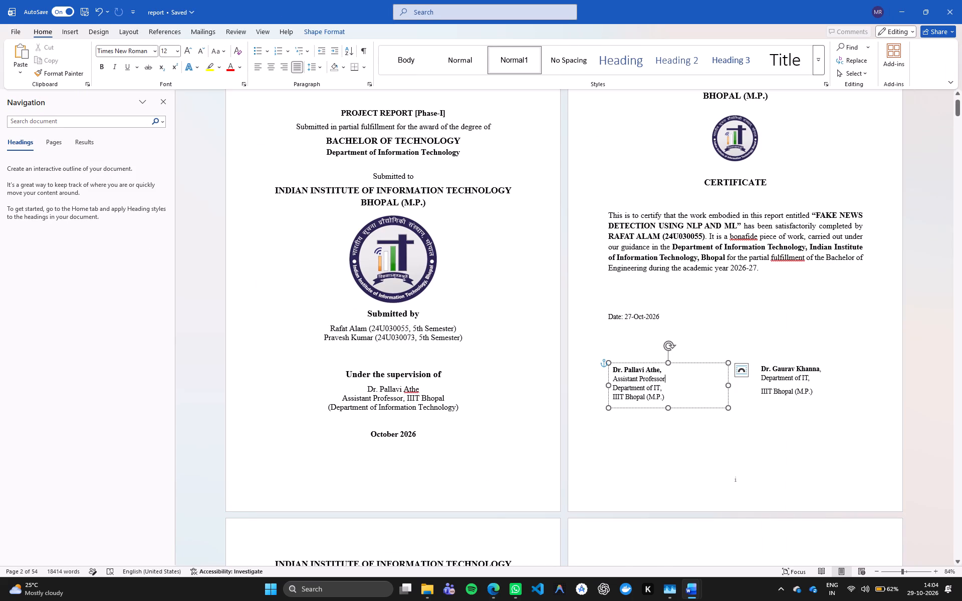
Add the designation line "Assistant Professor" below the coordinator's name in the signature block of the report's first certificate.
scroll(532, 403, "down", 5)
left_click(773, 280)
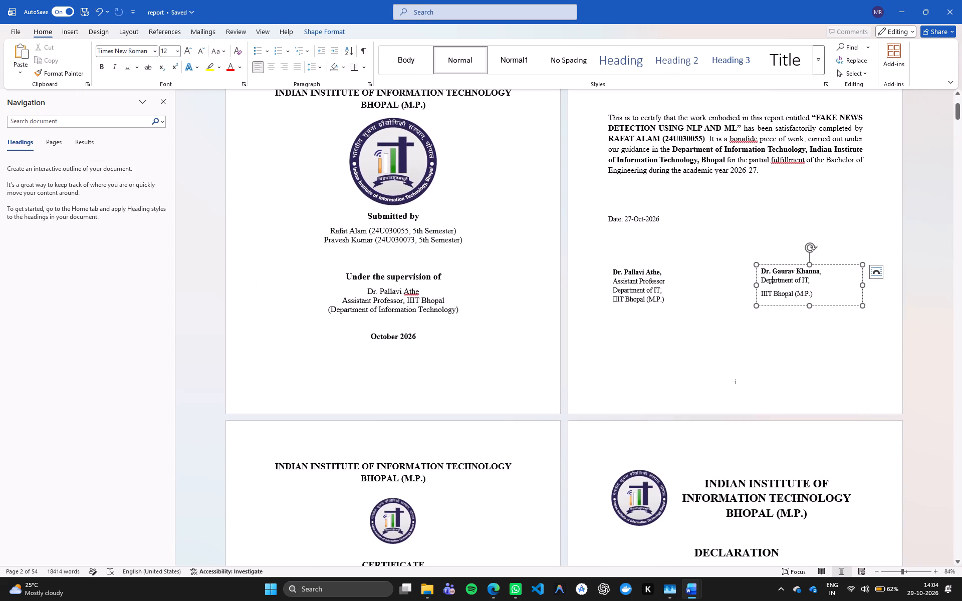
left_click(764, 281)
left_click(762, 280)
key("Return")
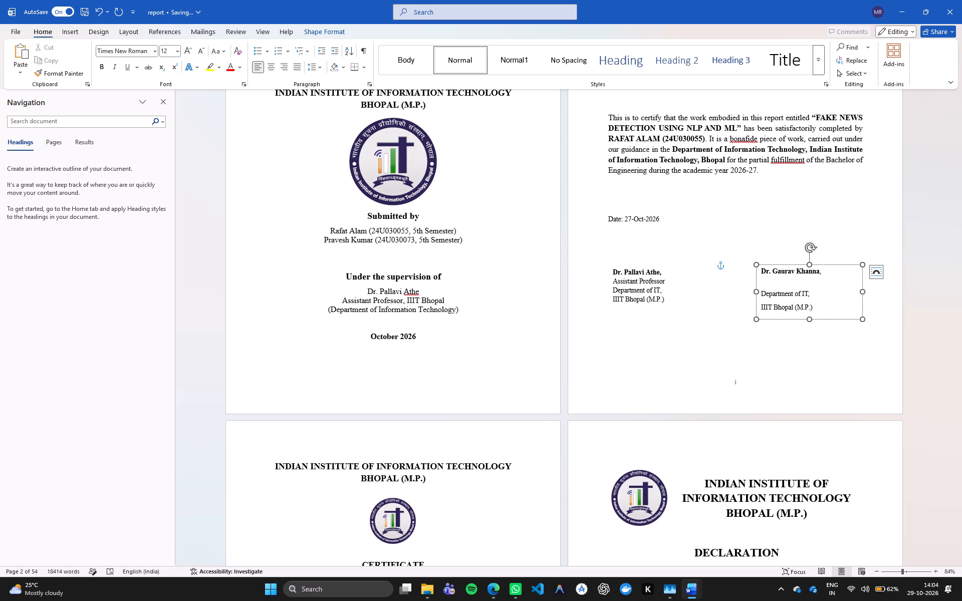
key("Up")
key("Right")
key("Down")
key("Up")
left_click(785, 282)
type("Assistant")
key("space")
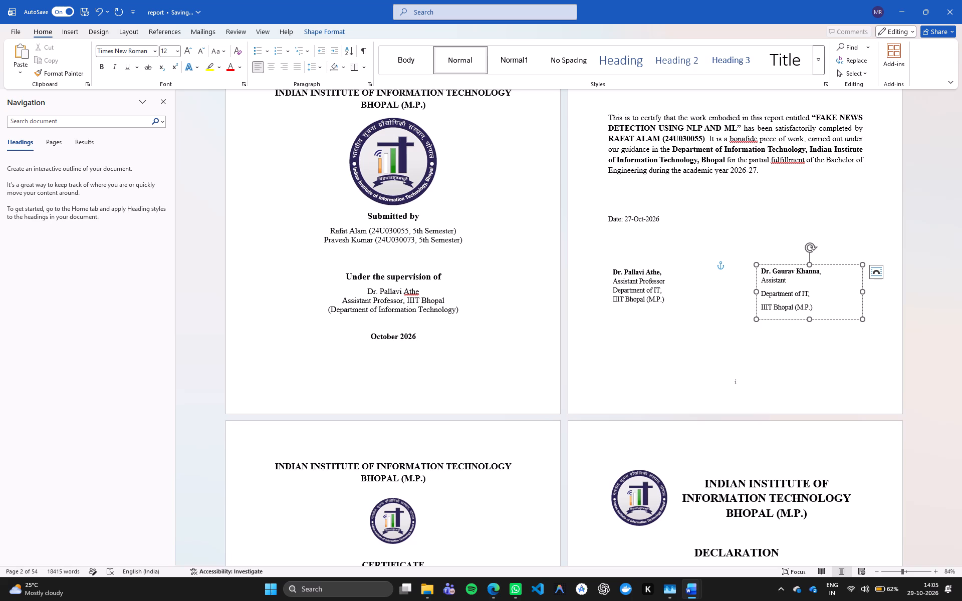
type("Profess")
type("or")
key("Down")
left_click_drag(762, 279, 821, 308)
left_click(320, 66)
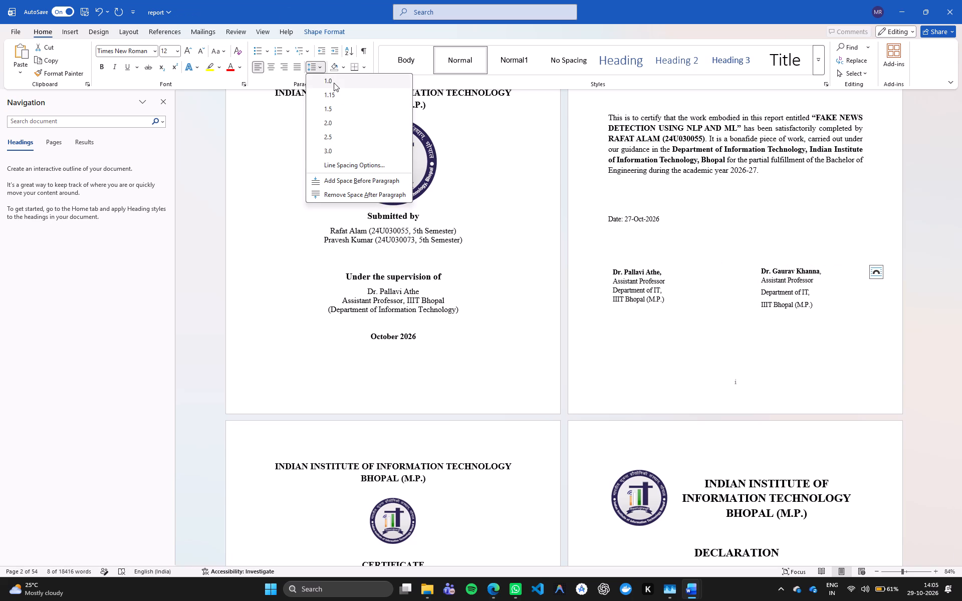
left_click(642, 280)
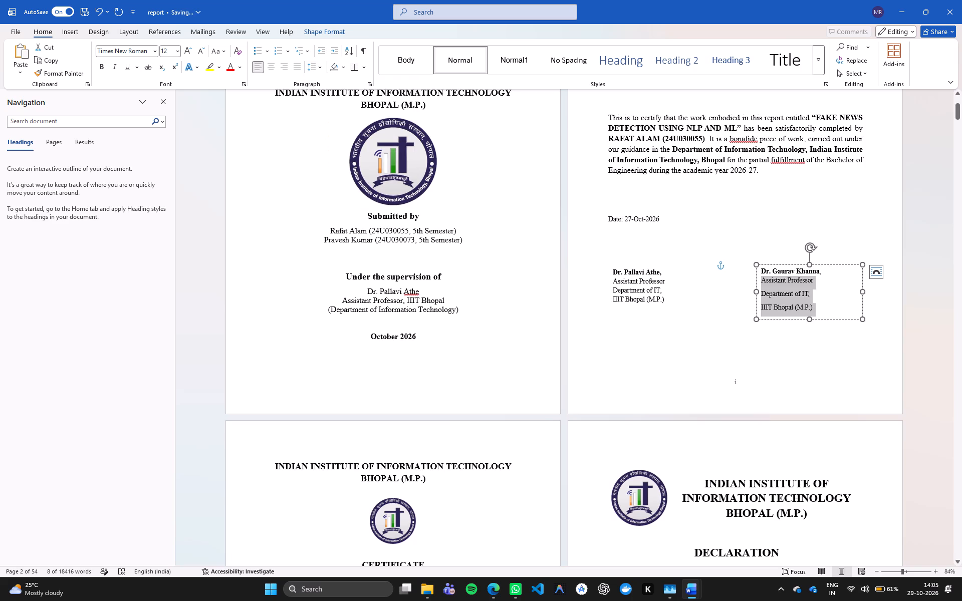
Copy the supervisor's full signature block and paste it below the coordinator's block on the first certificate, without a trailing blank line.
left_click(641, 283)
left_click_drag(628, 283, 654, 295)
left_click(654, 296)
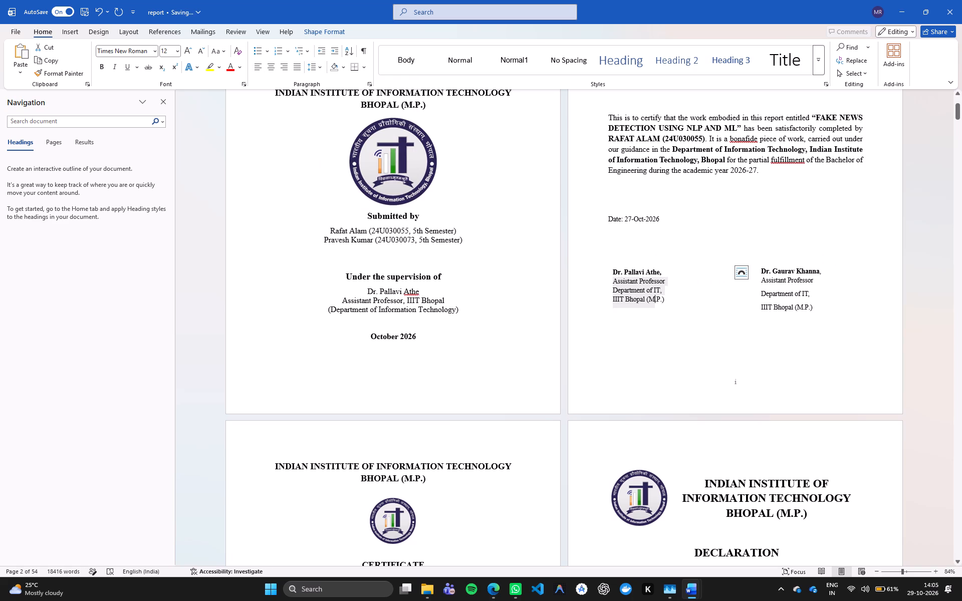
left_click(630, 273)
left_click(670, 296)
left_click_drag(673, 298, 609, 272)
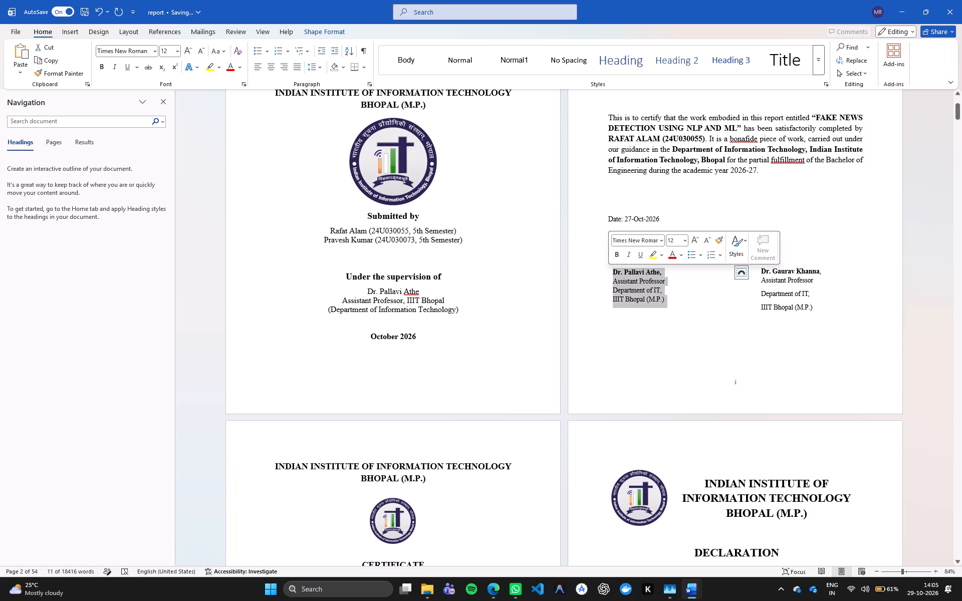
key("ctrl+c")
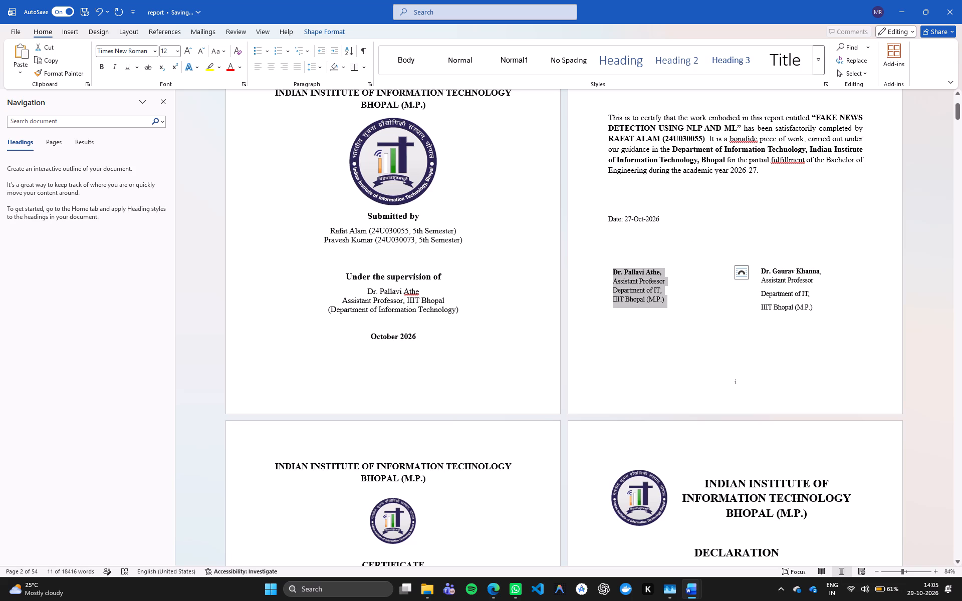
left_click(816, 295)
left_click(821, 306)
key("Return")
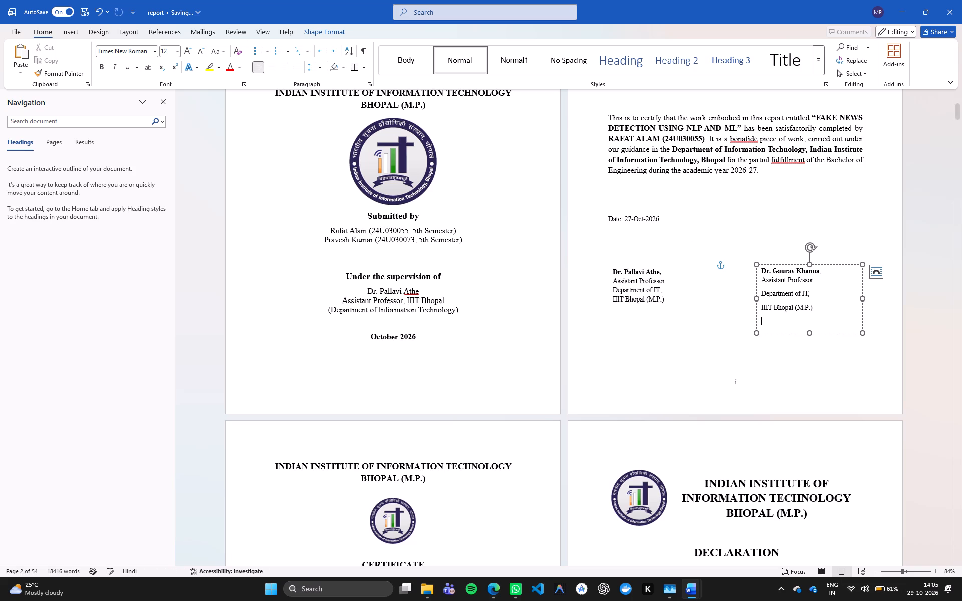
key("ctrl+v")
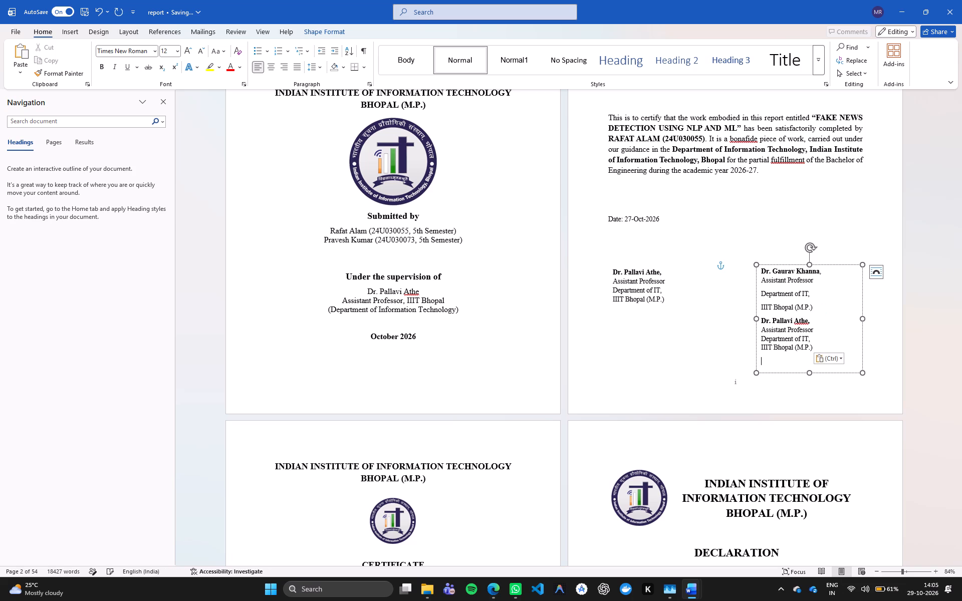
key("BackSpace")
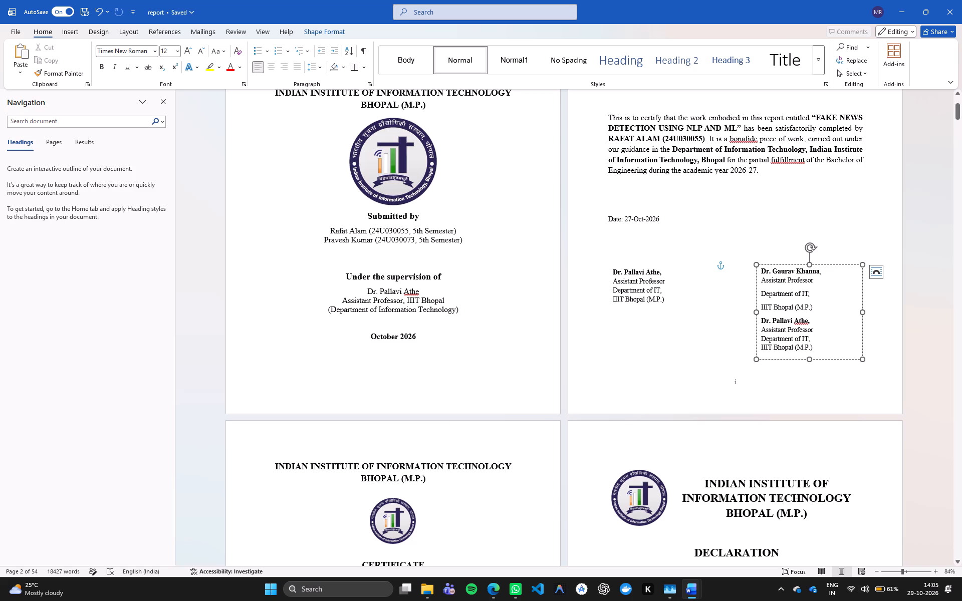
Replace the supervisor's name with the coordinator's name in the pasted signature block, keeping the "Dr." title.
left_click(808, 319)
key("BackSpace")
key("BackSpace")
key("BackSpace")
key("BackSpace")
key("BackSpace")
key("BackSpace")
key("BackSpace")
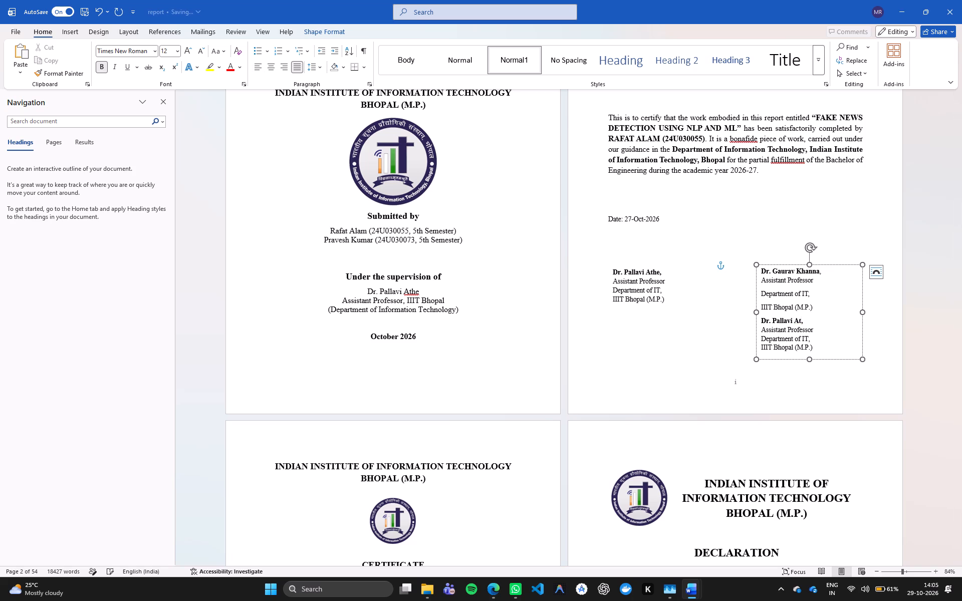
key("BackSpace")
key("BackSpace")
key("BackSpace")
key("BackSpace")
key("BackSpace")
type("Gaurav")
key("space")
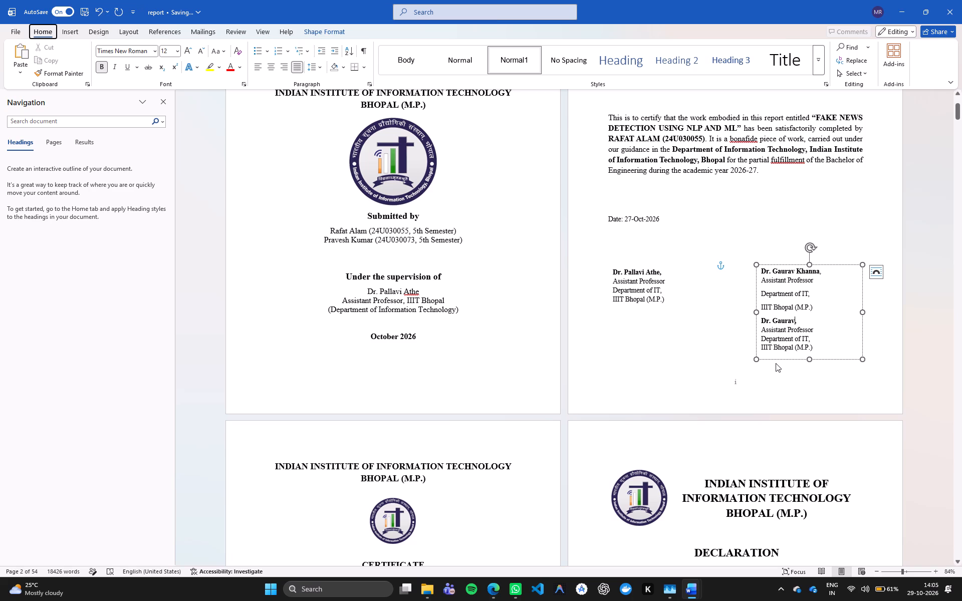
left_click(818, 324)
left_click(795, 319)
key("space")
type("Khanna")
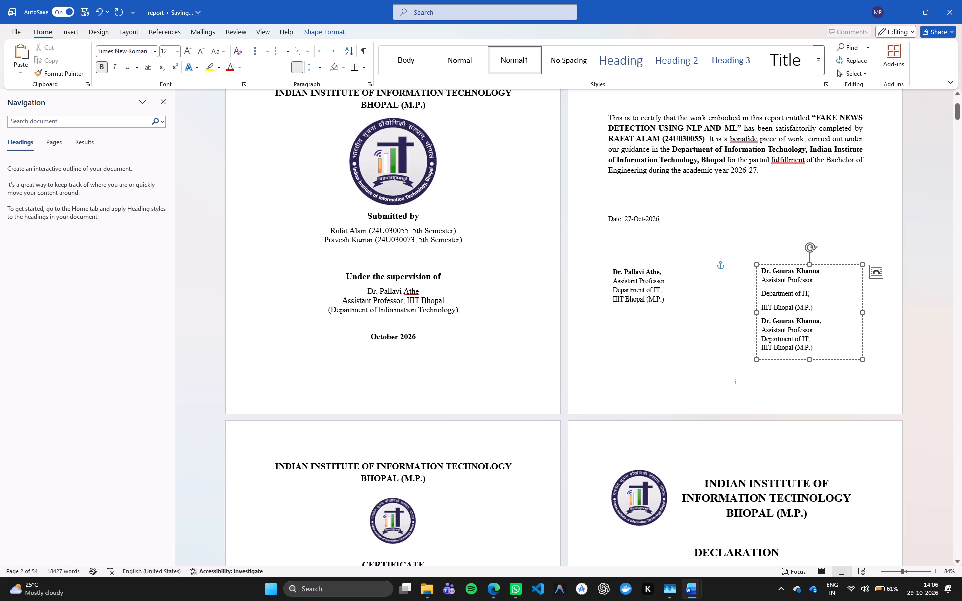
Add a comma after "Assistant Professor" in both the pasted coordinator block and the supervisor's block on the first certificate.
left_click(812, 338)
left_click(819, 328)
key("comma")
left_click(671, 280)
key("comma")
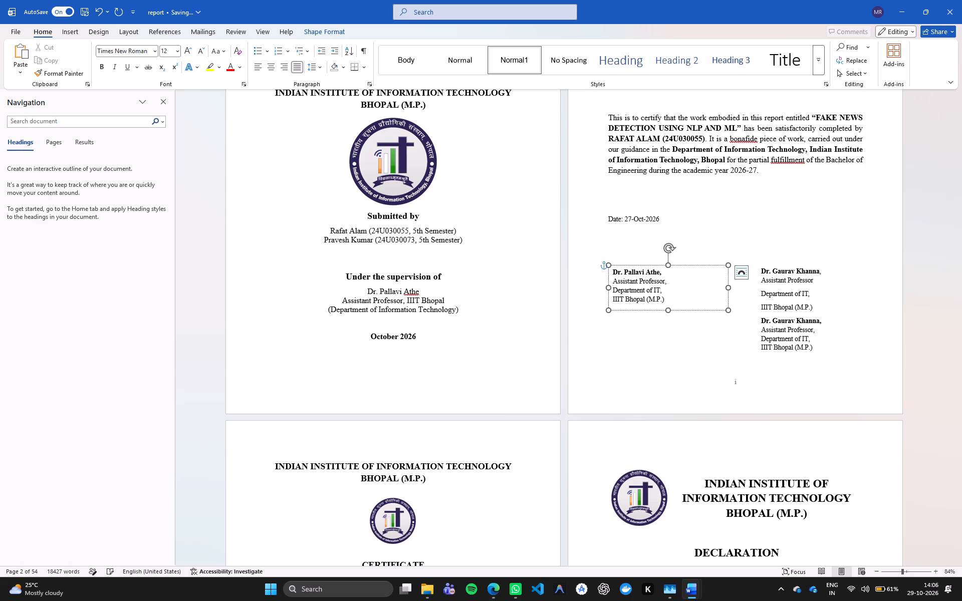
Delete the coordinator's original, widely spaced signature block on the first certificate, leaving only the pasted version.
left_click(676, 299)
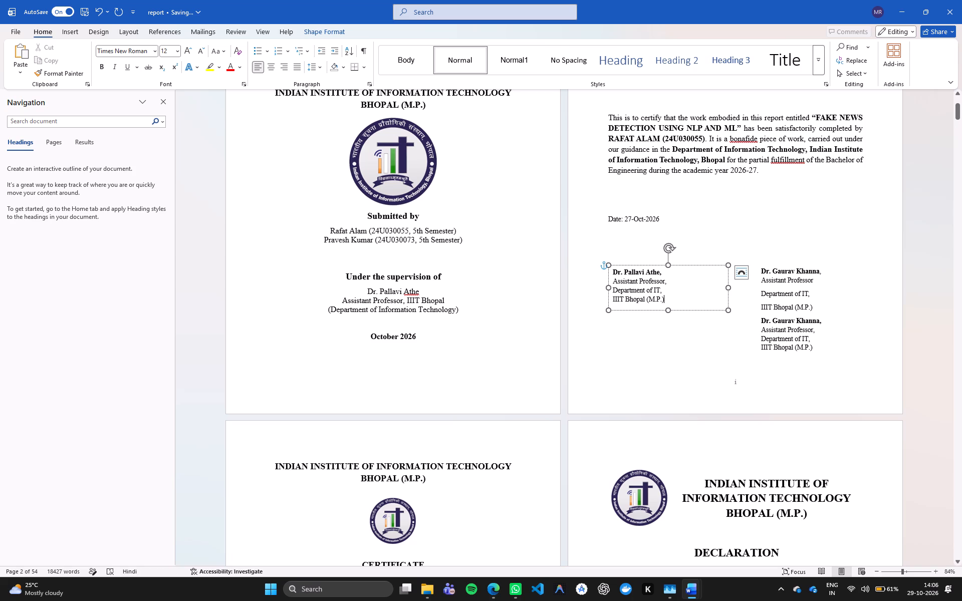
left_click(817, 341)
left_click_drag(819, 307, 753, 276)
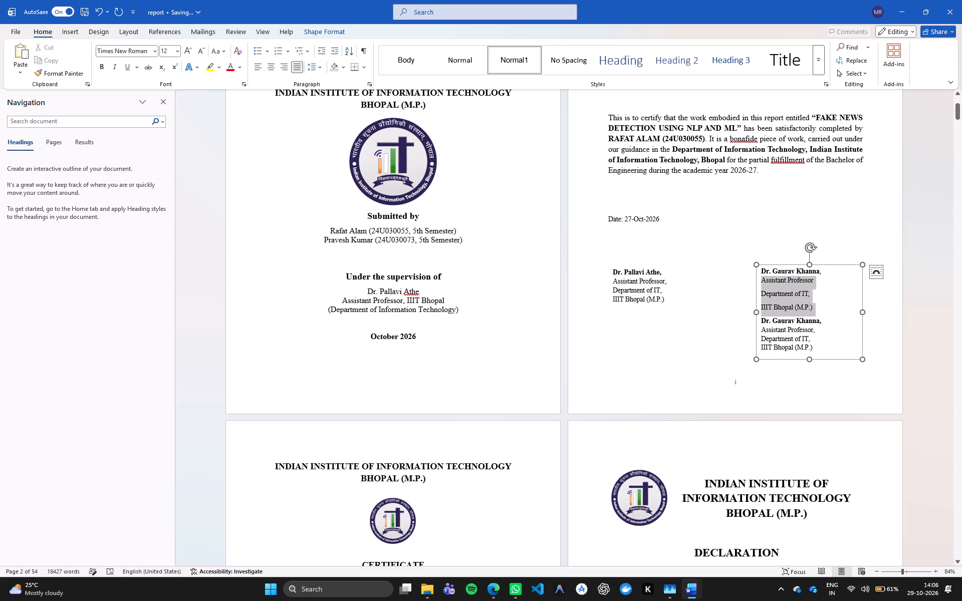
left_click_drag(753, 276, 755, 271)
key("BackSpace")
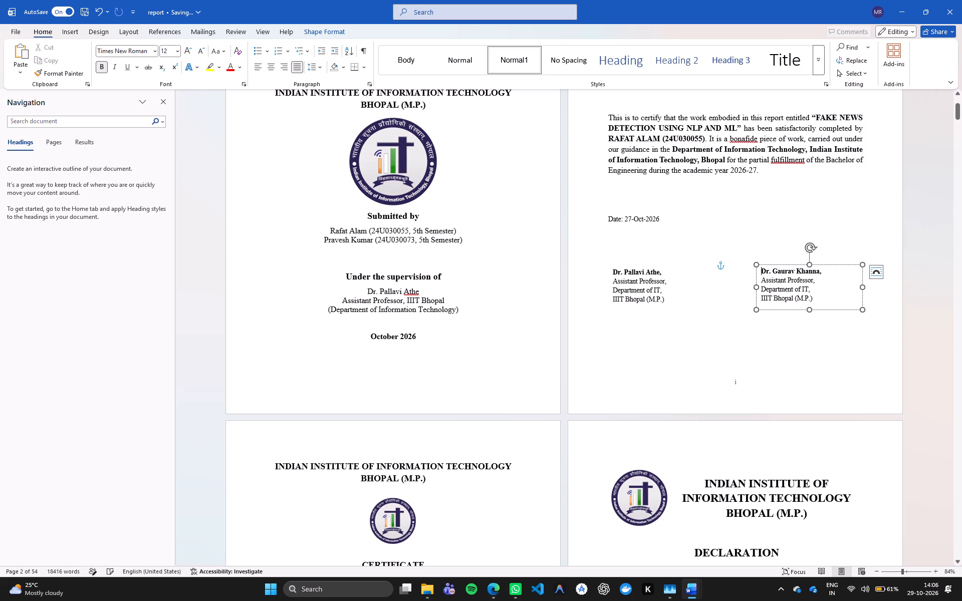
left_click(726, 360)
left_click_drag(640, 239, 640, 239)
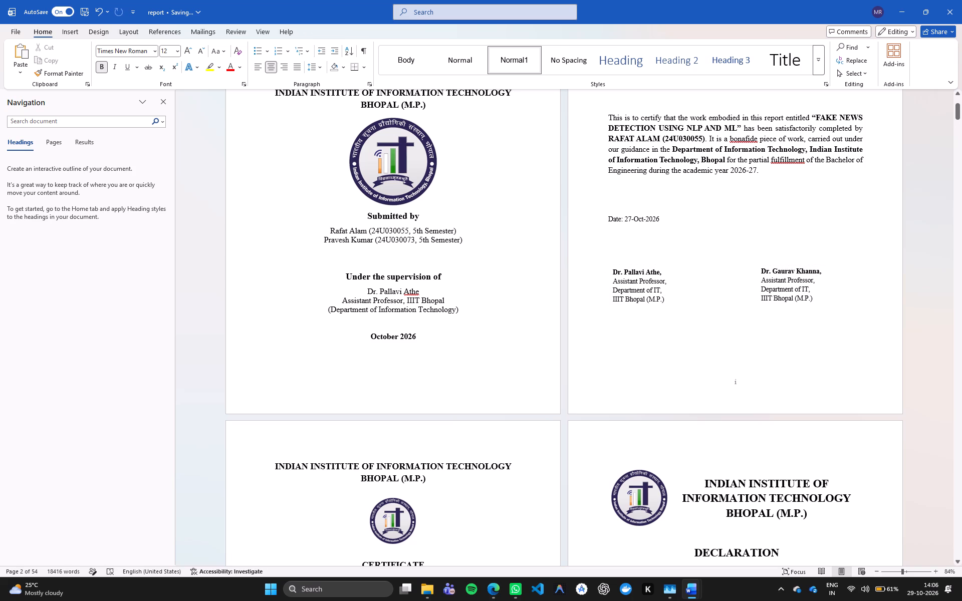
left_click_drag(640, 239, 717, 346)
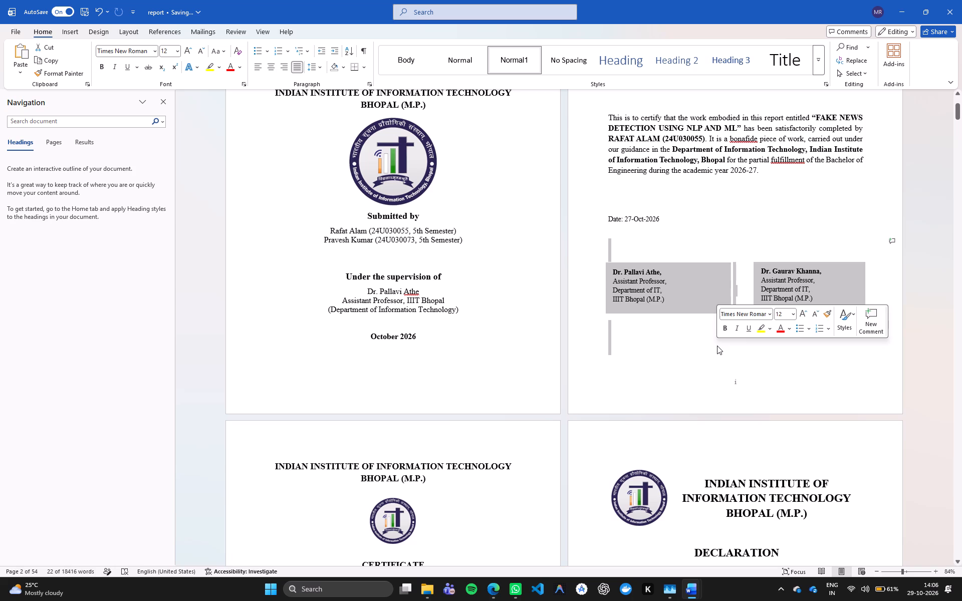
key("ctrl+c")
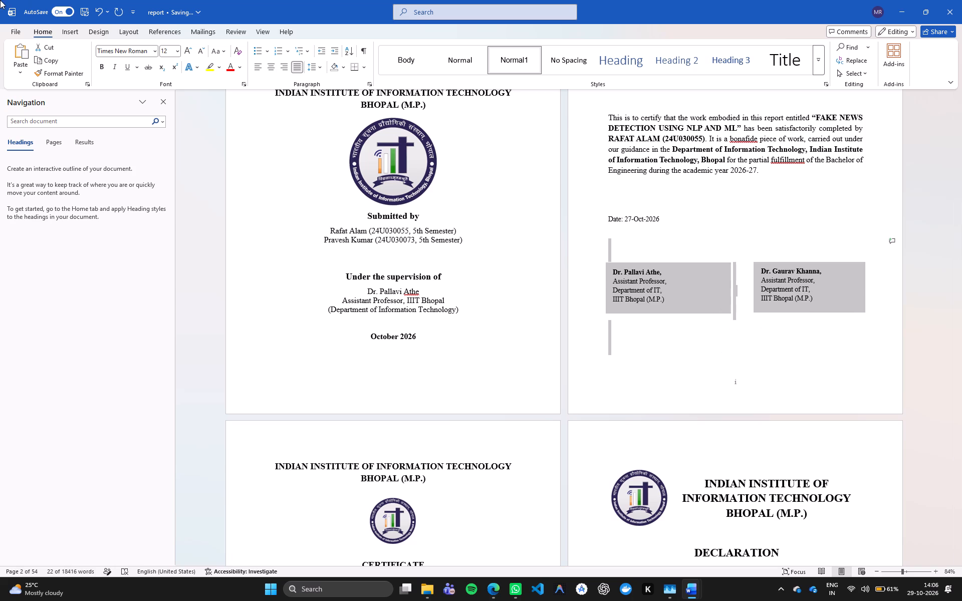
Replace the coordinator's signature block on the second certificate with a copy of the one from the first certificate, removing the trailing blank line.
left_click(815, 271)
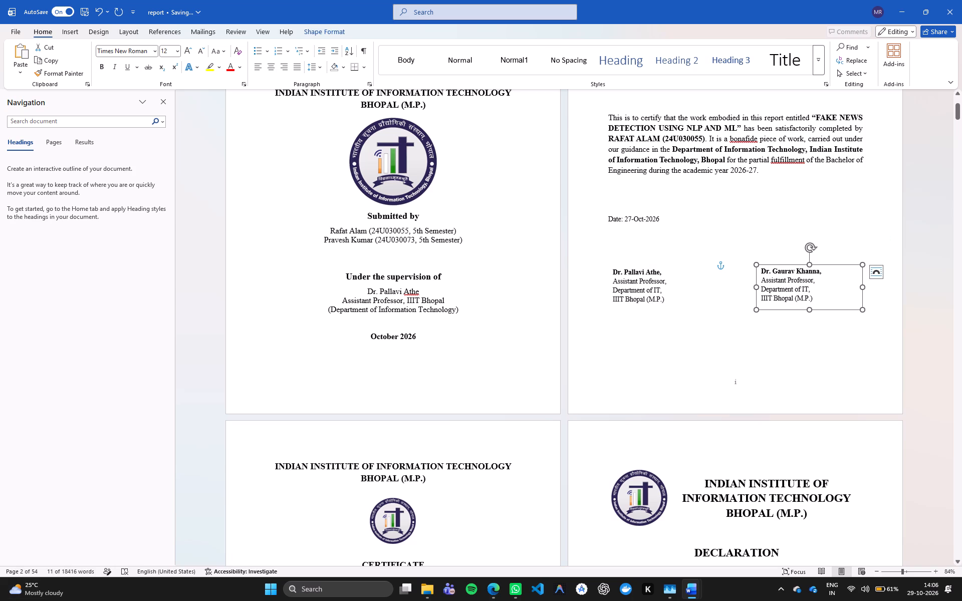
left_click_drag(818, 300, 762, 270)
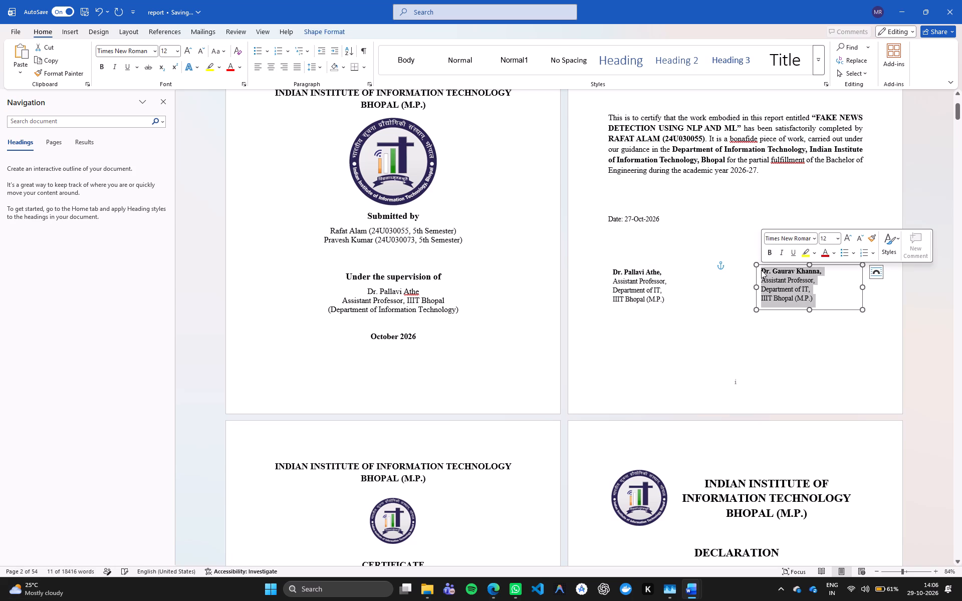
key("ctrl+c")
scroll(428, 425, "down", 4)
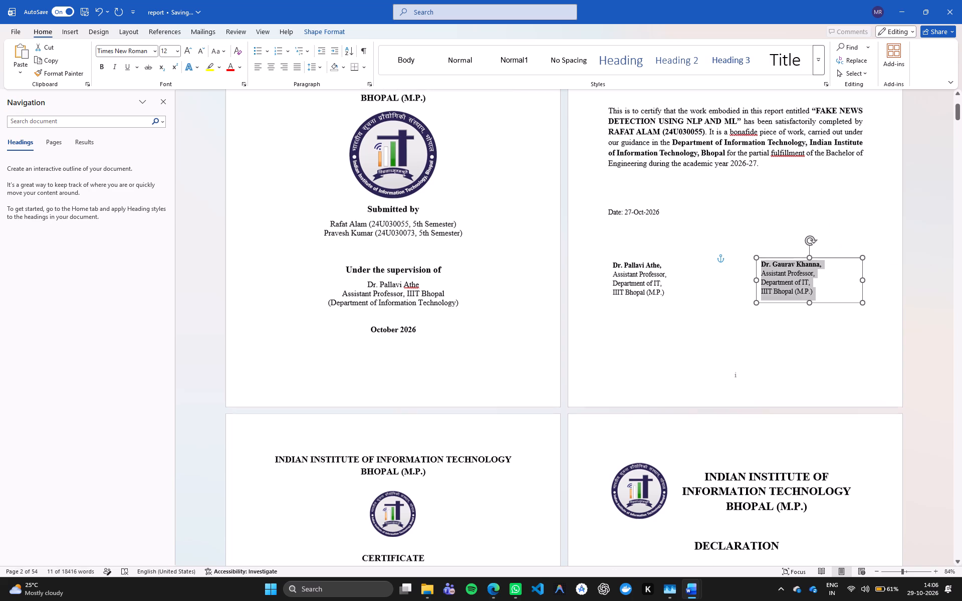
scroll(428, 424, "down", 12)
left_click(477, 457)
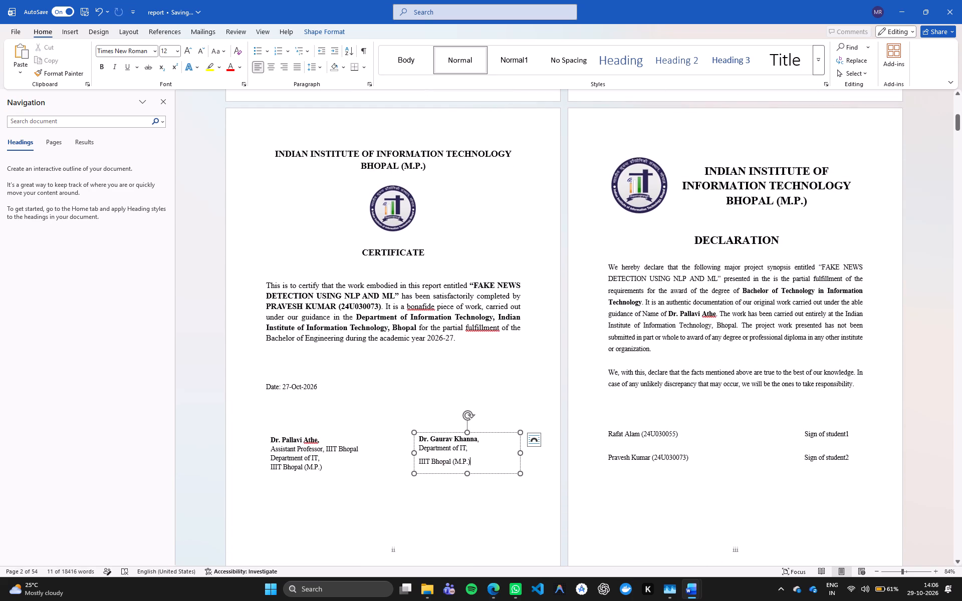
left_click_drag(477, 465, 415, 436)
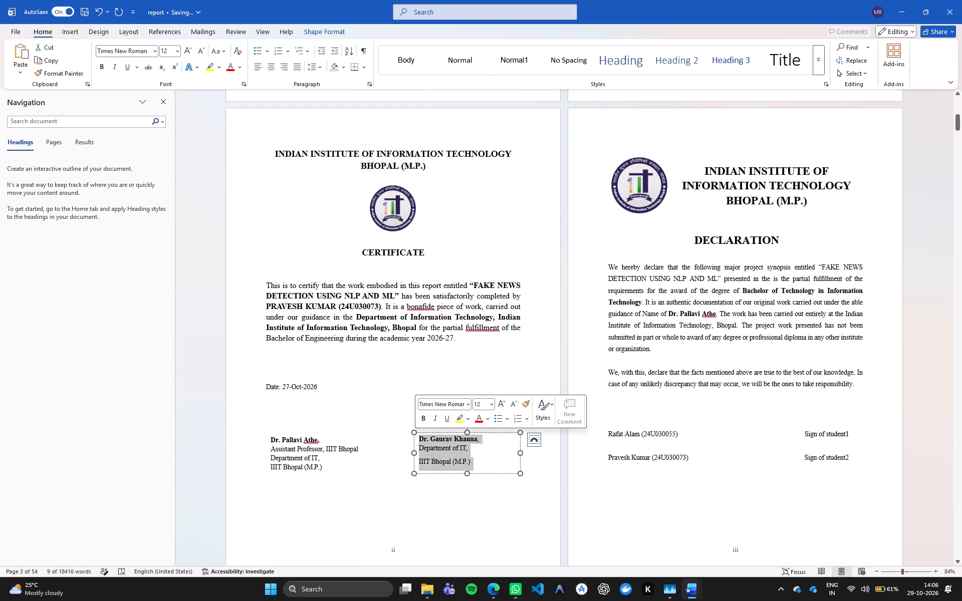
key("ctrl+v")
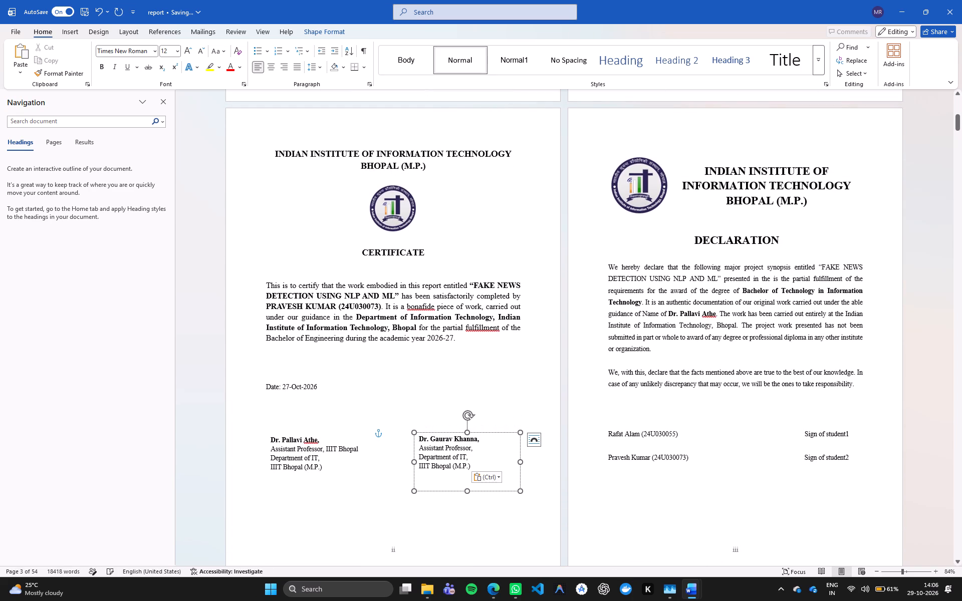
key("BackSpace")
Delete "IIIT Bhopal" after "Assistant Professor," in the supervisor's signature block on the second certificate.
left_click(332, 465)
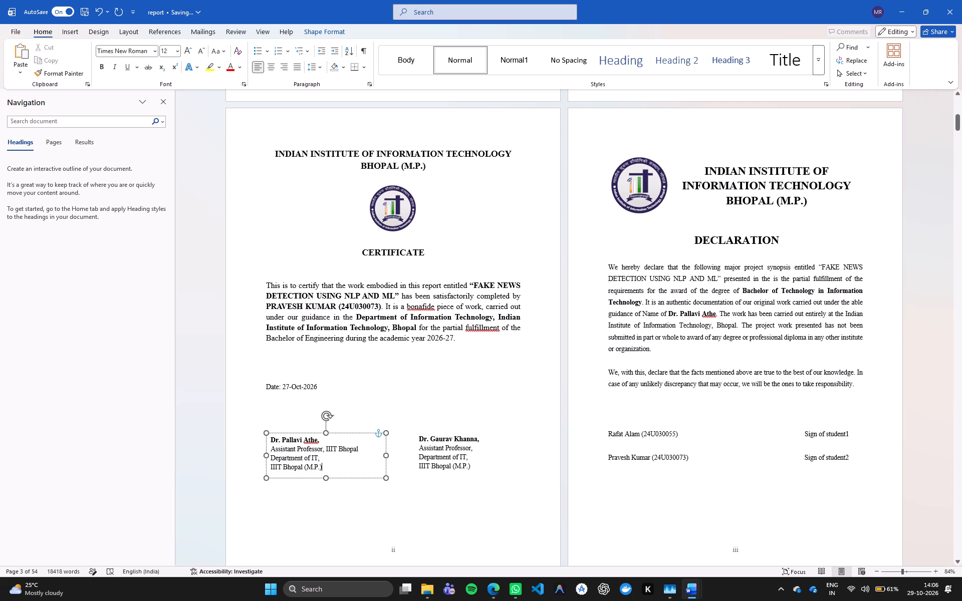
left_click(321, 450)
left_click_drag(327, 450, 340, 451)
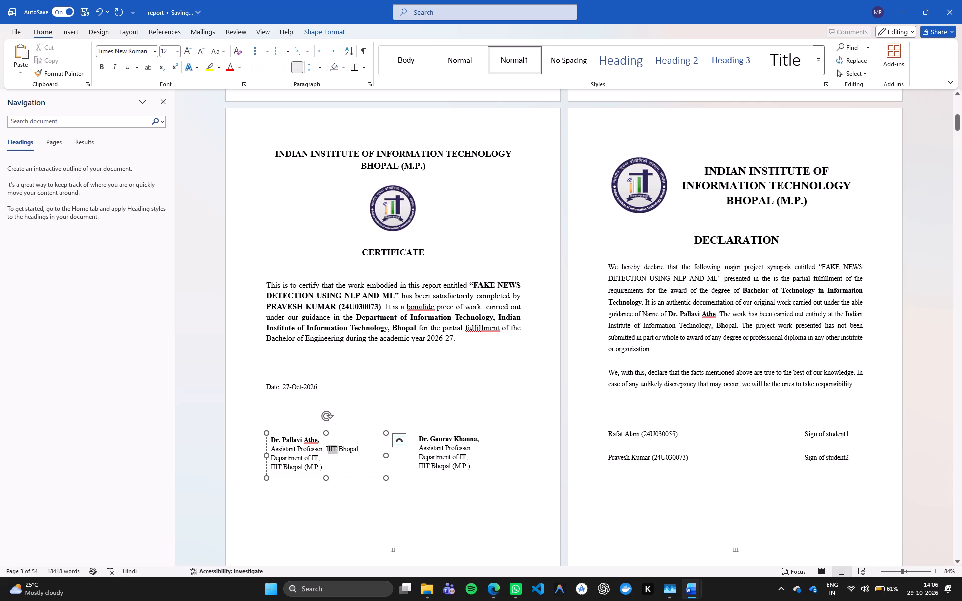
left_click_drag(340, 451, 360, 451)
key("BackSpace")
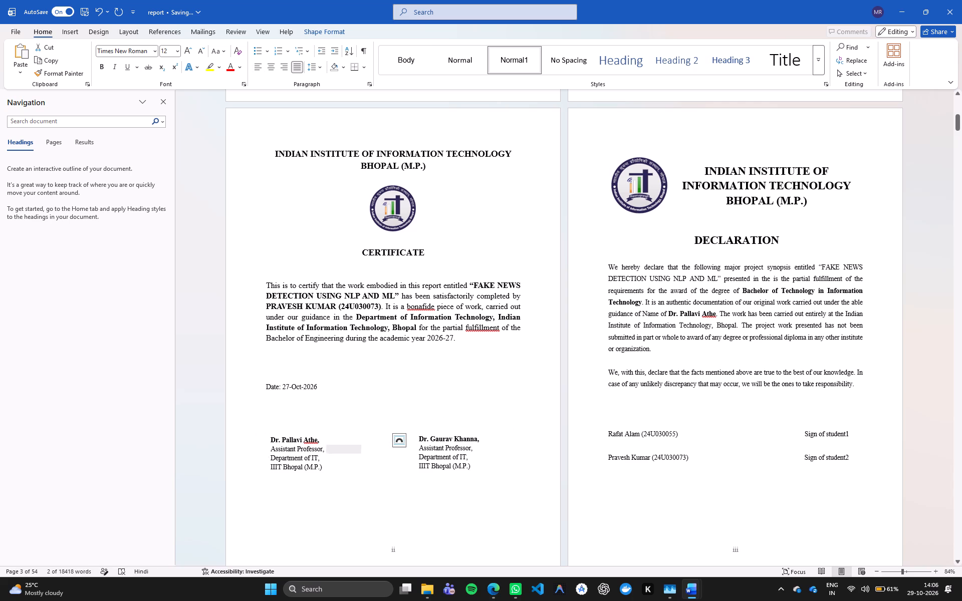
key("BackSpace")
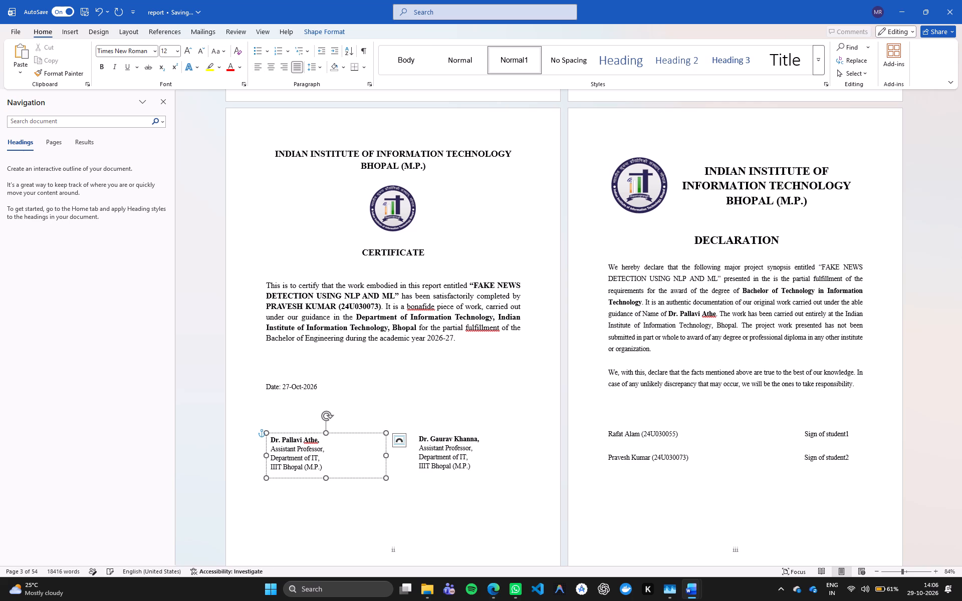
left_click(365, 534)
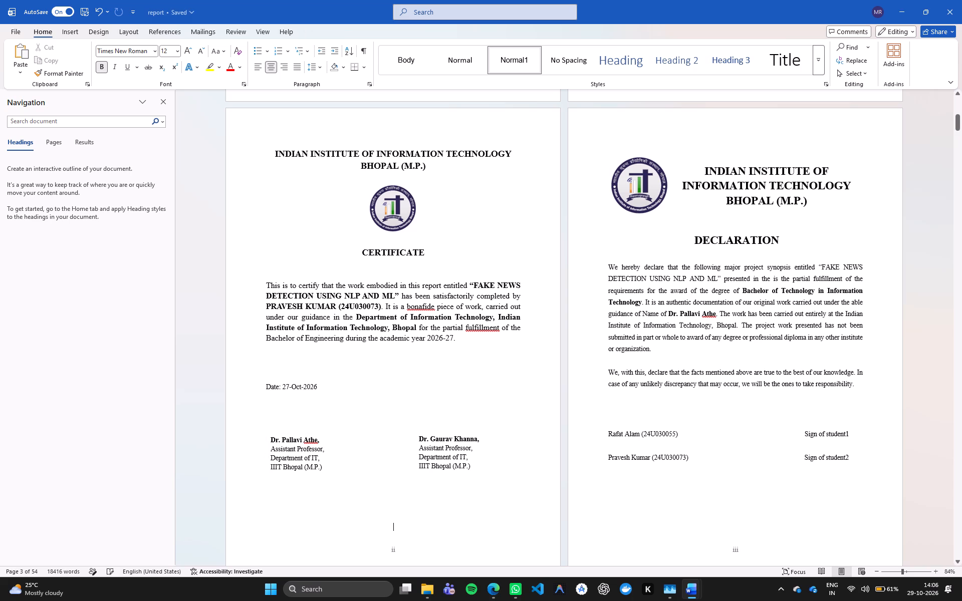
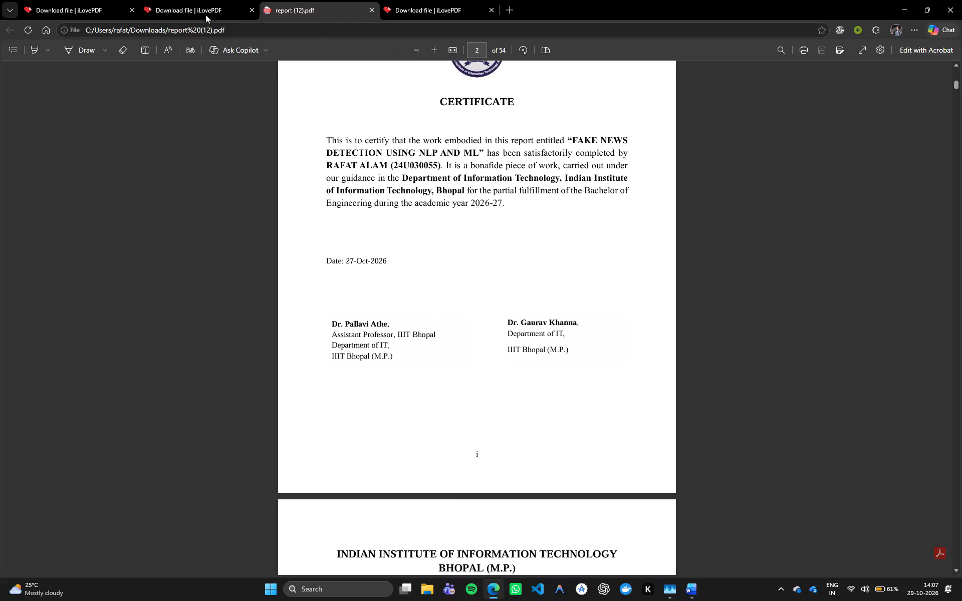
Start a new Word-to-PDF conversion in iLovePDF and choose the report document from the Project folder as its source.
left_click(185, 2)
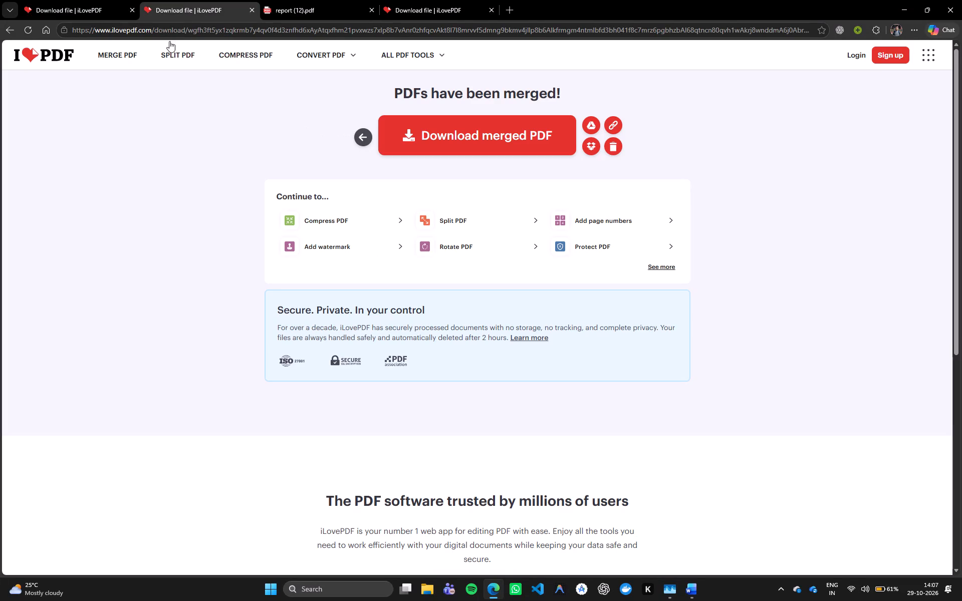
left_click(43, 0)
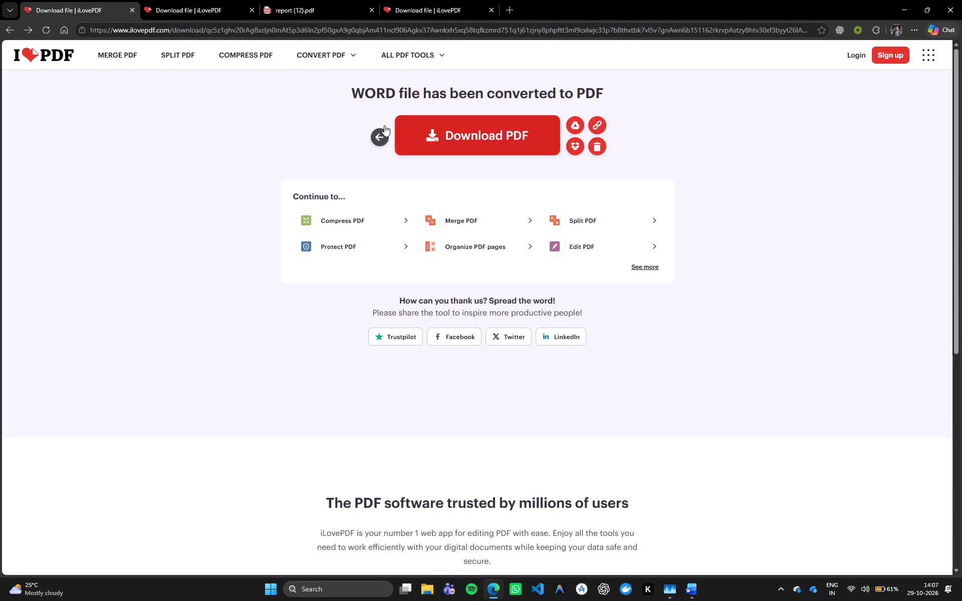
left_click(372, 137)
left_click(427, 164)
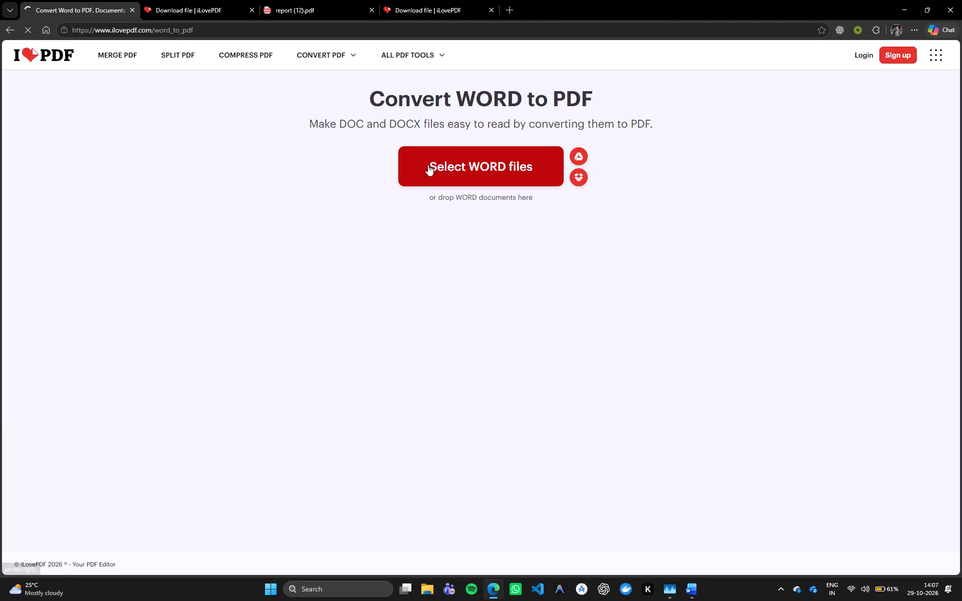
left_click(152, 102)
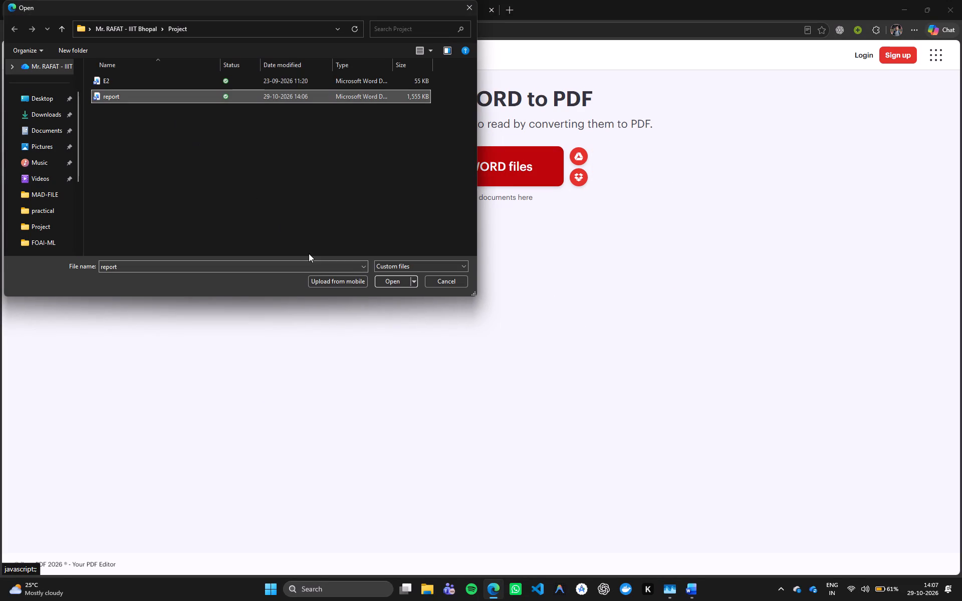
Load the report Word document from the Project folder and convert it to PDF.
left_click(382, 277)
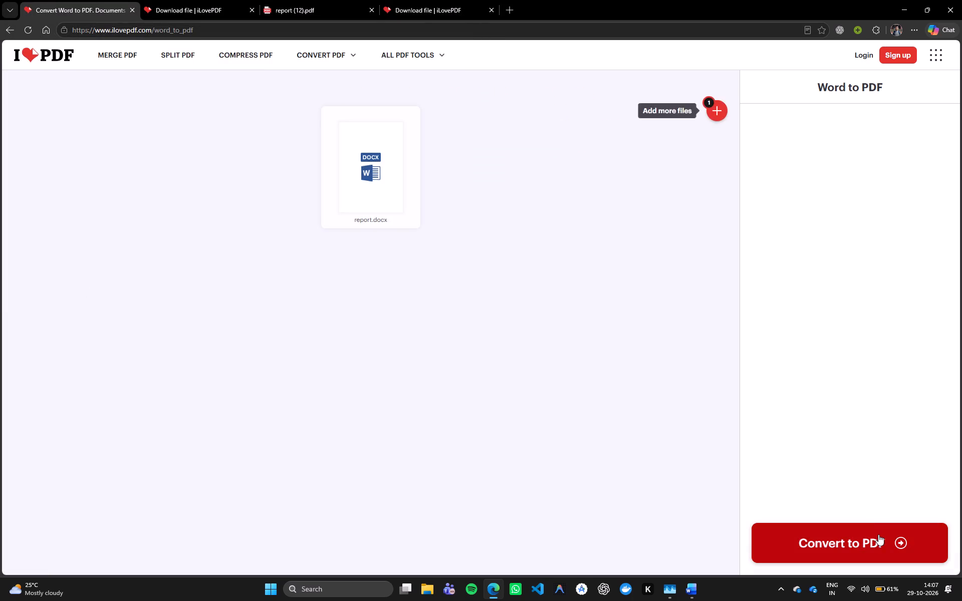
left_click(878, 534)
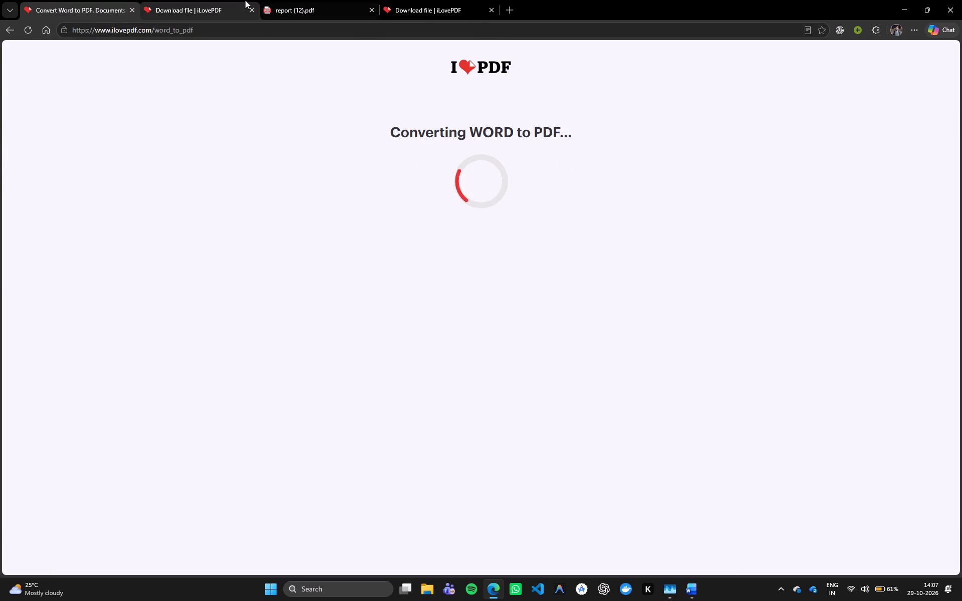
Copy the newly converted report (14) PDF from Downloads into the Project folder of the IIIT Bhopal OneDrive.
left_click(421, 587)
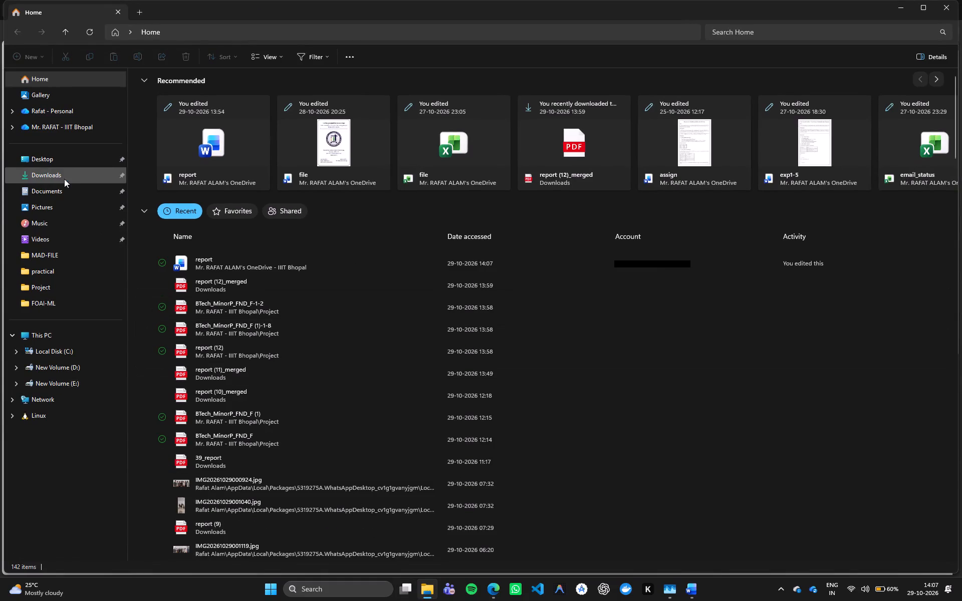
left_click(64, 179)
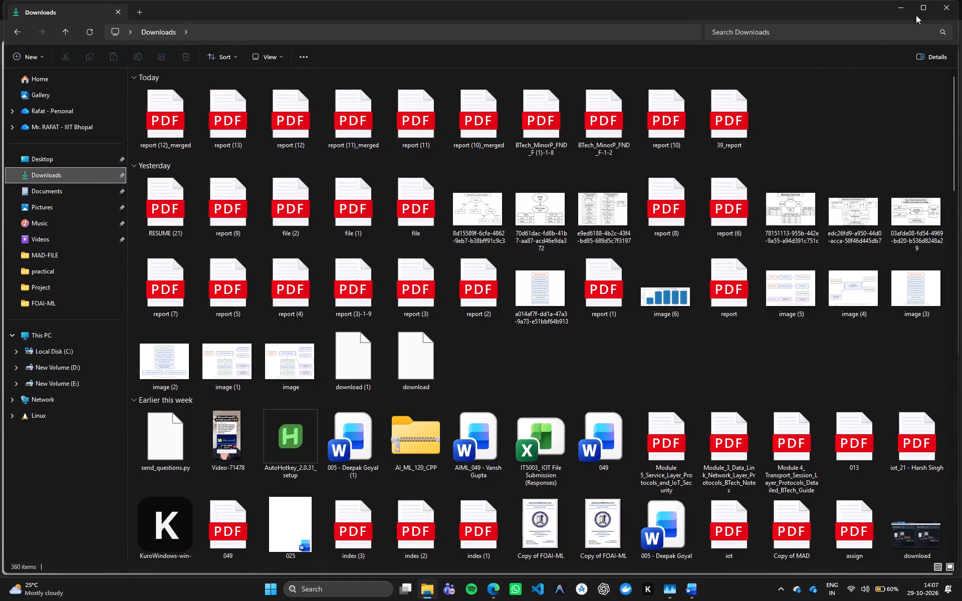
left_click(901, 10)
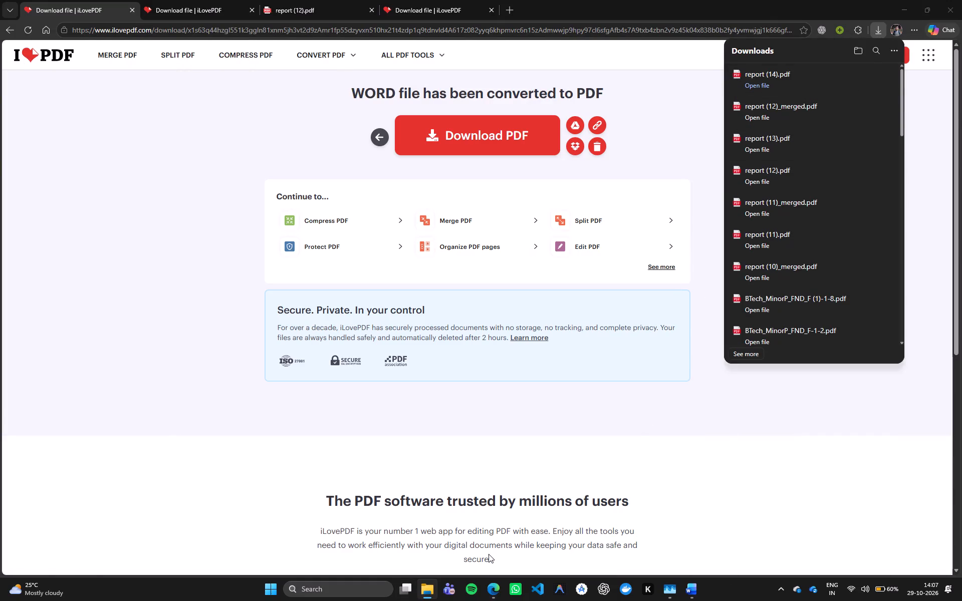
left_click(431, 586)
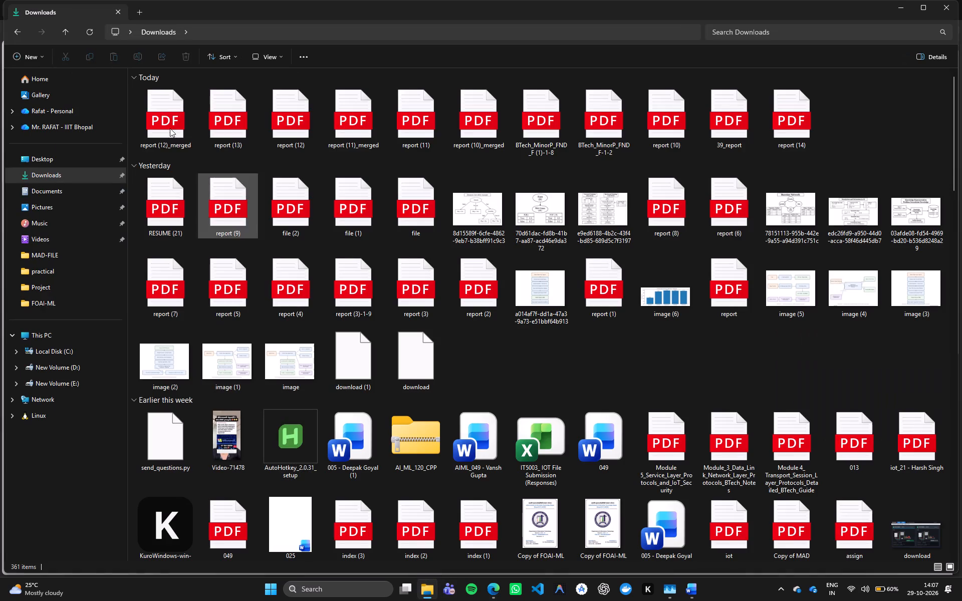
left_click(250, 32)
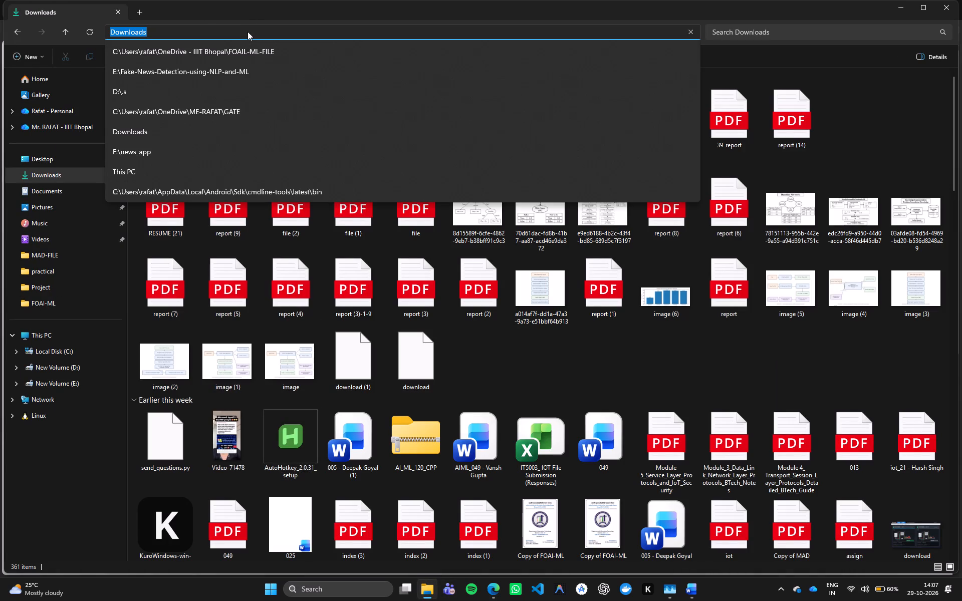
key("Return")
left_click(178, 107)
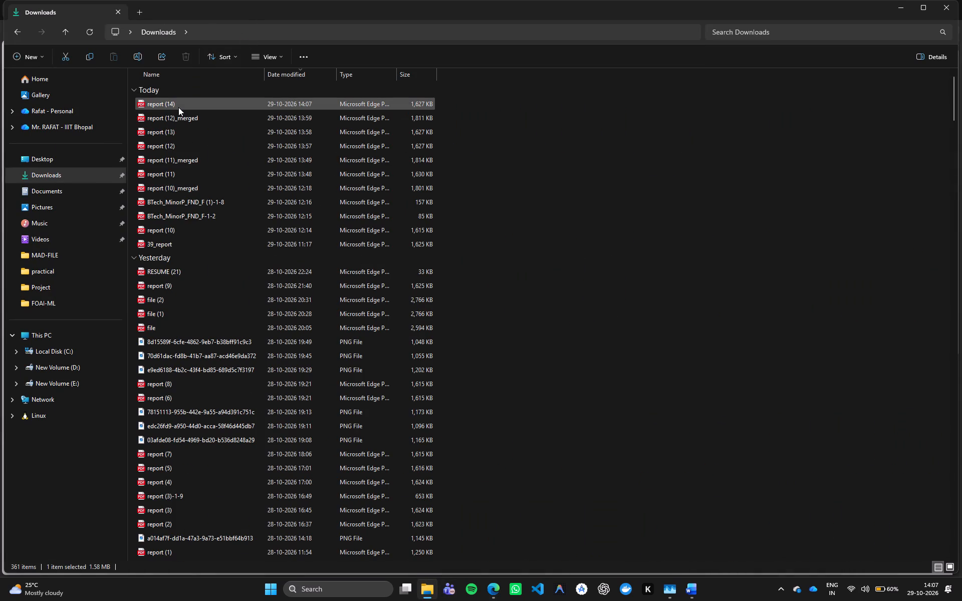
key("ctrl+c")
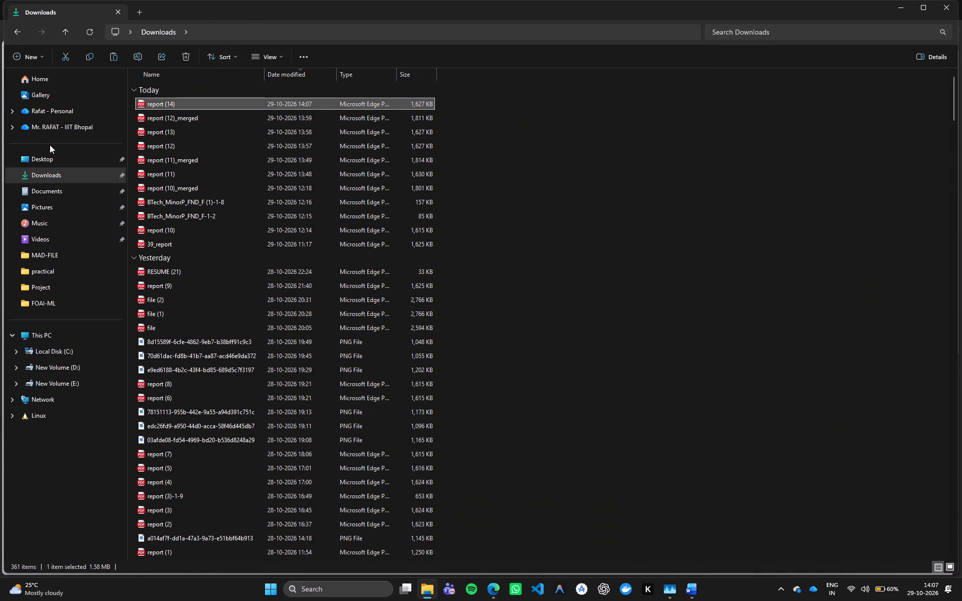
left_click(50, 123)
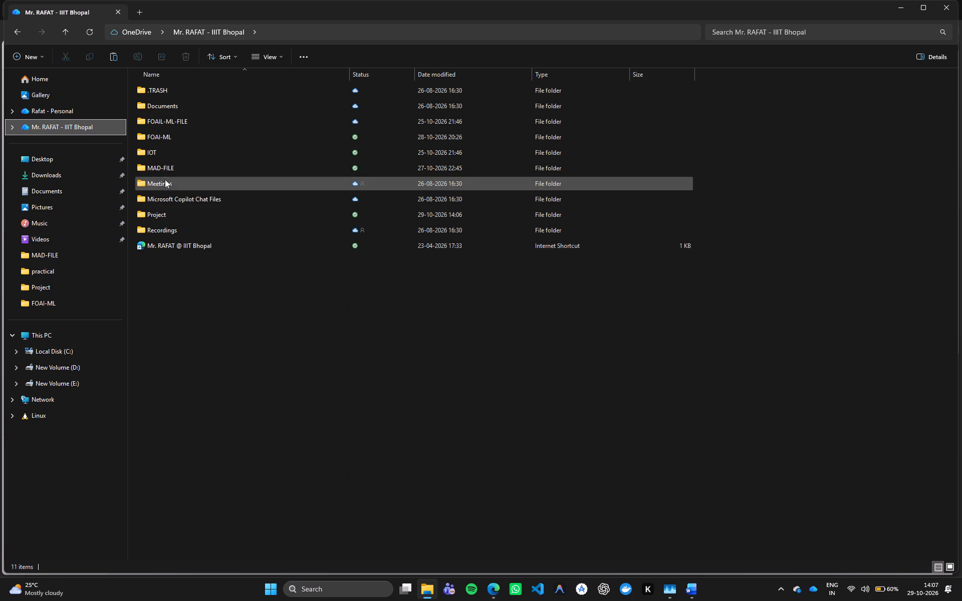
double_click(167, 212)
left_click(221, 226)
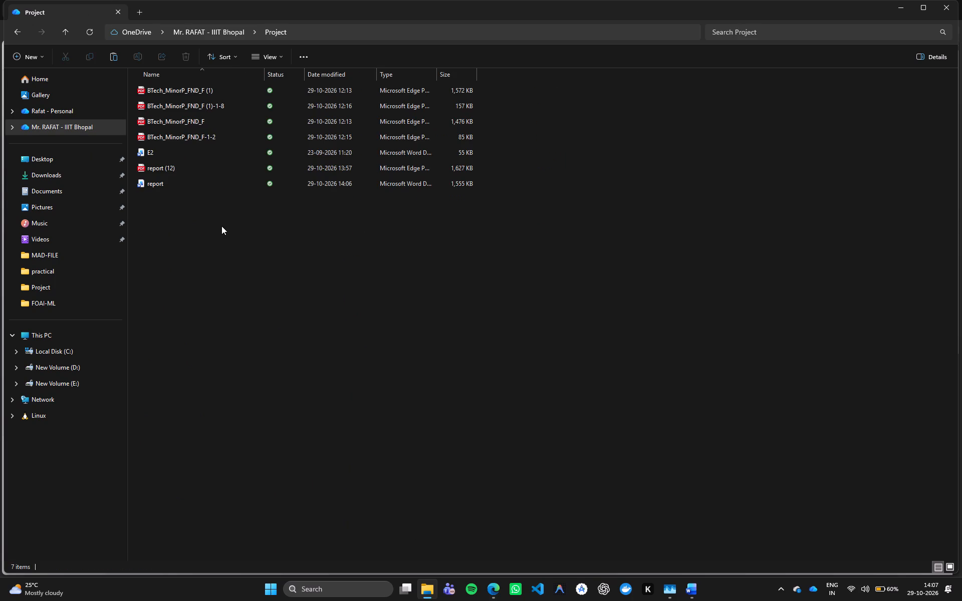
key("ctrl+v")
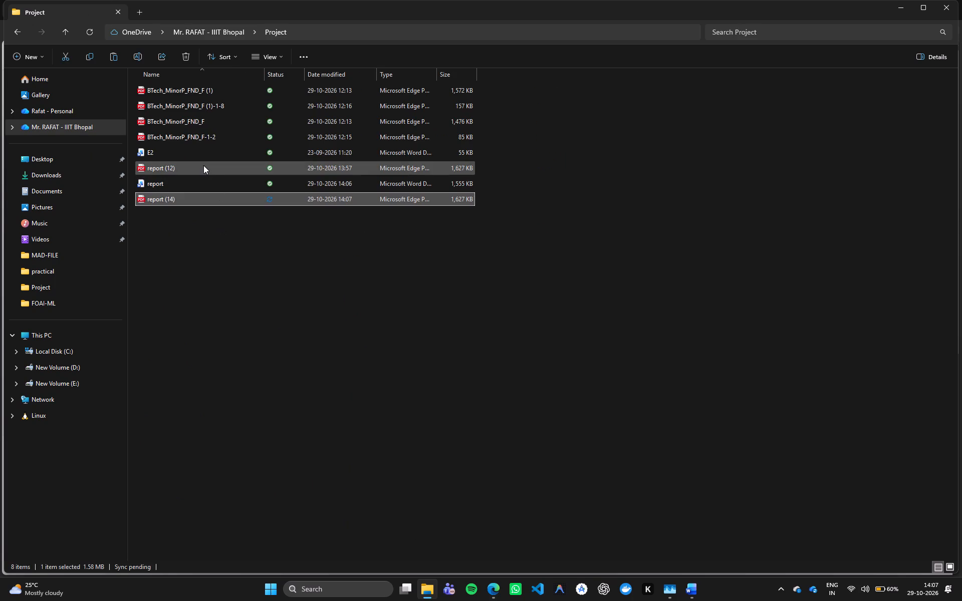
Delete the outdated report (12) PDF from the Project folder and close the file window.
left_click(203, 165)
key("Delete")
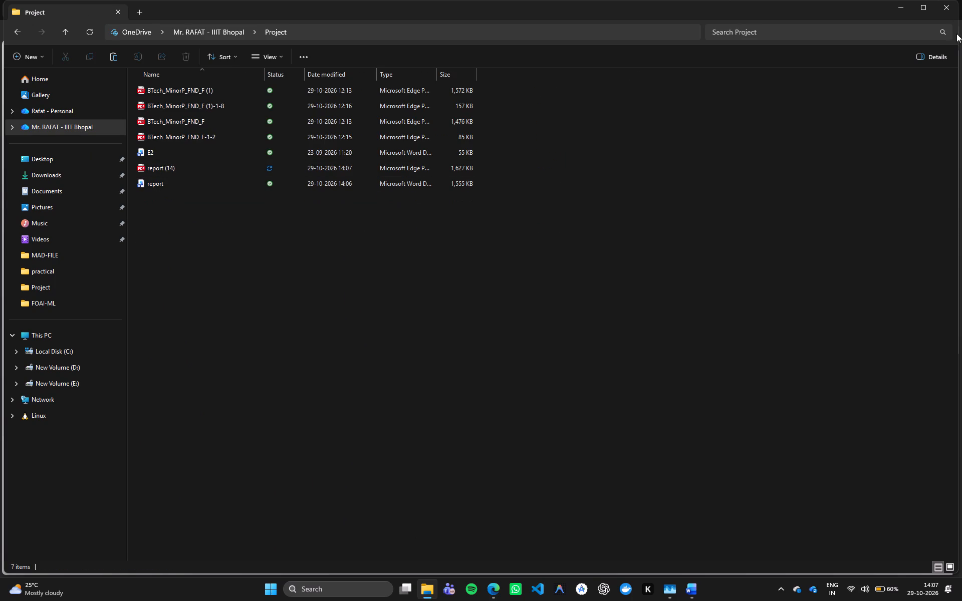
left_click(947, 14)
Start a new iLovePDF merge with report (14).pdf from the Project folder as the first file.
left_click(290, 0)
left_click(188, 0)
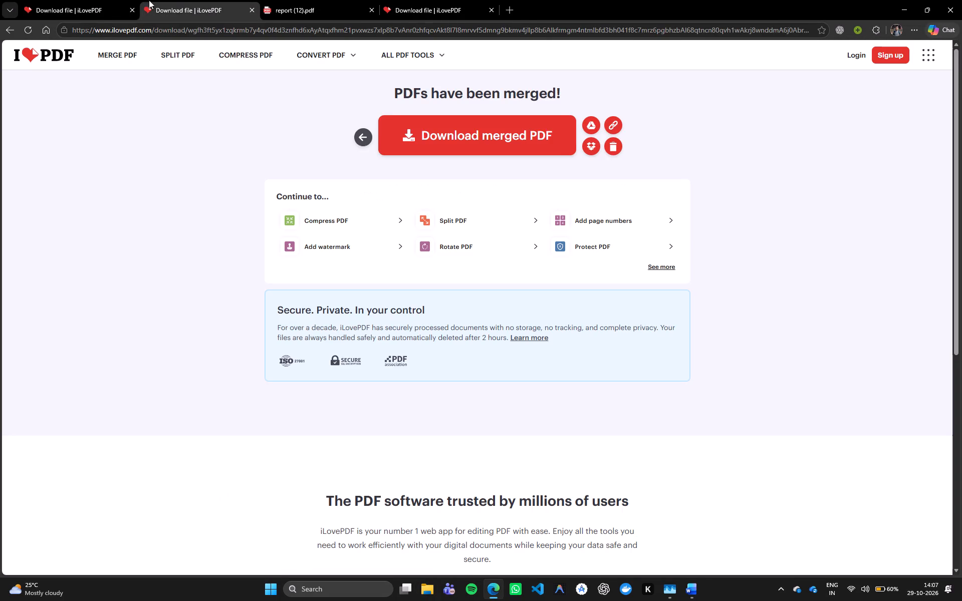
left_click(117, 0)
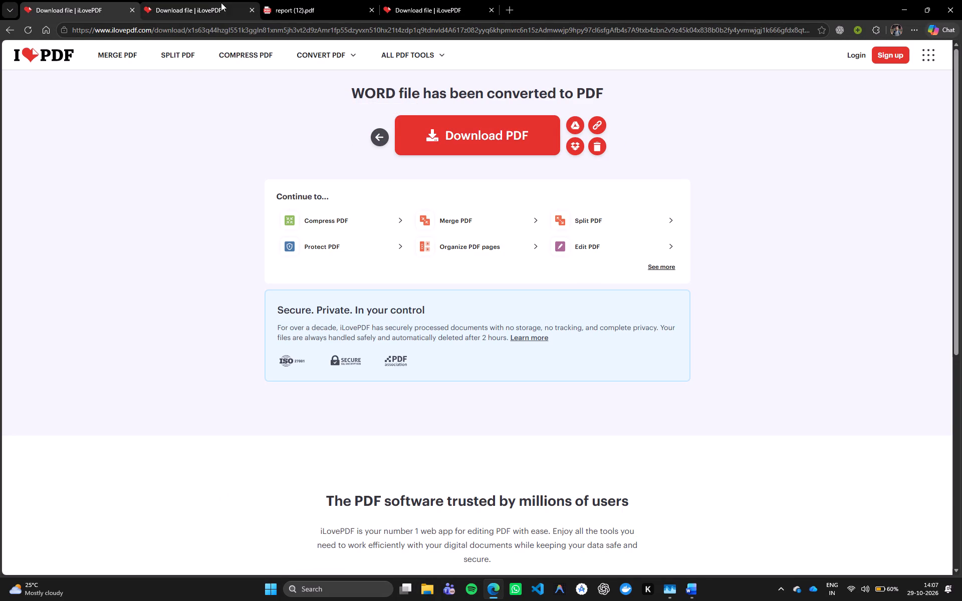
left_click(222, 3)
left_click(365, 140)
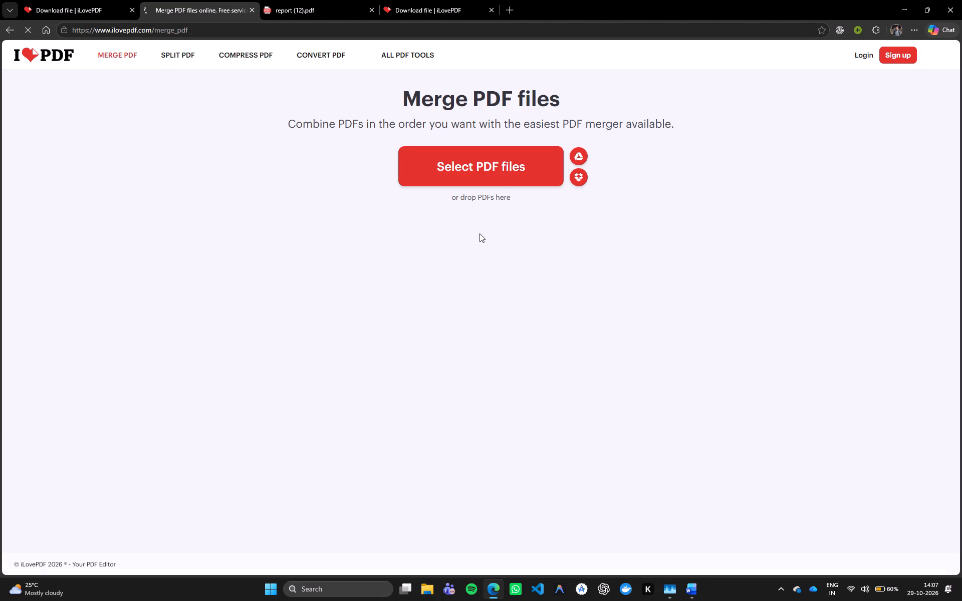
left_click(456, 172)
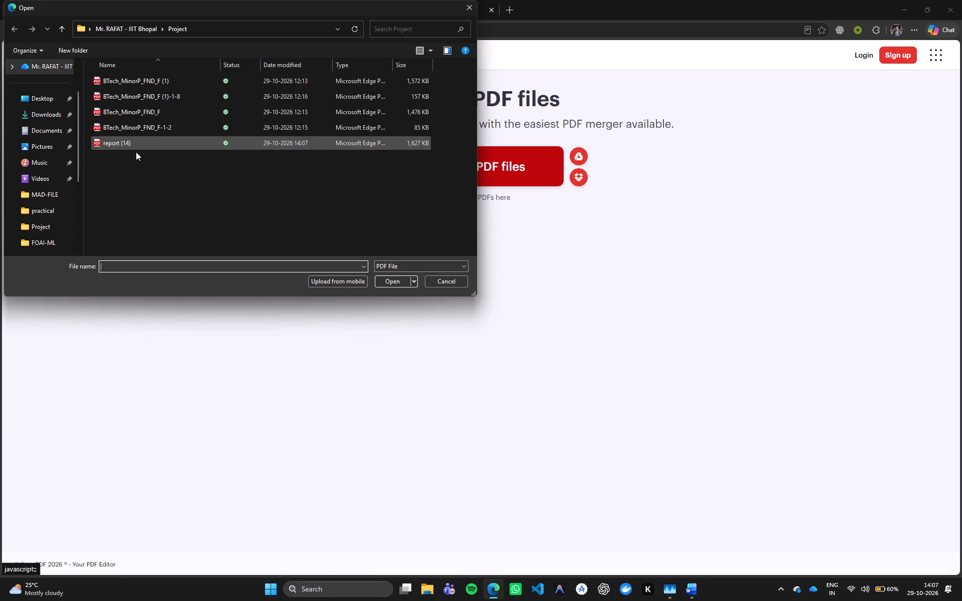
left_click(132, 145)
left_click(389, 281)
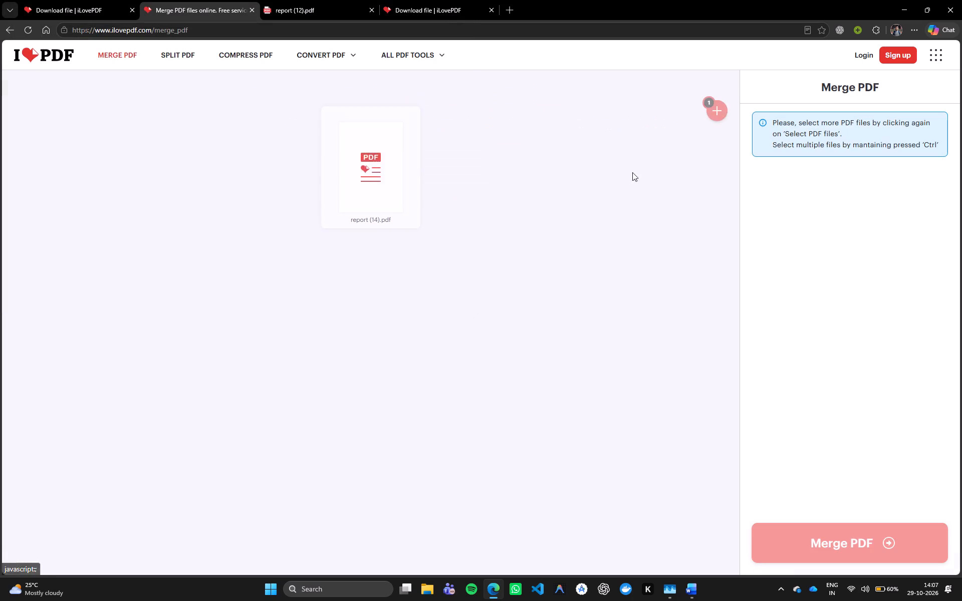
Add BTech_MinorP_FND_F (1)-1-8.pdf and BTech_MinorP_FND_F-1-2.pdf after the report and merge the three PDFs.
left_click(715, 110)
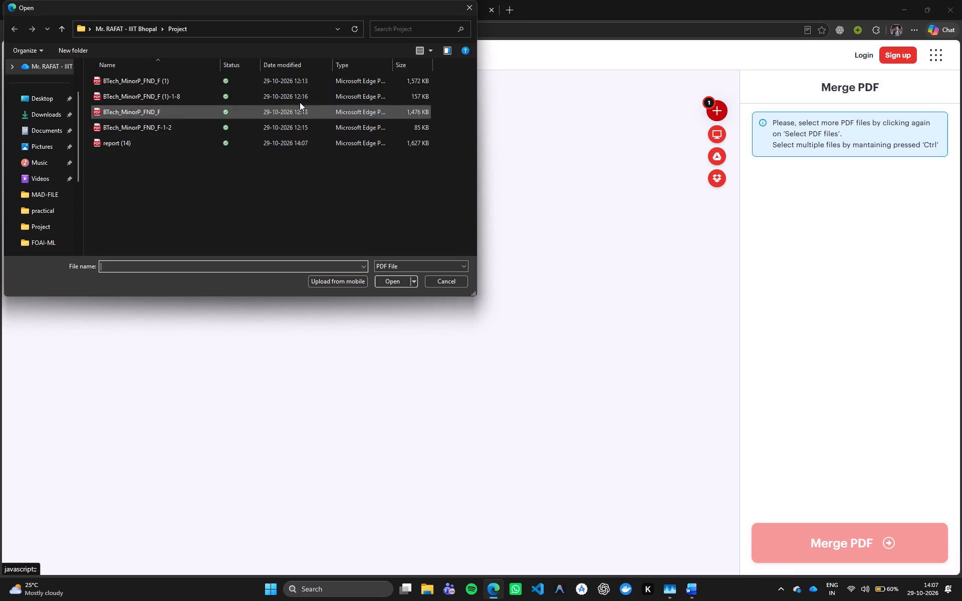
left_click(185, 100)
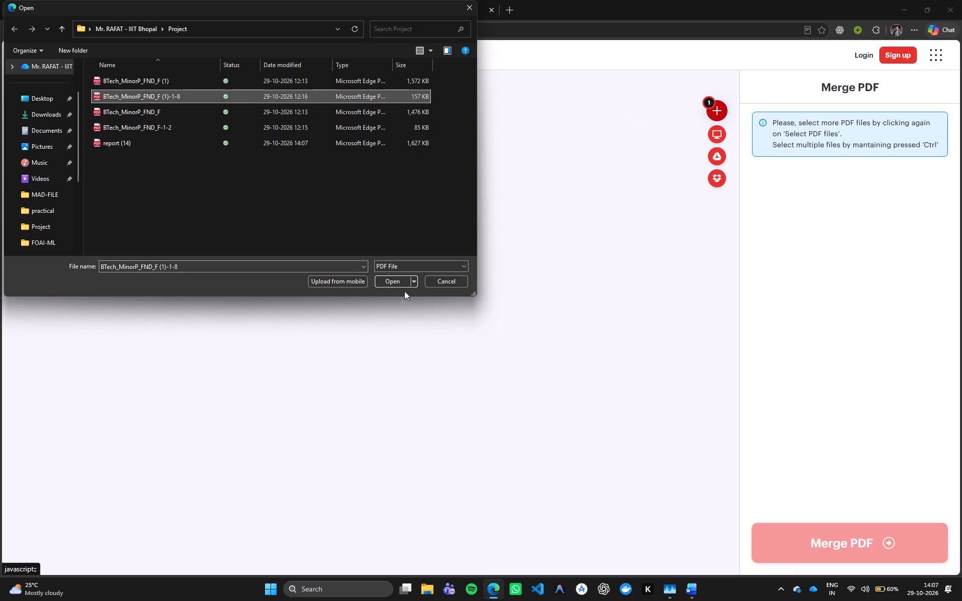
left_click(397, 284)
left_click(714, 112)
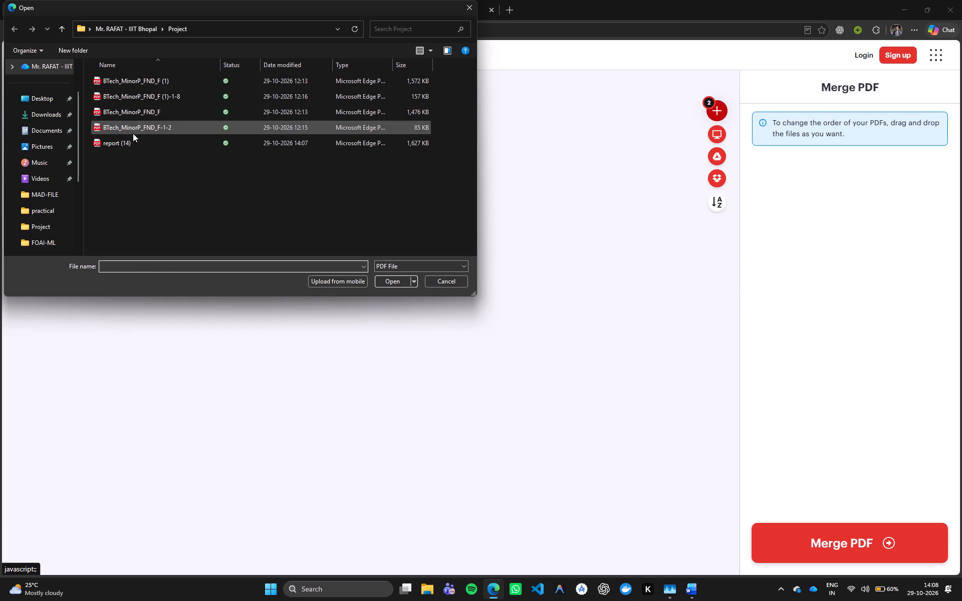
left_click(133, 133)
left_click(399, 283)
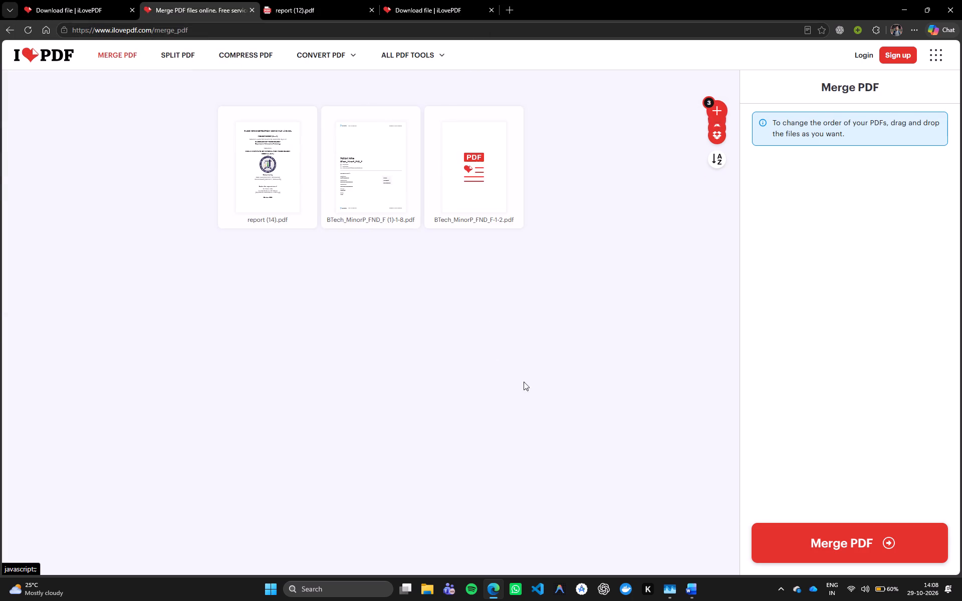
left_click(849, 549)
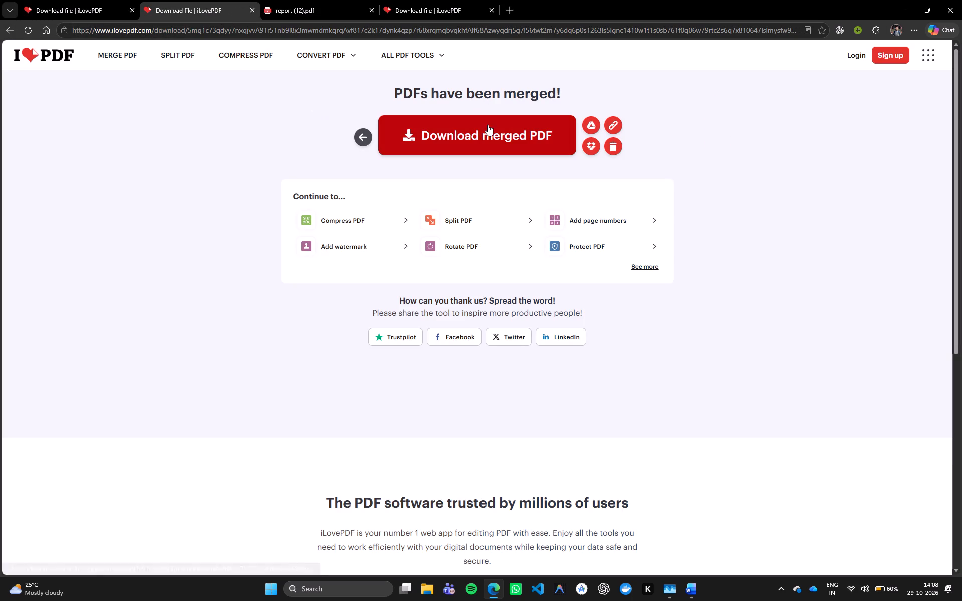
Download the merged PDF and open report (14)_merged.pdf.
left_click(488, 125)
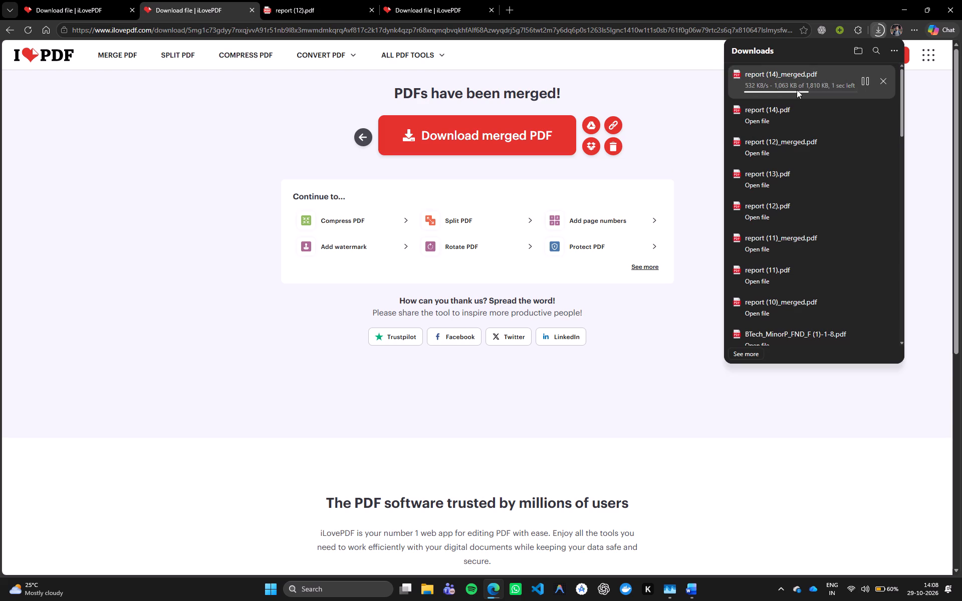
left_click(765, 88)
Examine the supervisor details on the merged report's cover page and compare them with the first certificate's signature block.
scroll(634, 224, "down", 5)
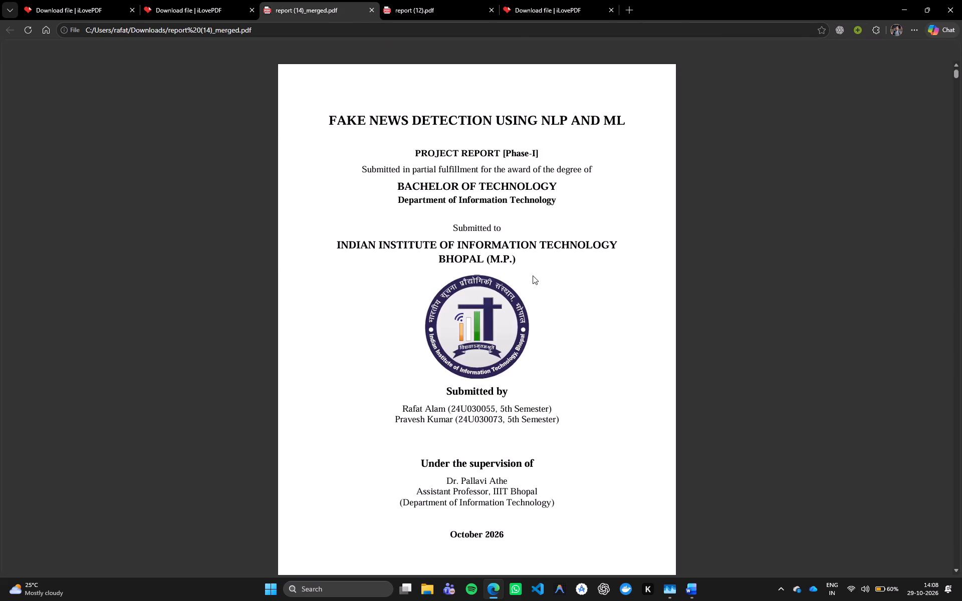
scroll(533, 275, "down", 11)
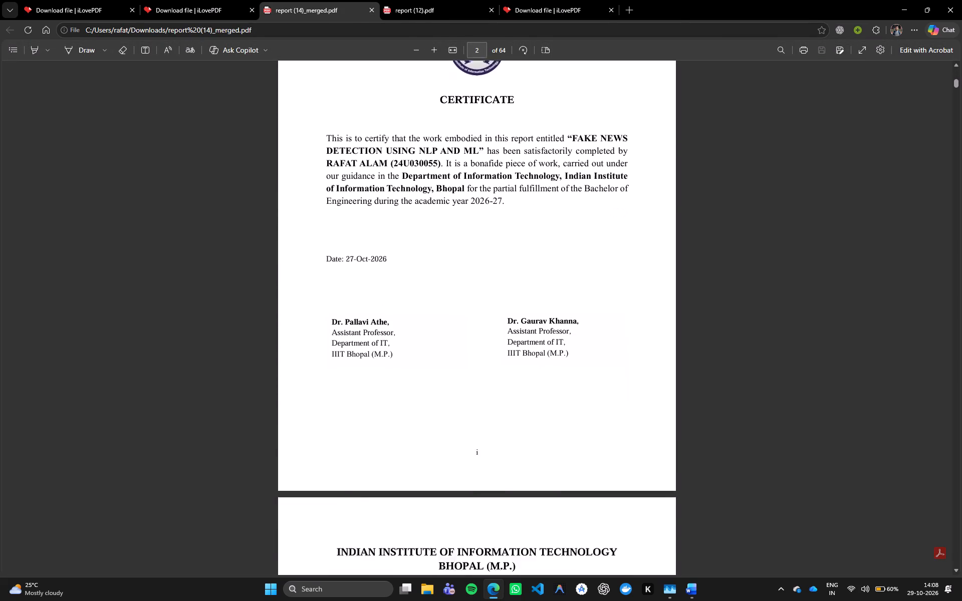
scroll(530, 276, "down", 2)
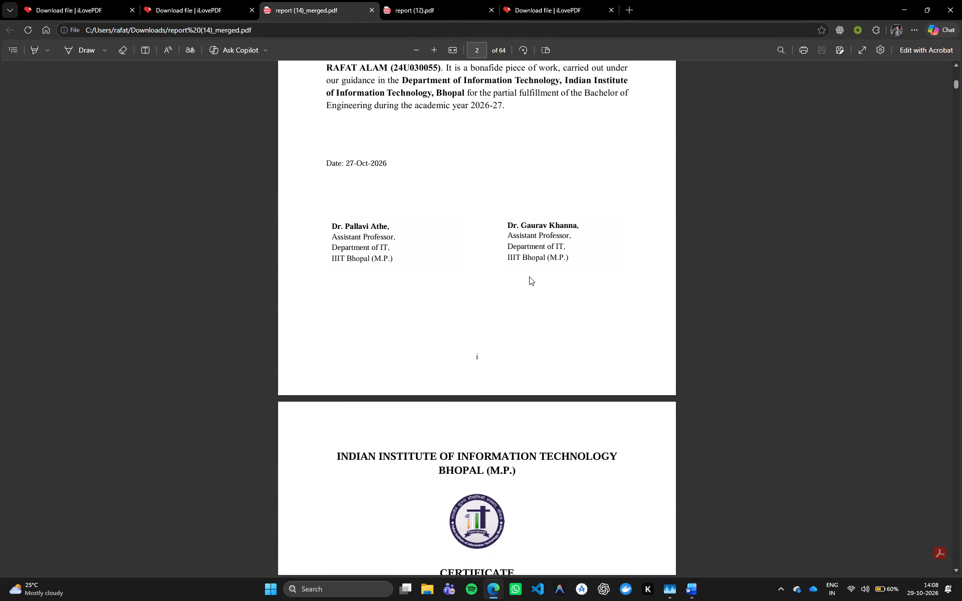
scroll(529, 276, "down", 12)
scroll(529, 276, "up", 13)
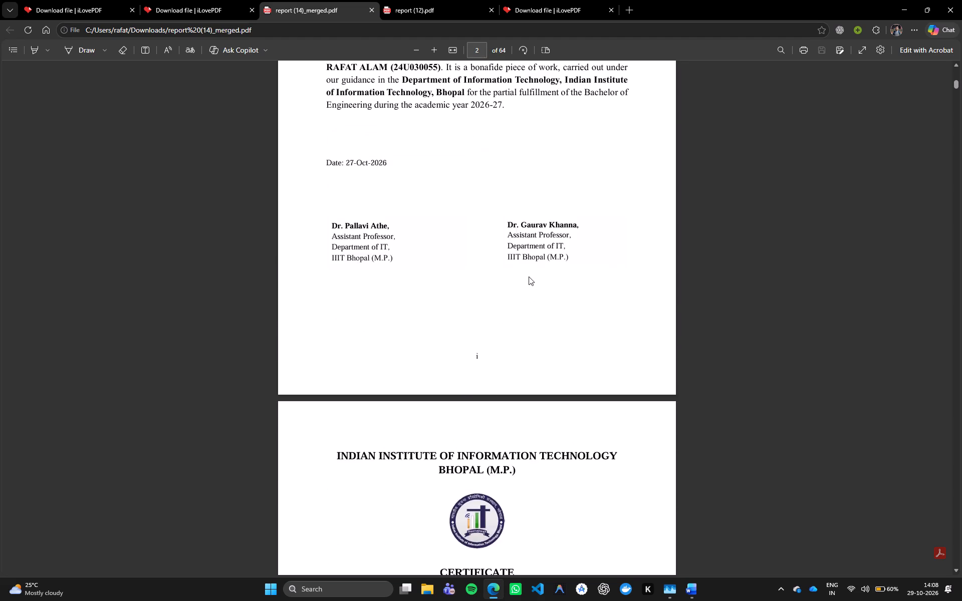
scroll(529, 276, "up", 11)
left_click_drag(466, 237, 472, 241)
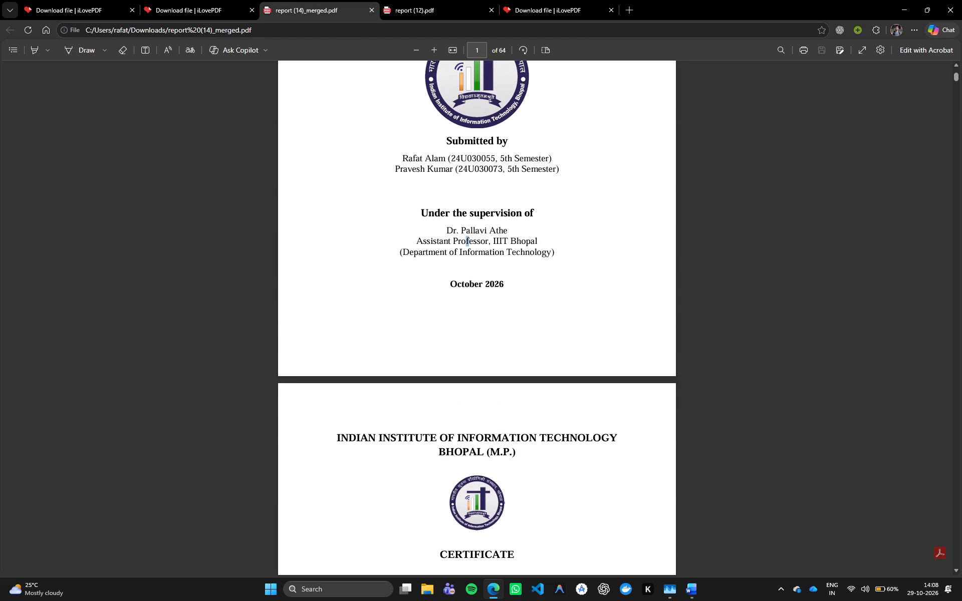
left_click_drag(472, 241, 543, 282)
left_click(543, 282)
Review both certificate pages, the declaration and the acknowledgement in the merged report.
scroll(540, 282, "down", 15)
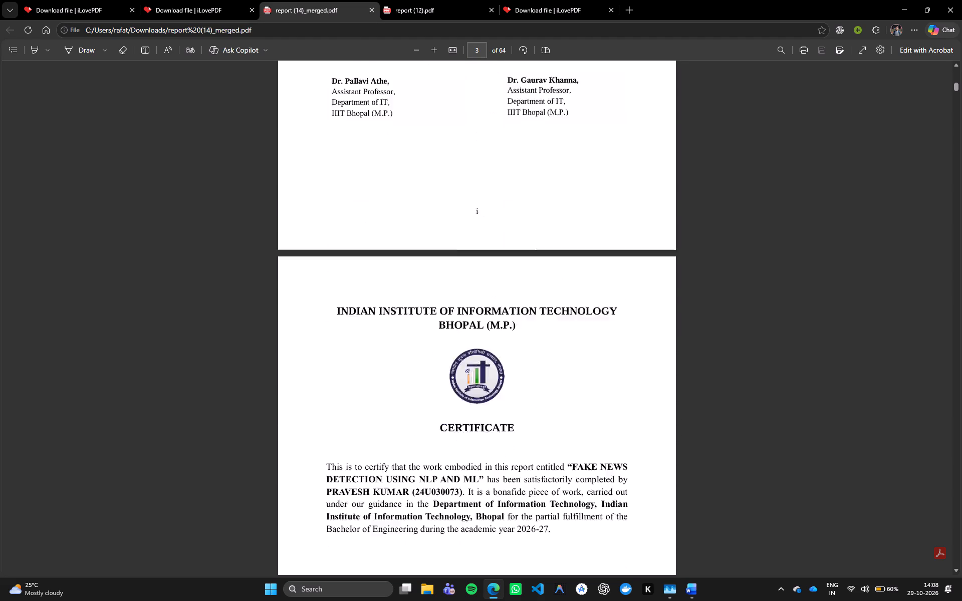
scroll(539, 282, "up", 1)
scroll(539, 282, "down", 2)
scroll(539, 282, "up", 1)
scroll(539, 282, "down", 6)
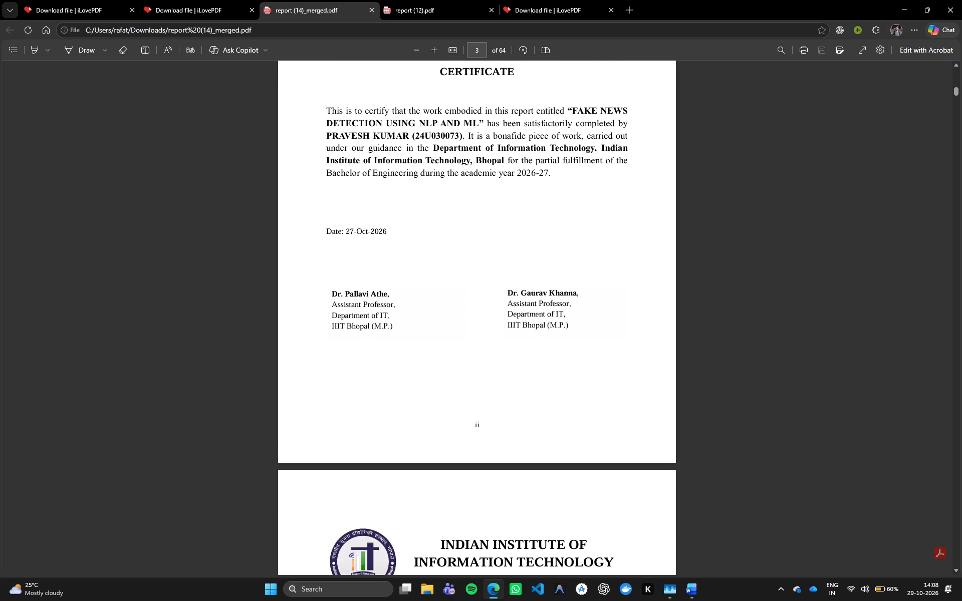
scroll(538, 281, "down", 11)
scroll(538, 281, "down", 10)
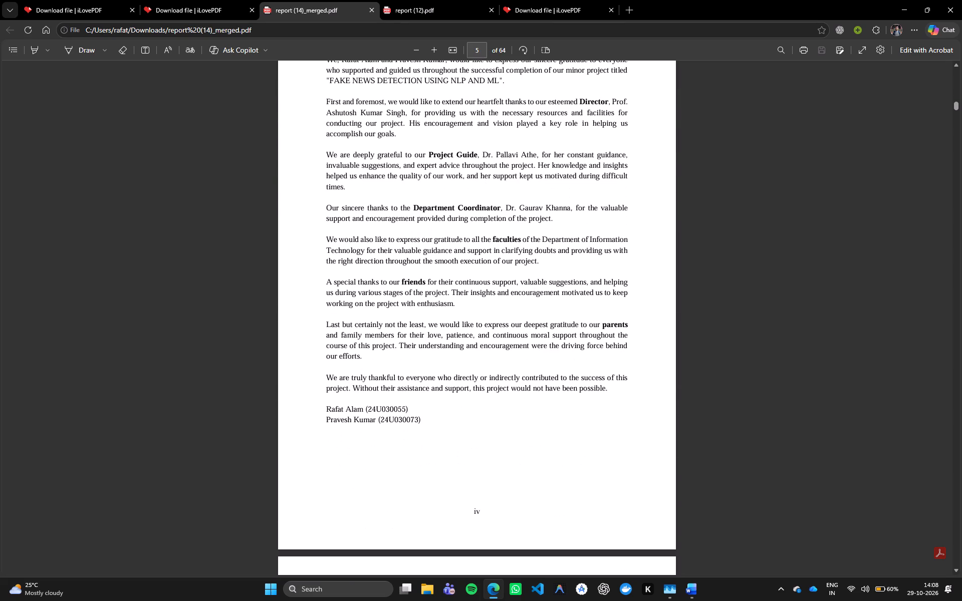
scroll(538, 411, "up", 1)
scroll(538, 411, "down", 1)
scroll(538, 411, "up", 8)
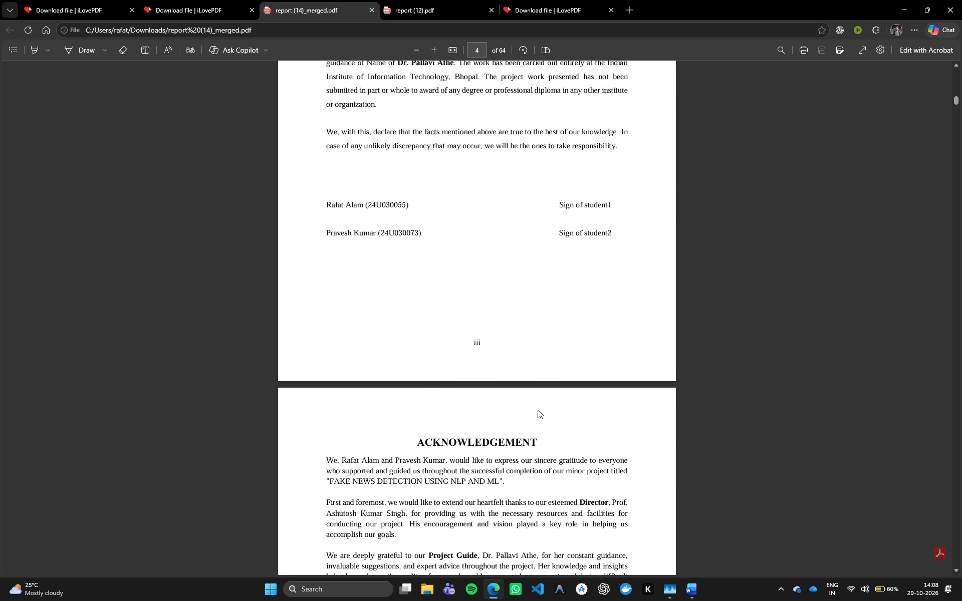